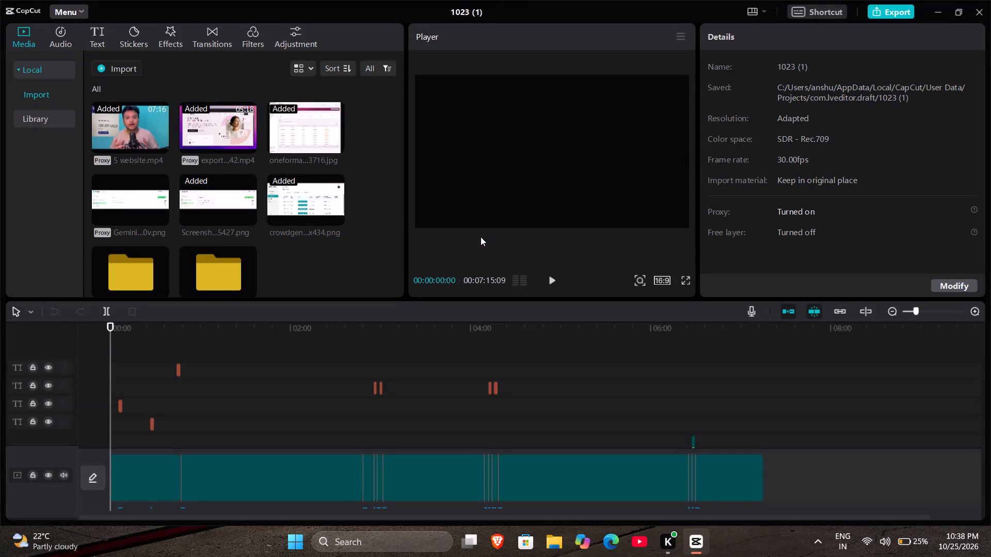
Play and scrub through roughly the first 50 seconds of the existing timeline, and return to the start.
key("space")
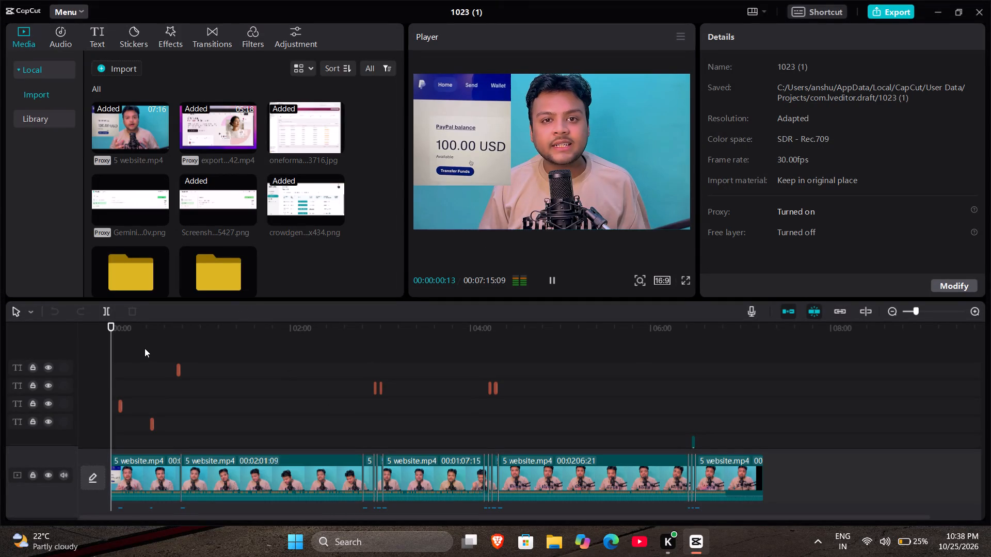
key("space")
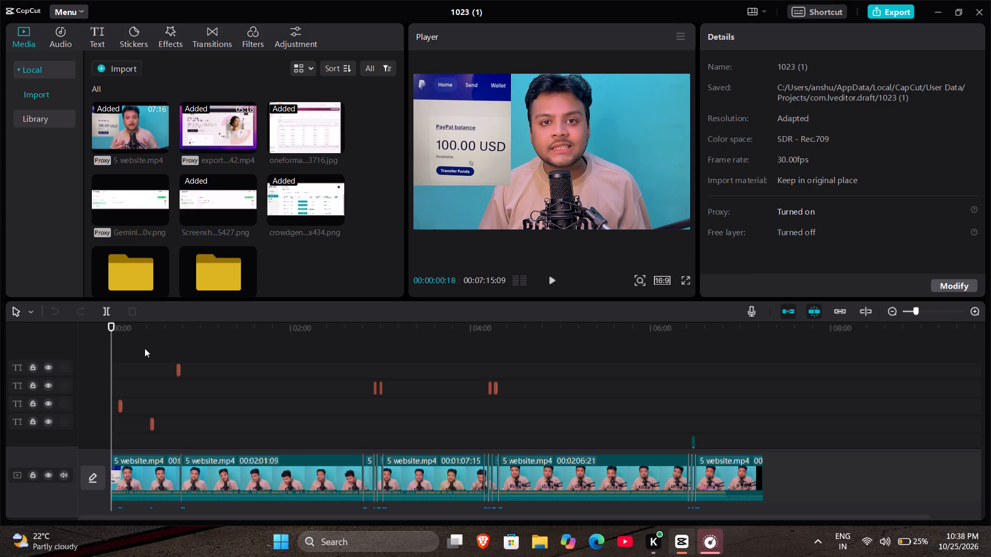
key("space")
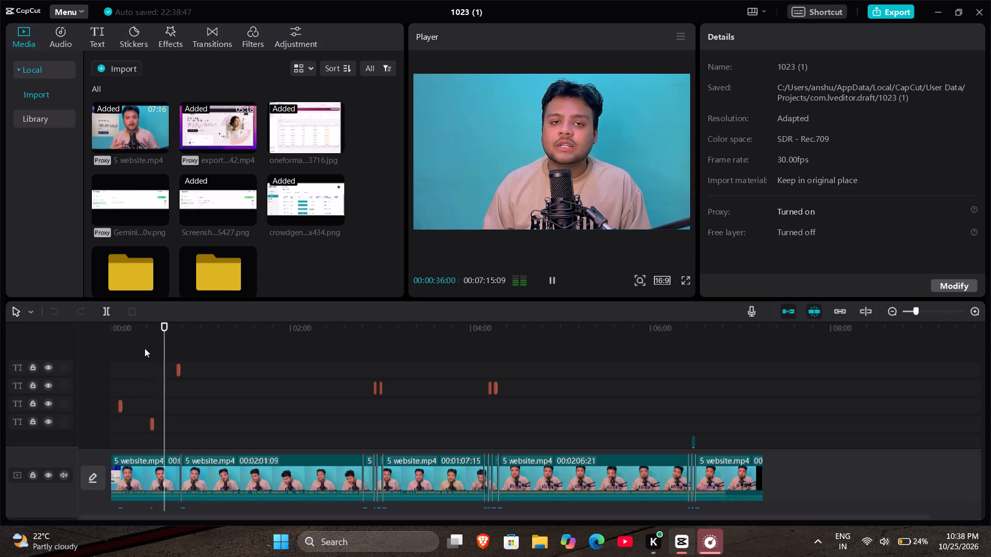
left_click(283, 473)
left_click_drag(174, 396, 168, 394)
left_click_drag(168, 394, 186, 388)
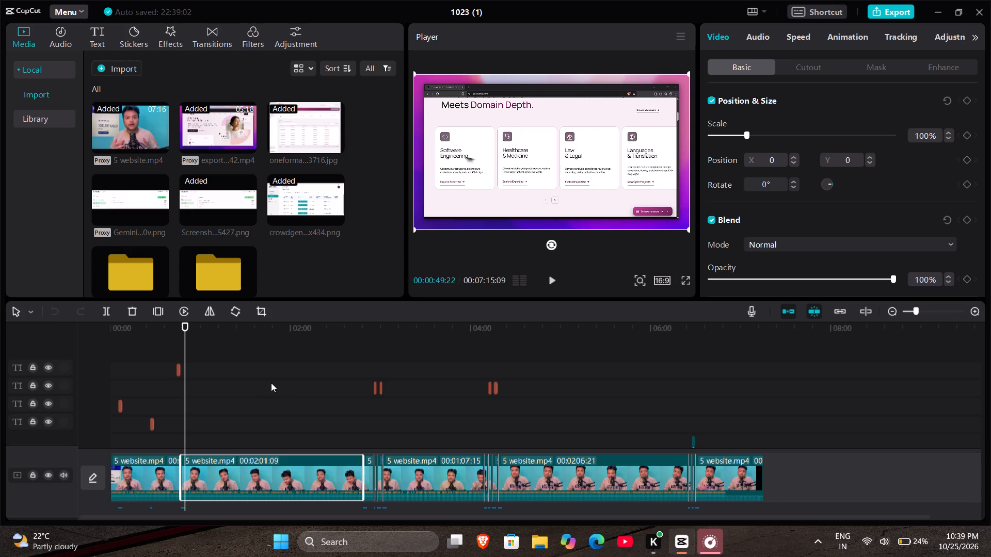
left_click_drag(186, 404, 52, 397)
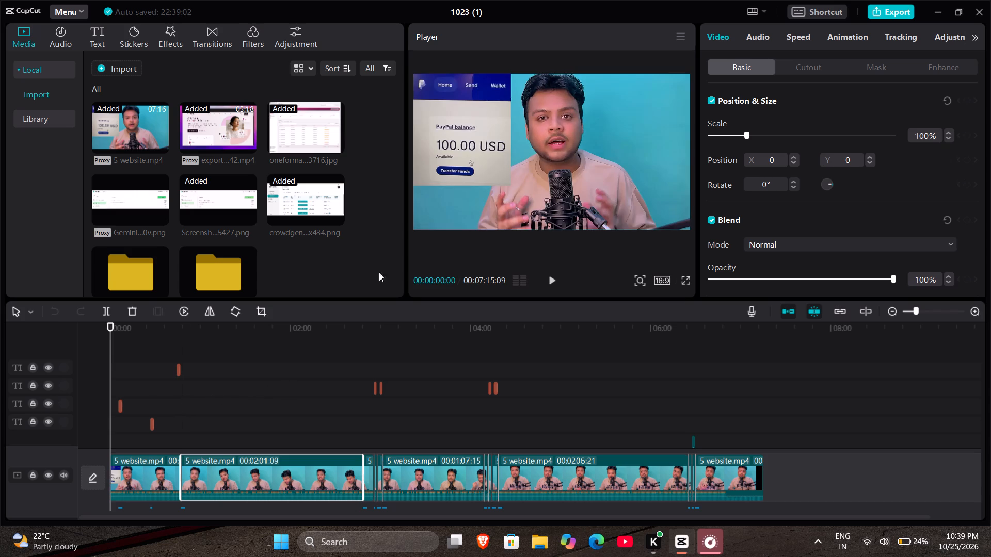
Set the aspect ratio of project 1023 (1) to 9:16 and play the video from the start.
left_click(657, 282)
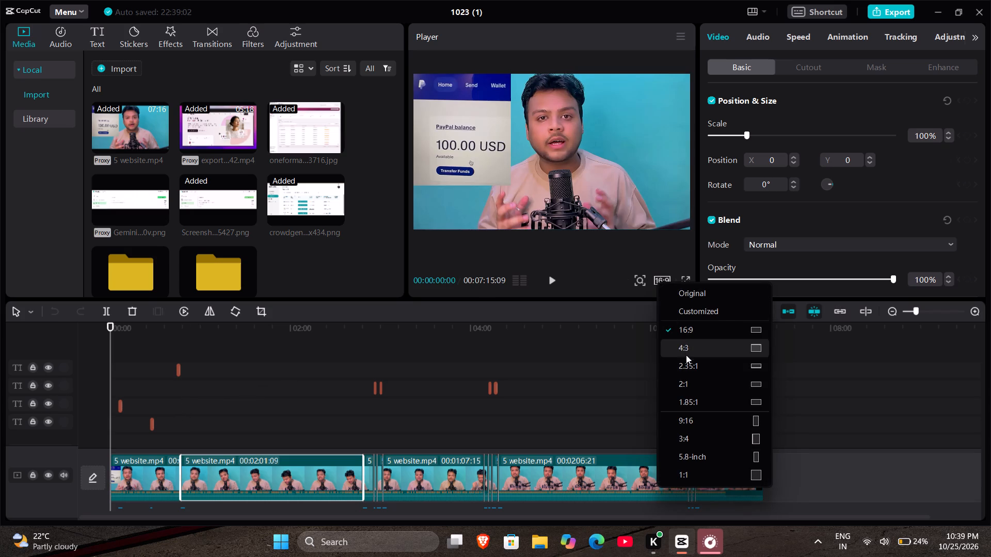
left_click(694, 419)
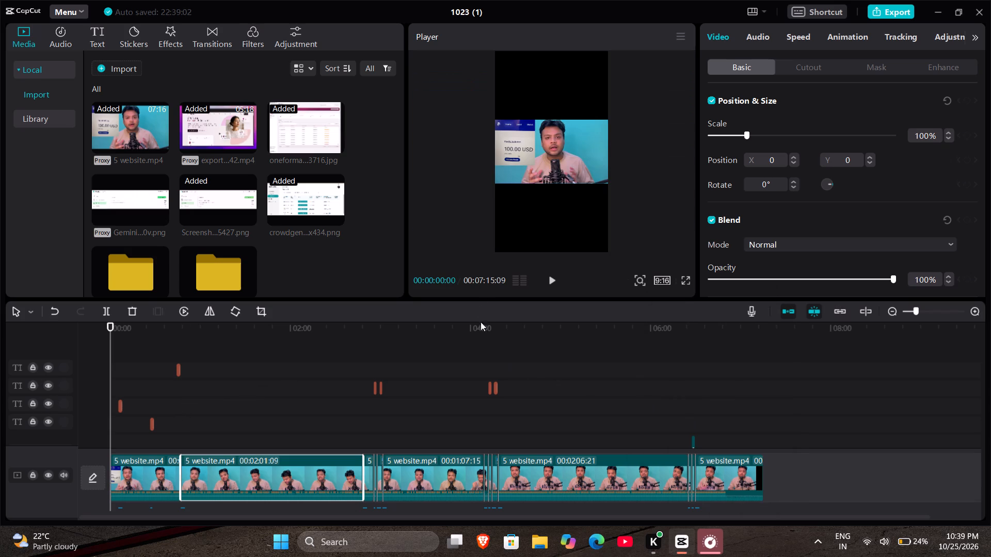
key("space")
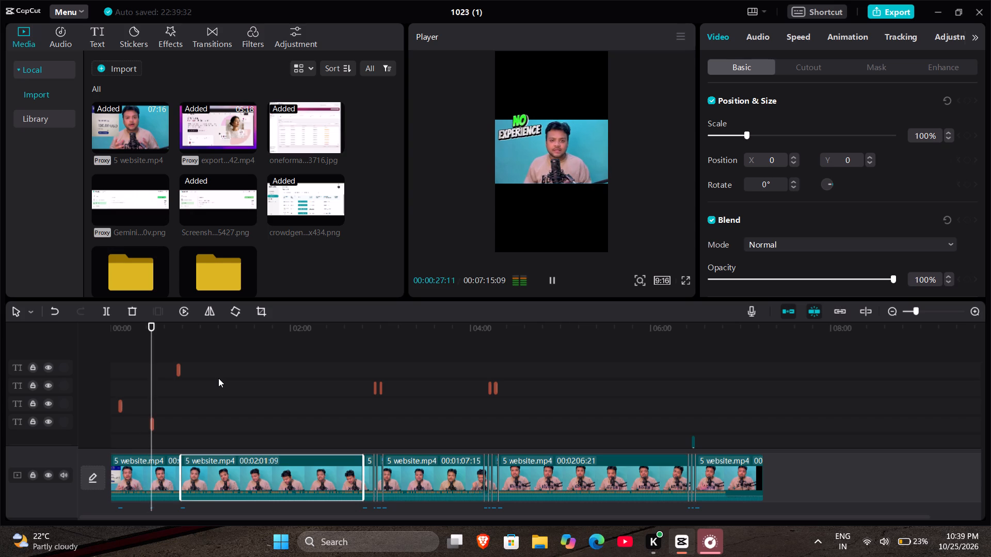
Close project 1023 (1) and create a new project.
left_click(980, 17)
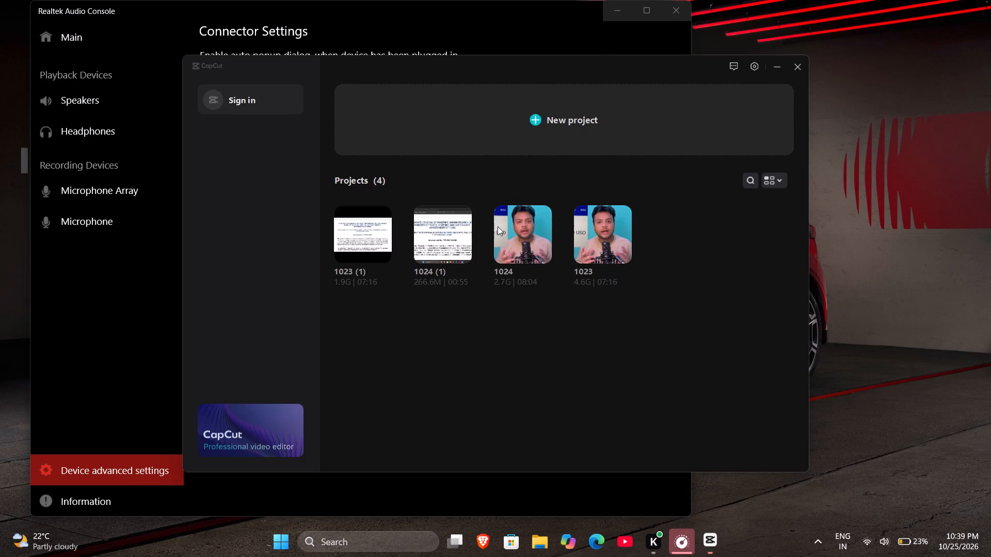
left_click(536, 132)
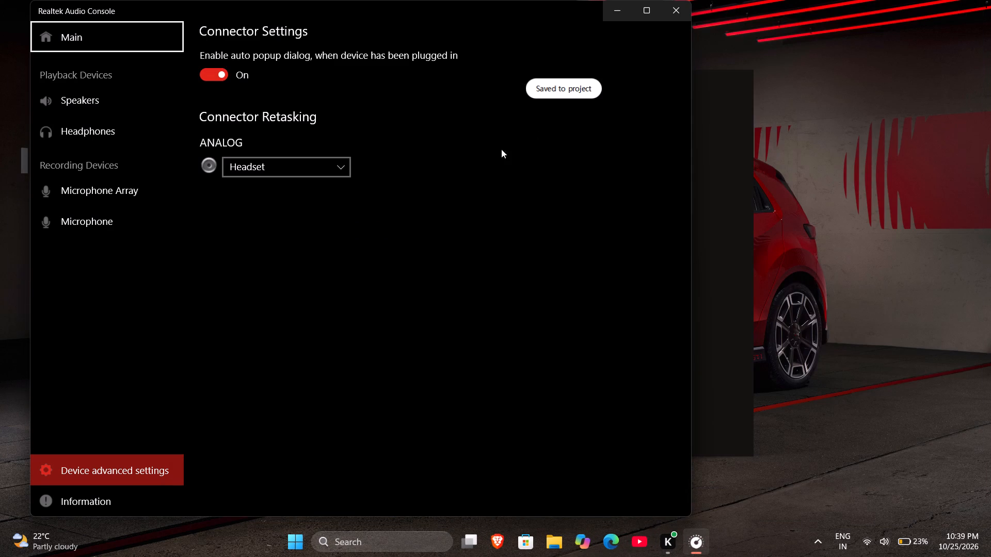
Import the video 5 website.mp4 from the capcut folder inside 1 oct 2026 into the new project.
left_click(202, 167)
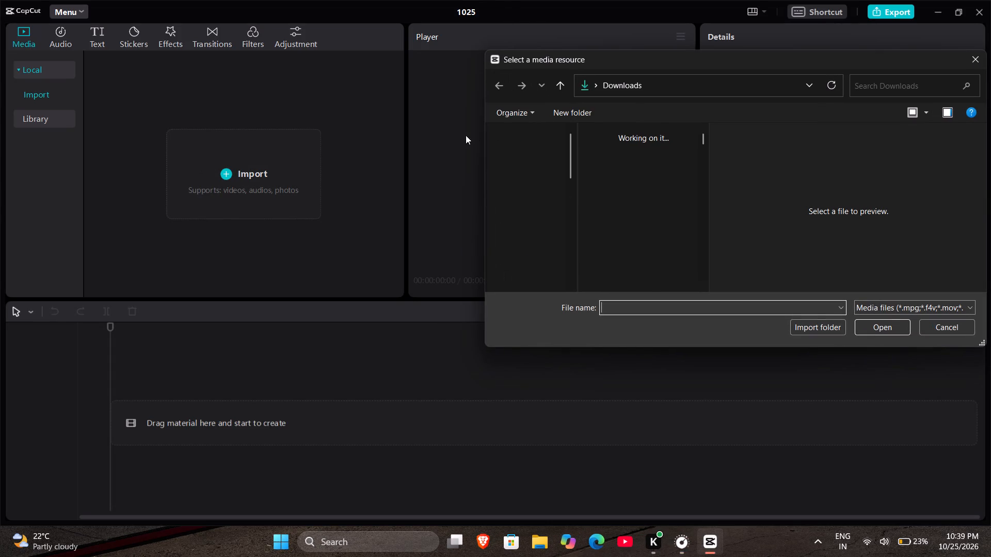
left_click_drag(702, 141, 702, 161)
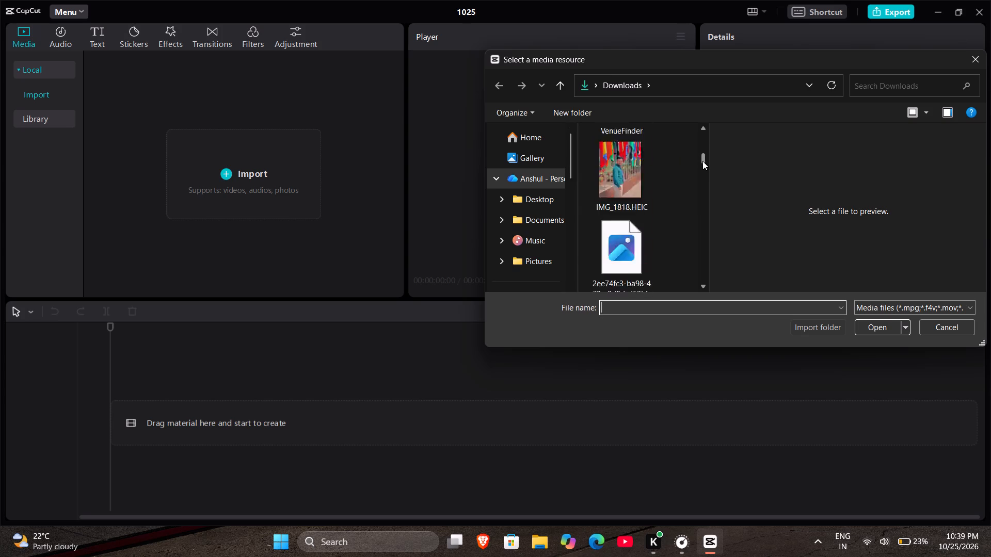
left_click_drag(702, 161, 703, 166)
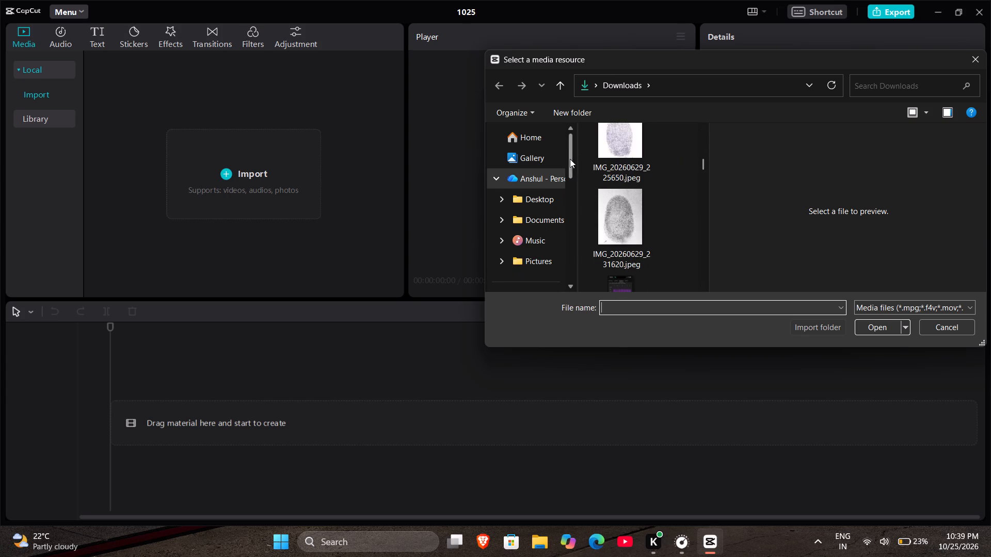
left_click_drag(570, 159, 564, 224)
scroll(642, 250, "down", 4)
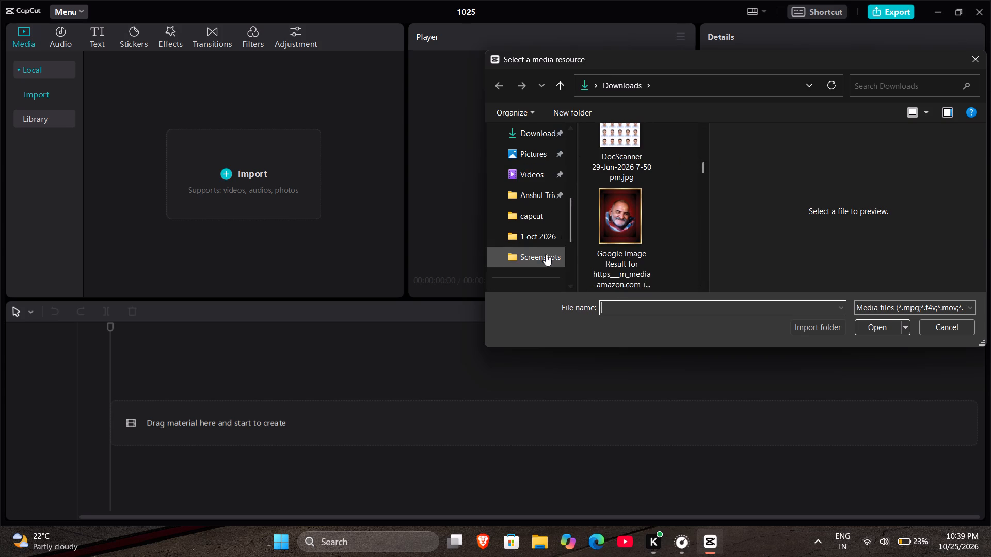
left_click(542, 233)
scroll(630, 208, "down", 1)
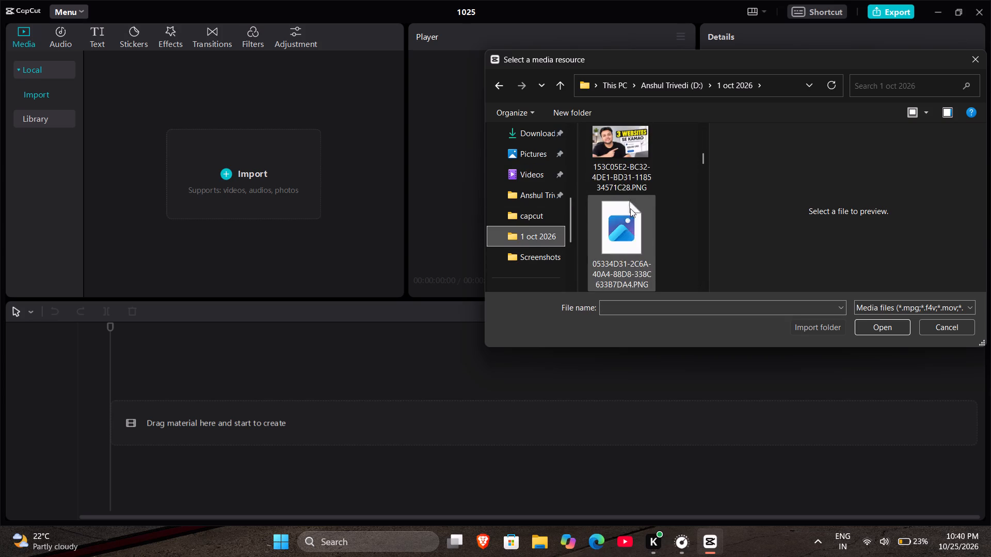
scroll(630, 208, "down", 1)
scroll(630, 208, "up", 2)
double_click(615, 175)
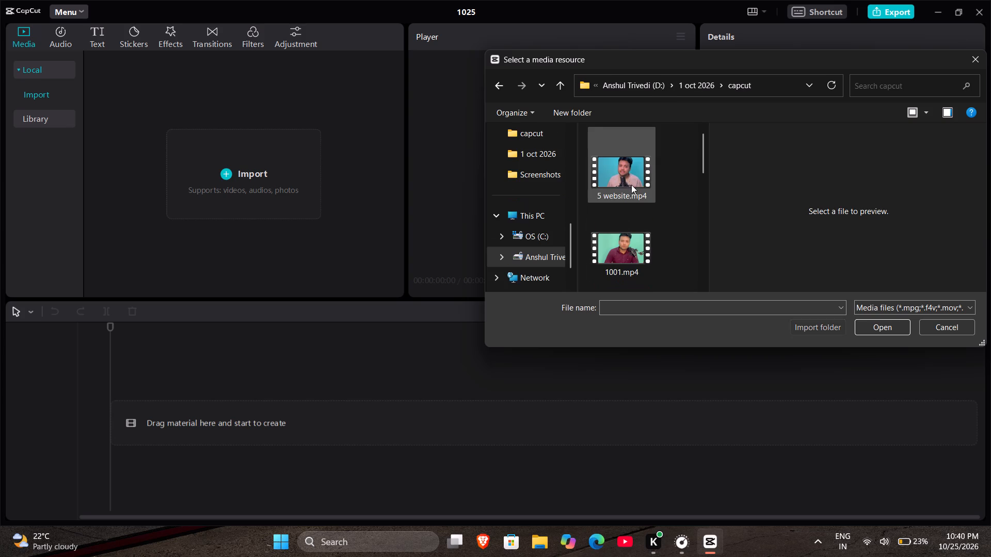
left_click(621, 172)
left_click(862, 327)
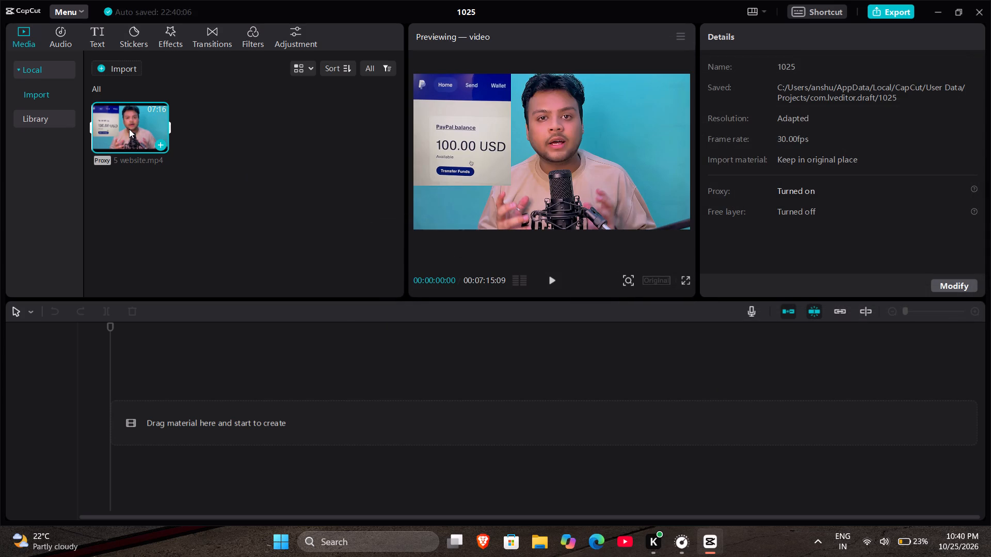
Add 5 website.mp4 to the start of the empty timeline.
left_click_drag(129, 129, 171, 417)
Play the beginning of the 5 website.mp4 clip and scrub through it to review its content.
key("space")
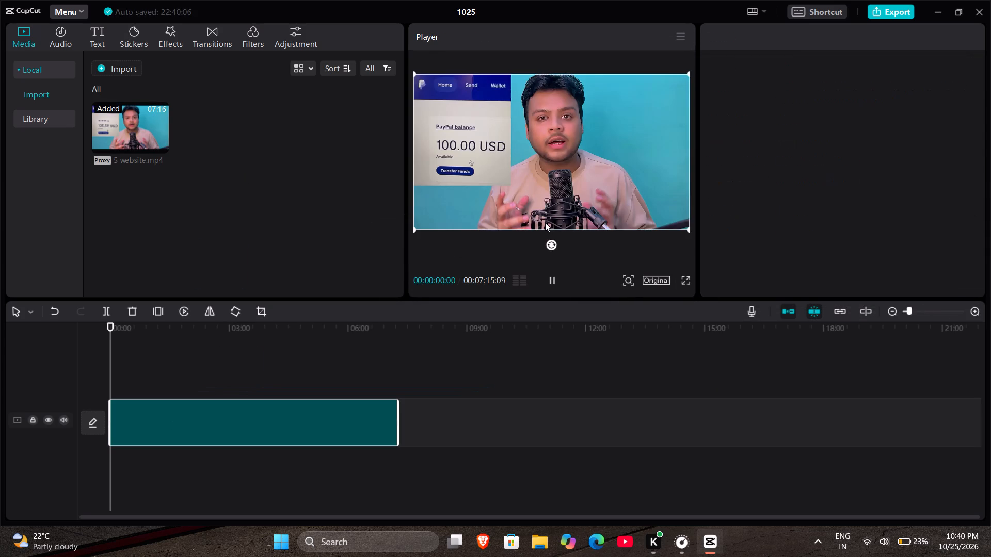
left_click(551, 295)
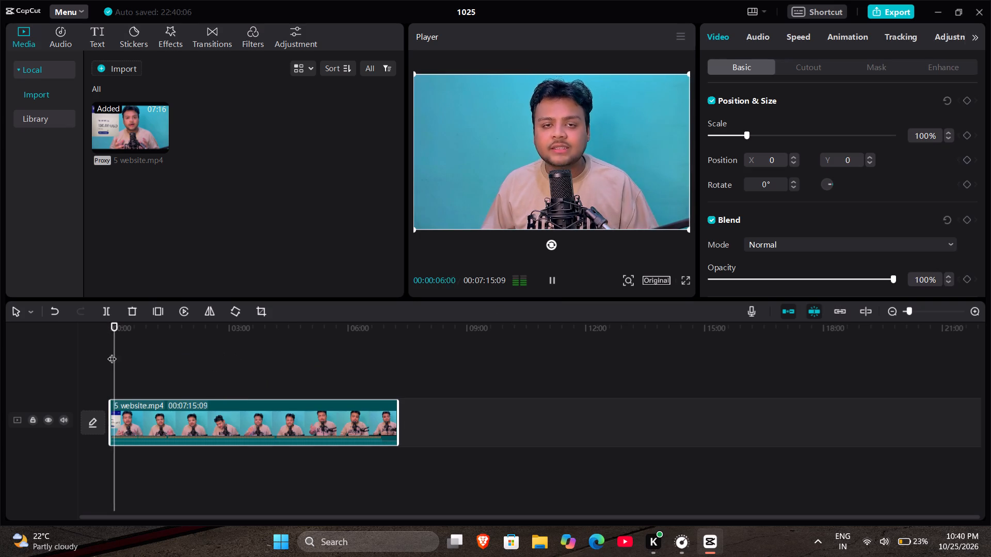
left_click_drag(117, 354, 54, 357)
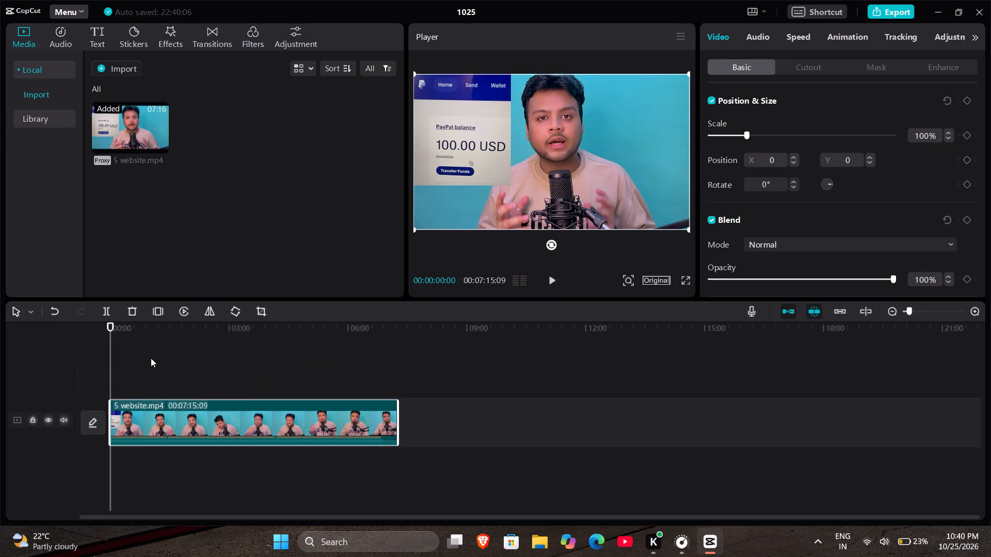
left_click_drag(109, 360, 313, 374)
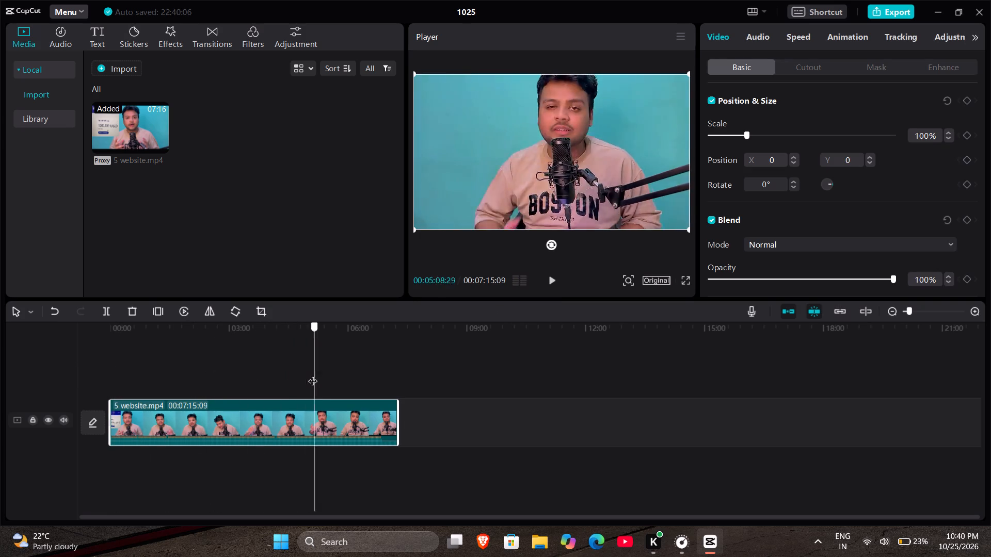
left_click_drag(313, 374, 131, 370)
scroll(206, 394, "up", 4, "ctrl")
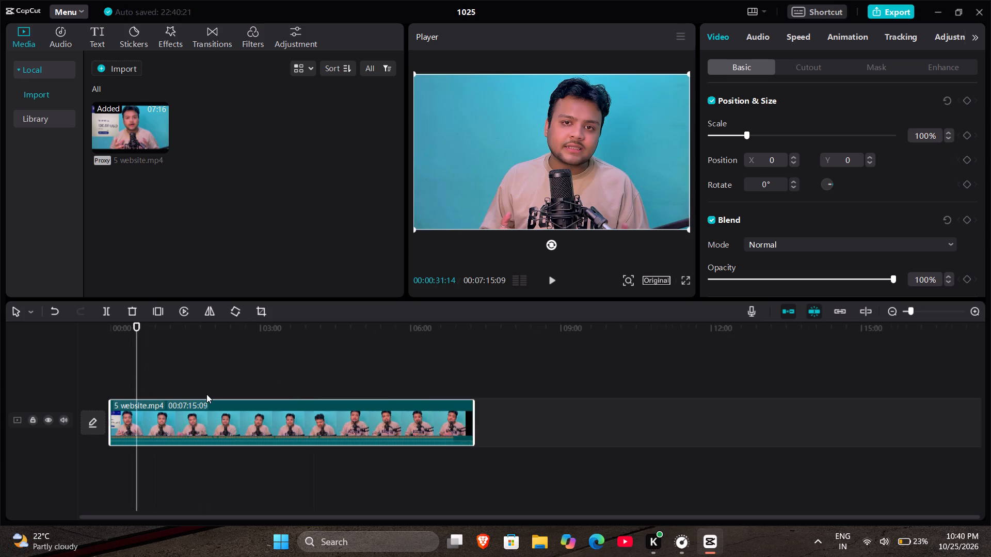
scroll(206, 394, "right", 2)
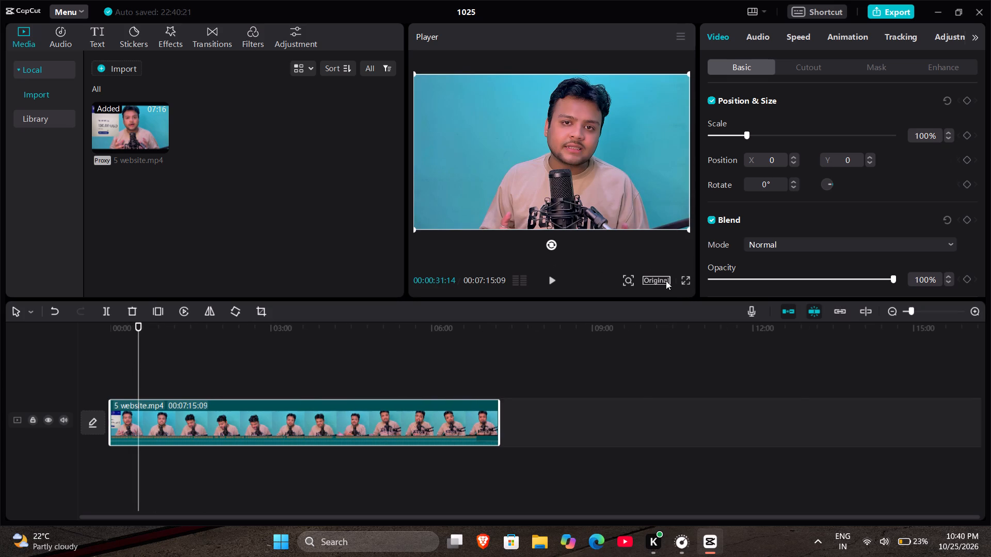
Set the new project's aspect ratio to 9:16.
left_click(665, 280)
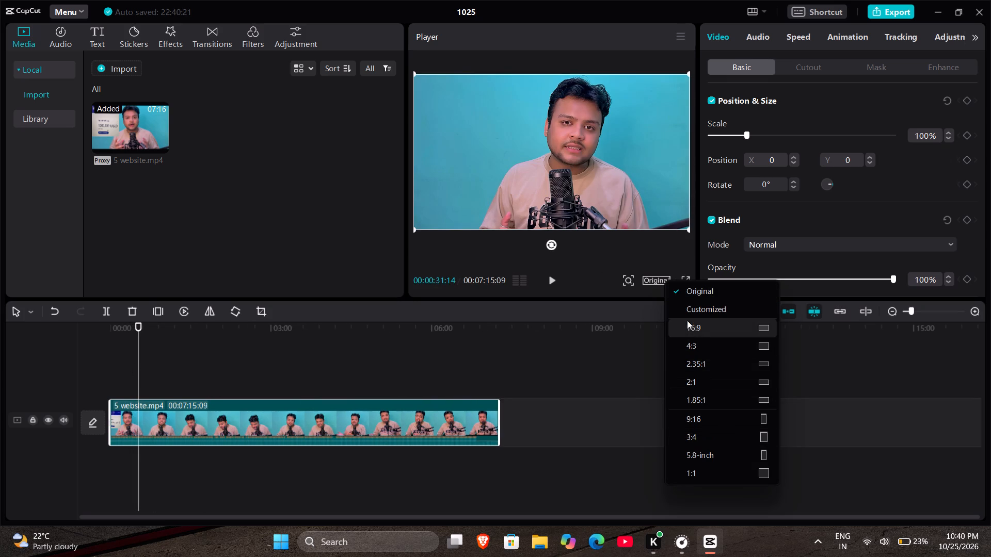
left_click(690, 413)
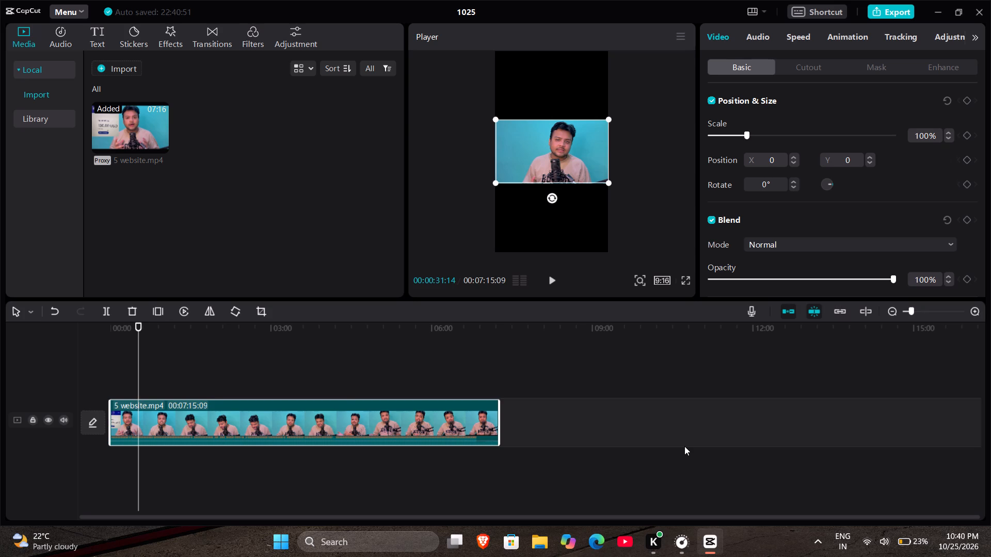
Review the clip in the vertical frame from about 0:31 to 1:18, return to the start and examine the enlarged opening frame.
right_click(684, 446)
key("space")
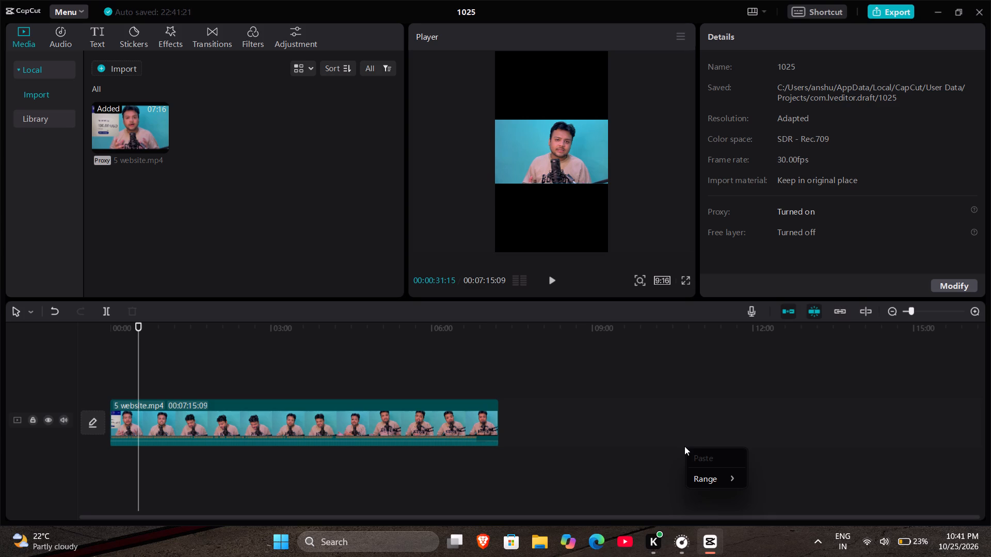
key("space")
left_click(536, 294)
left_click(550, 280)
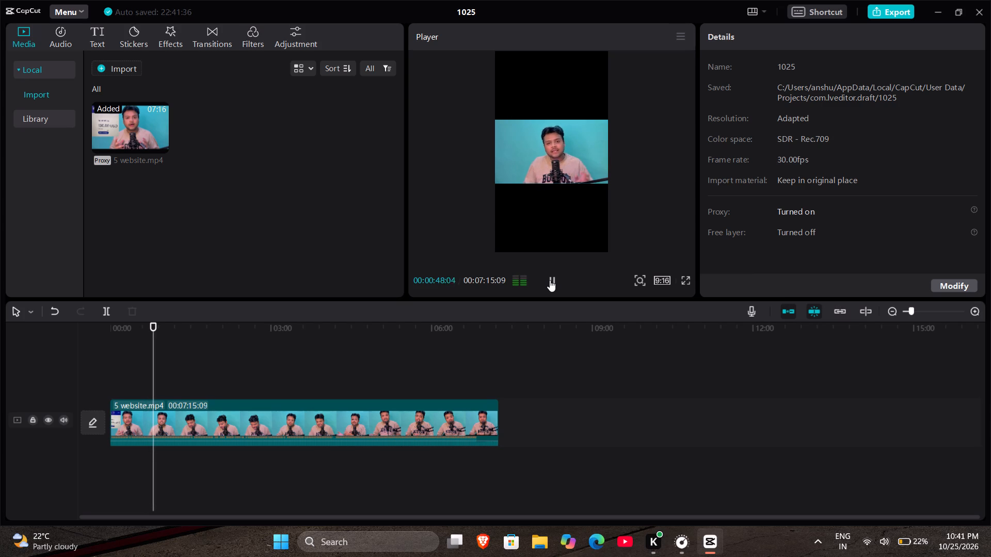
left_click(550, 280)
left_click(293, 401)
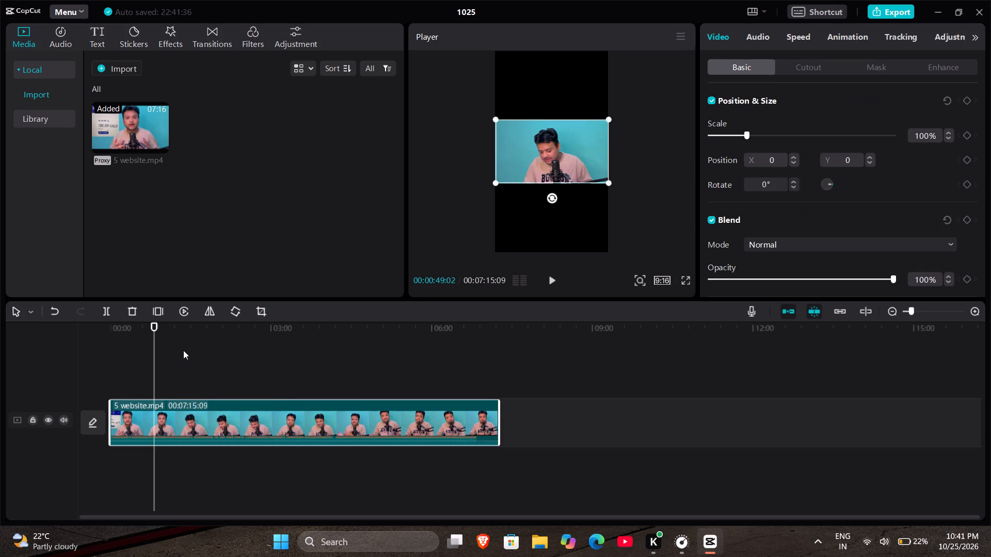
scroll(183, 350, "up", 5, "ctrl")
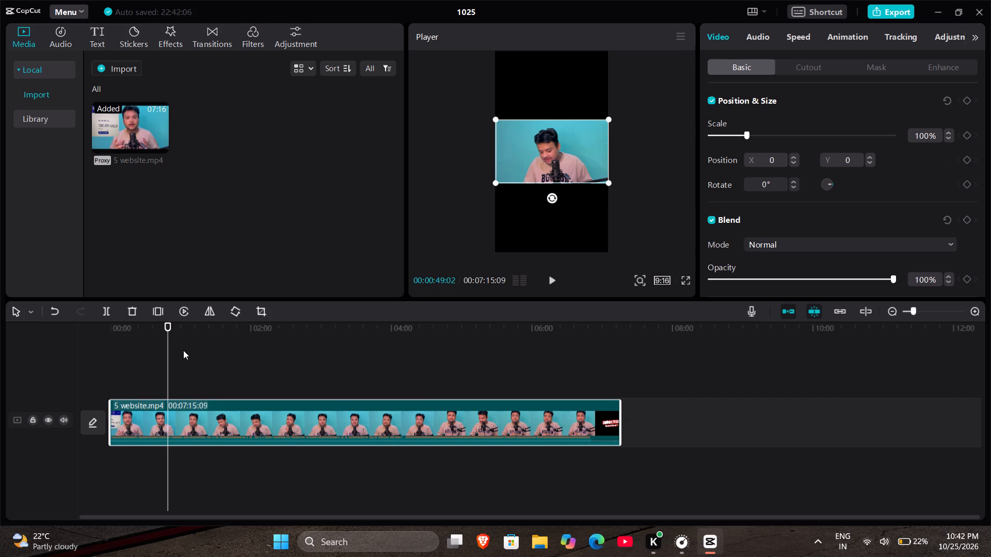
key("space")
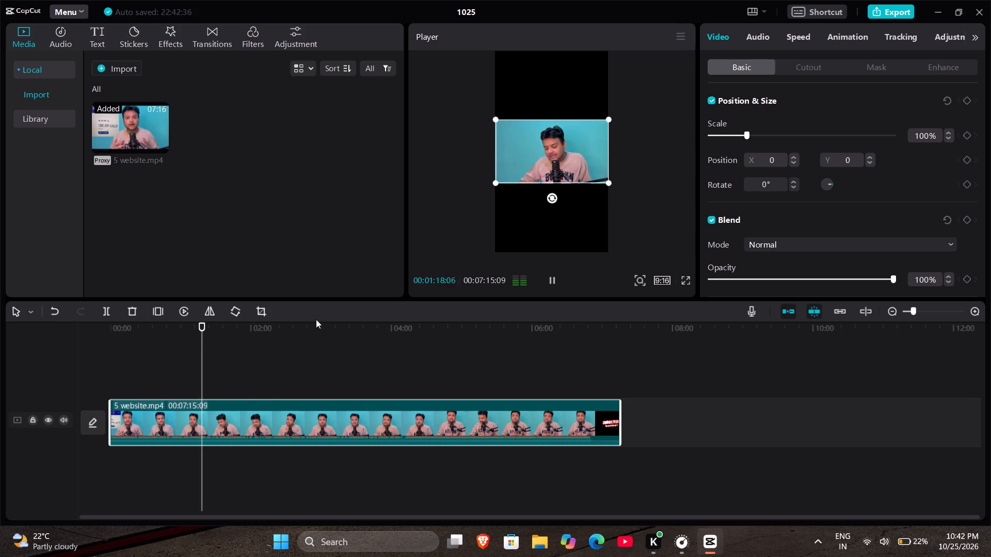
left_click(197, 354)
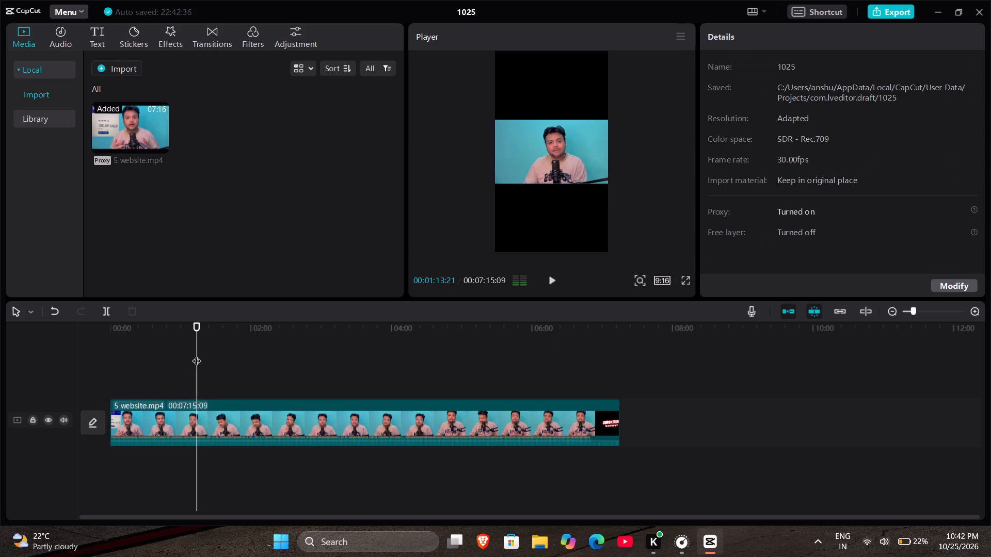
key("space")
key("space")
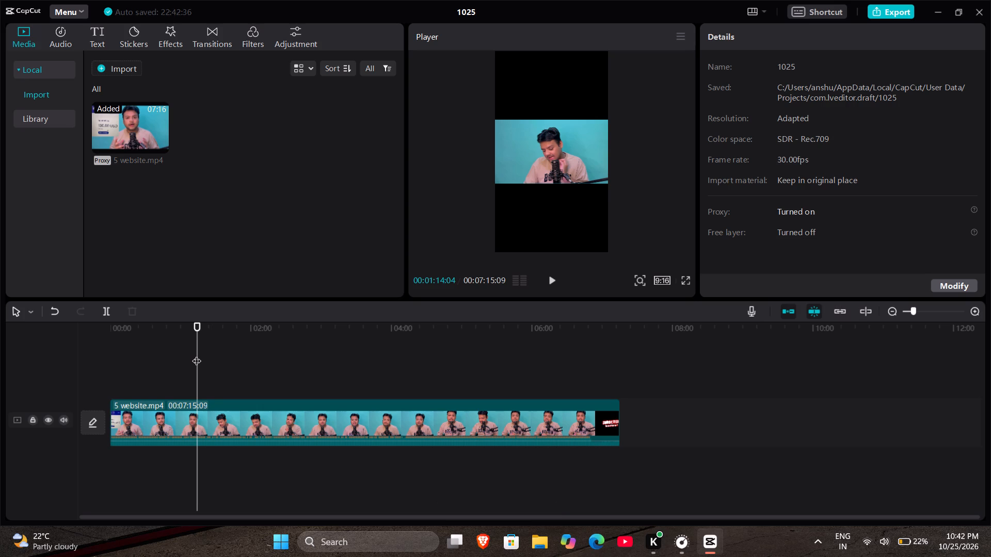
left_click(197, 354)
left_click_drag(197, 354, 104, 369)
scroll(551, 151, "up", 4, "ctrl")
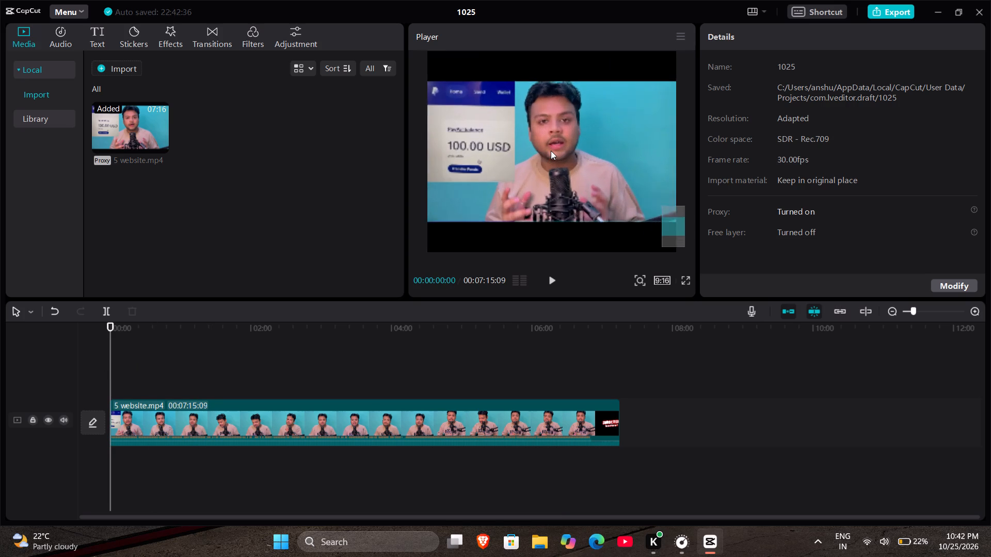
scroll(551, 151, "up", 2, "ctrl")
scroll(551, 151, "down", 4, "ctrl")
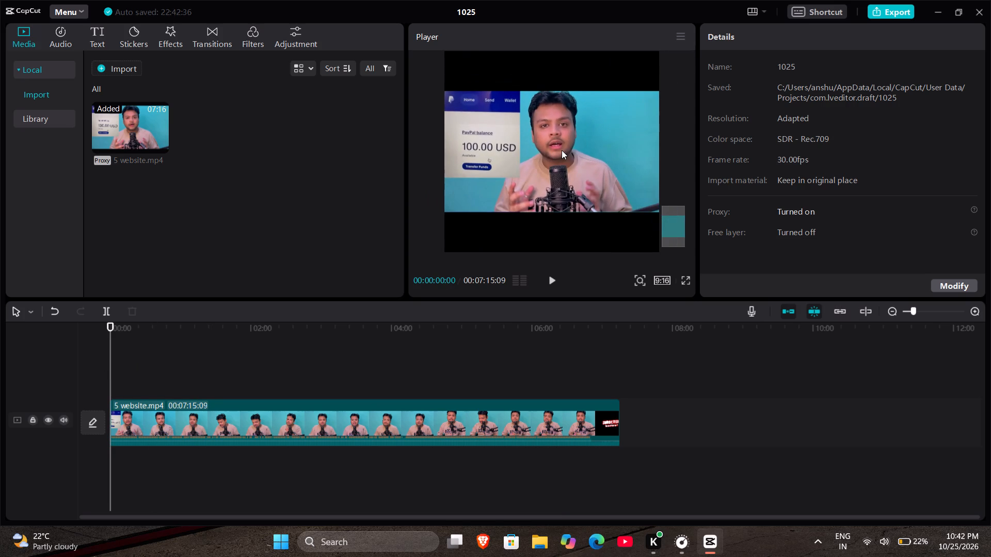
Select the 5 website.mp4 clip and enlarge it to a scale of about 331% so the speaker fills the vertical frame.
scroll(562, 150, "down", 7, "ctrl")
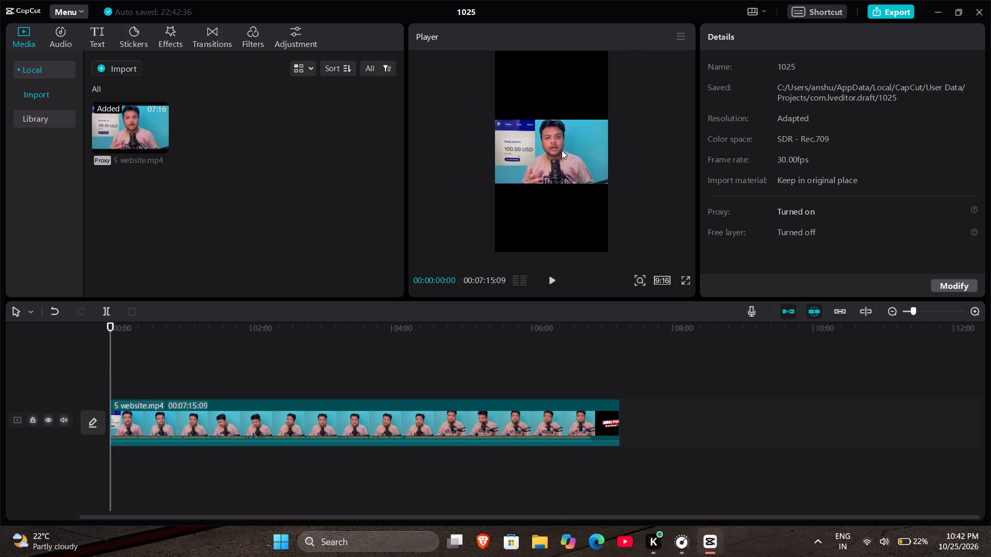
left_click(562, 150)
scroll(561, 149, "up", 3, "ctrl")
scroll(561, 149, "down", 4, "ctrl")
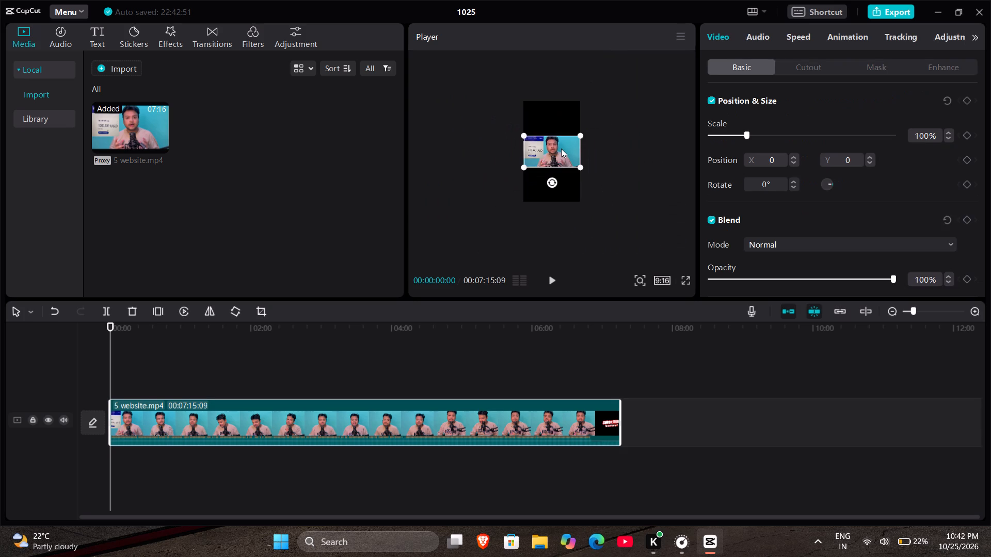
scroll(561, 149, "up", 5, "ctrl")
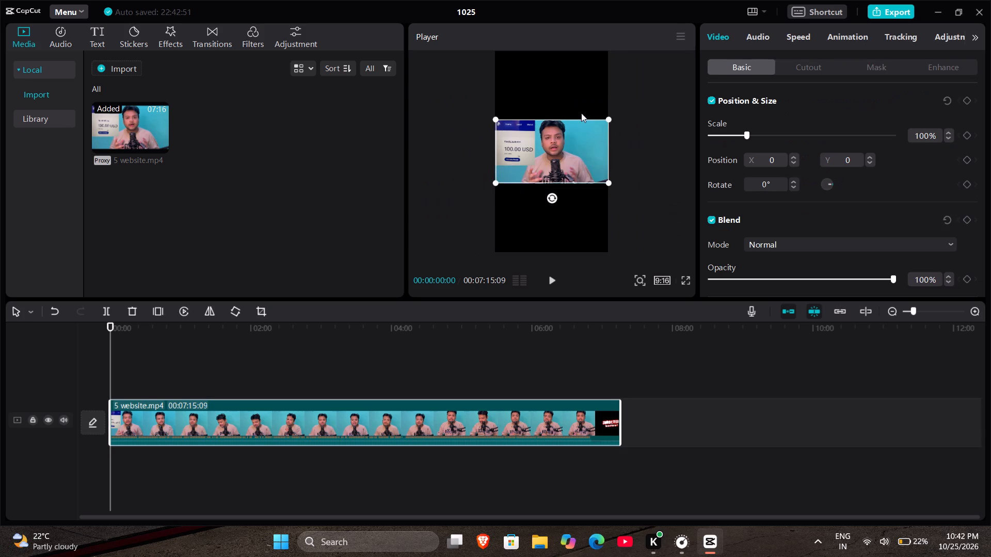
left_click_drag(749, 133, 782, 136)
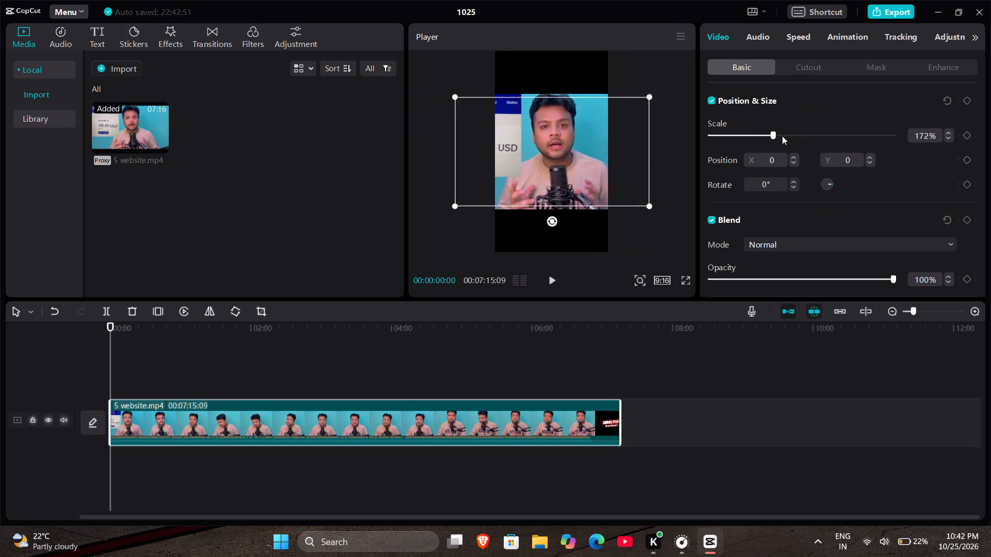
left_click_drag(782, 136, 840, 140)
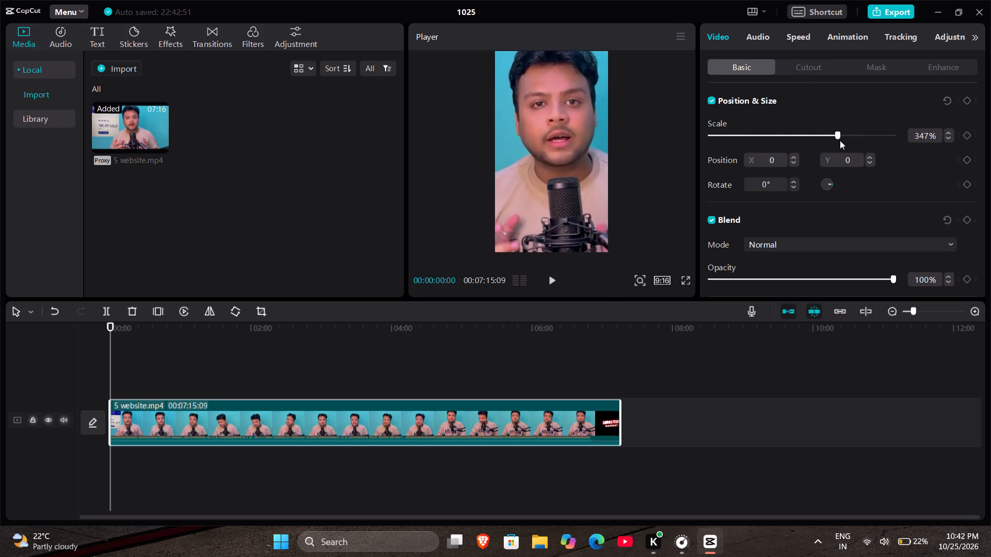
left_click_drag(840, 140, 834, 138)
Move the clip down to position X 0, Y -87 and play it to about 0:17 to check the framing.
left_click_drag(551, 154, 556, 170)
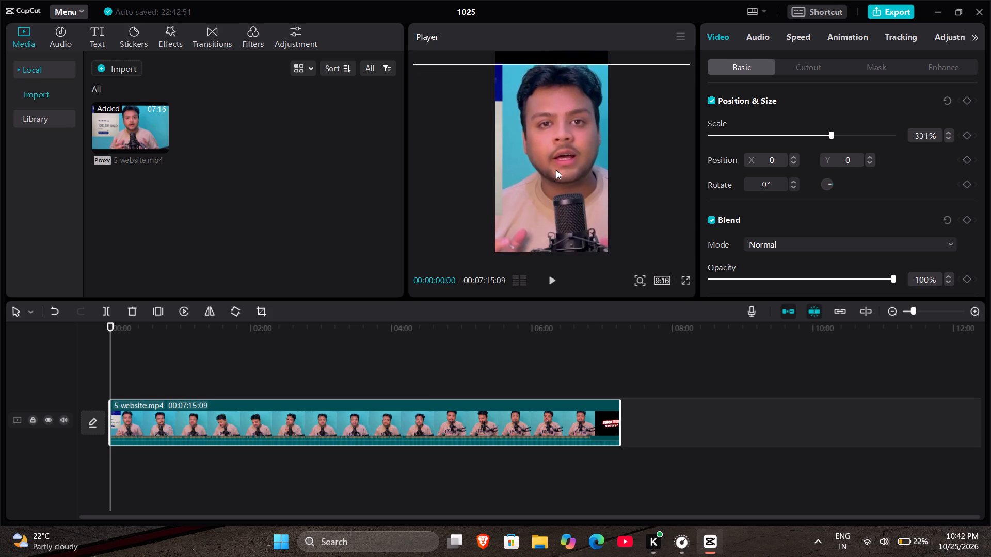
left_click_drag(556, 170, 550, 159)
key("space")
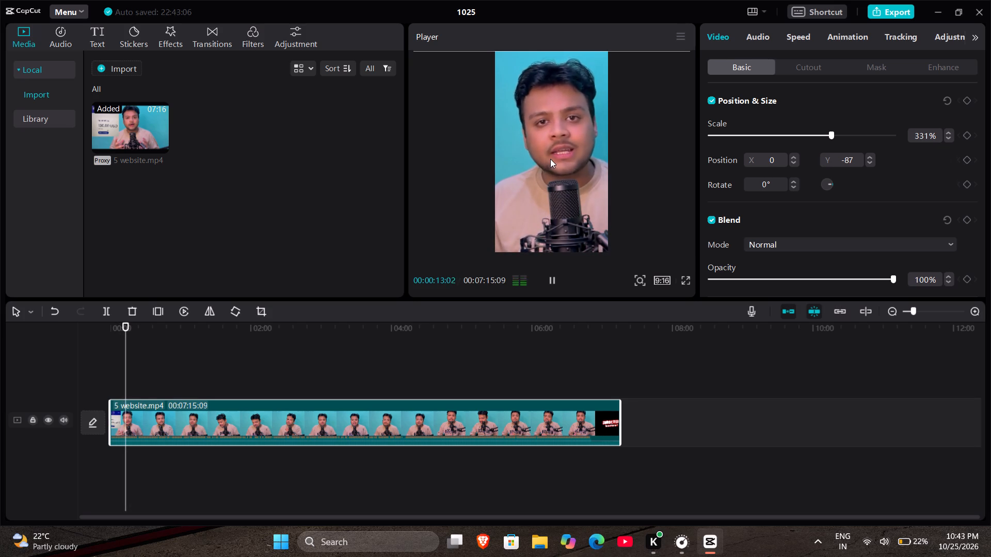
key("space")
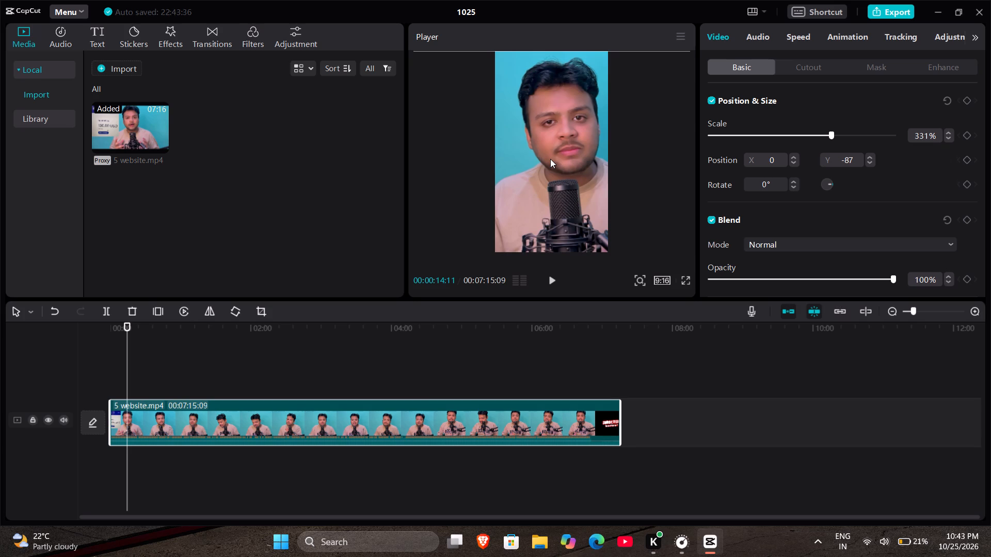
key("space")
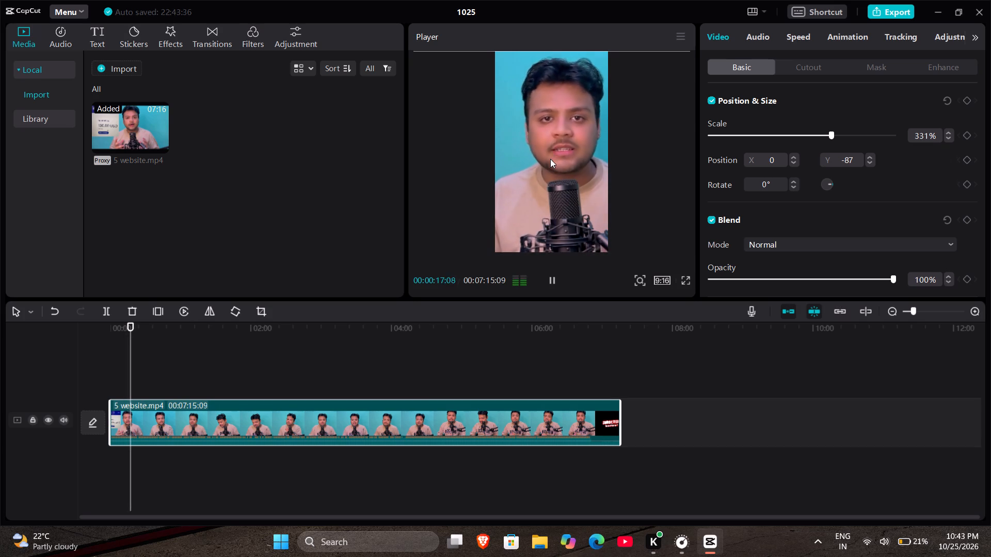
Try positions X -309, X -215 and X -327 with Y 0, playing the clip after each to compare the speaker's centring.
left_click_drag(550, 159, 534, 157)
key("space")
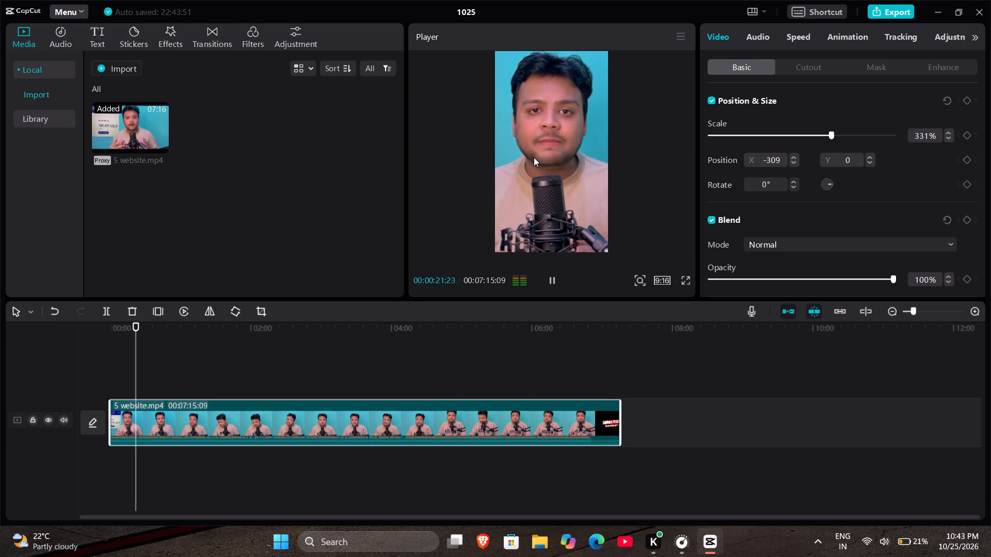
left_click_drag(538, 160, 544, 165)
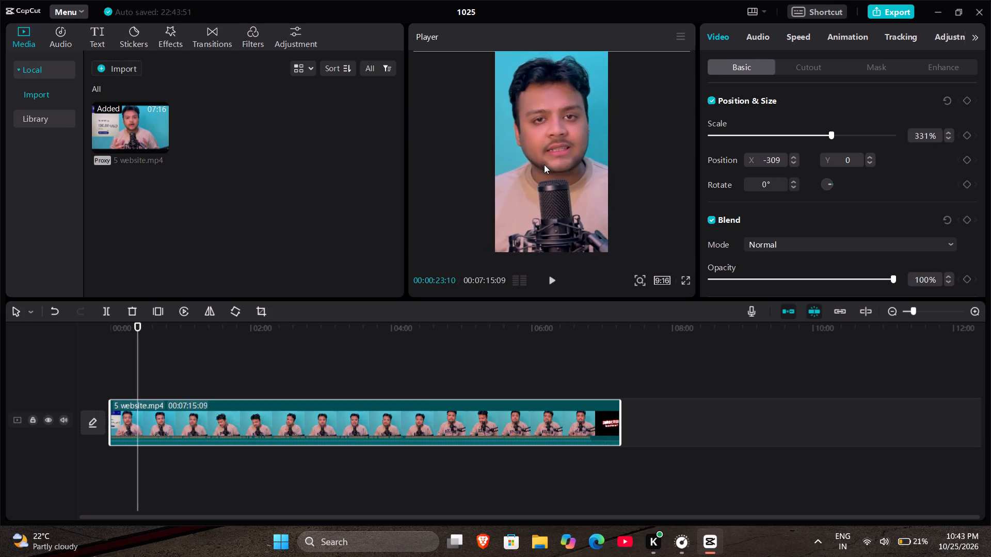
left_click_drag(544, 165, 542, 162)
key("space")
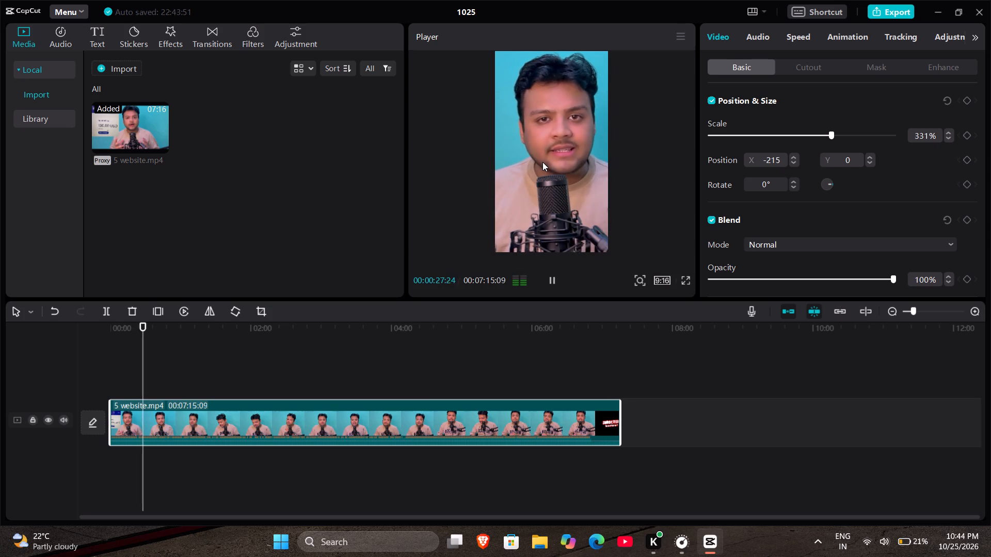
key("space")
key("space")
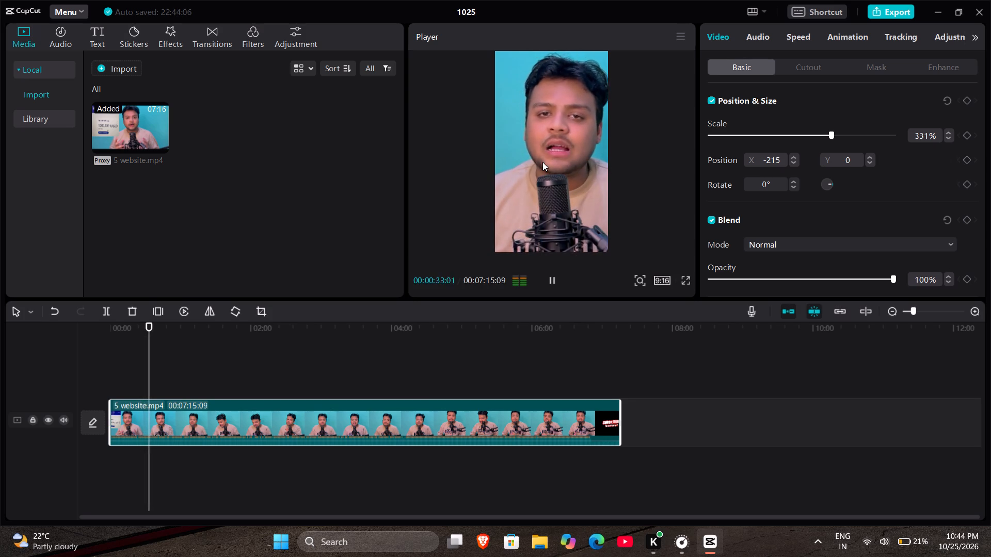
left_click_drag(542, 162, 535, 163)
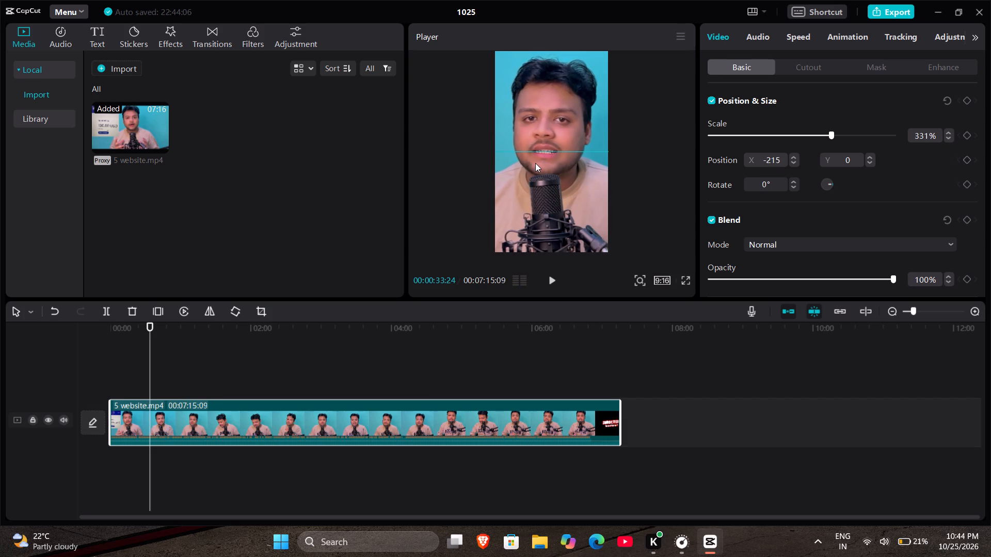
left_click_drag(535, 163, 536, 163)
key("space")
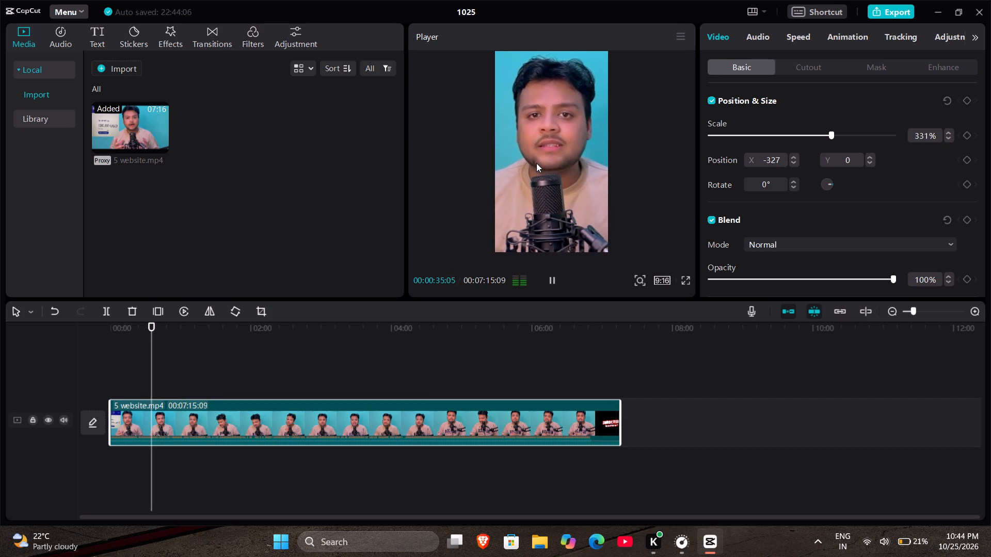
Return to the start of the clip and reposition it to X -261, Y -87 so the speaker is centred.
left_click_drag(152, 368, 35, 389)
key("space")
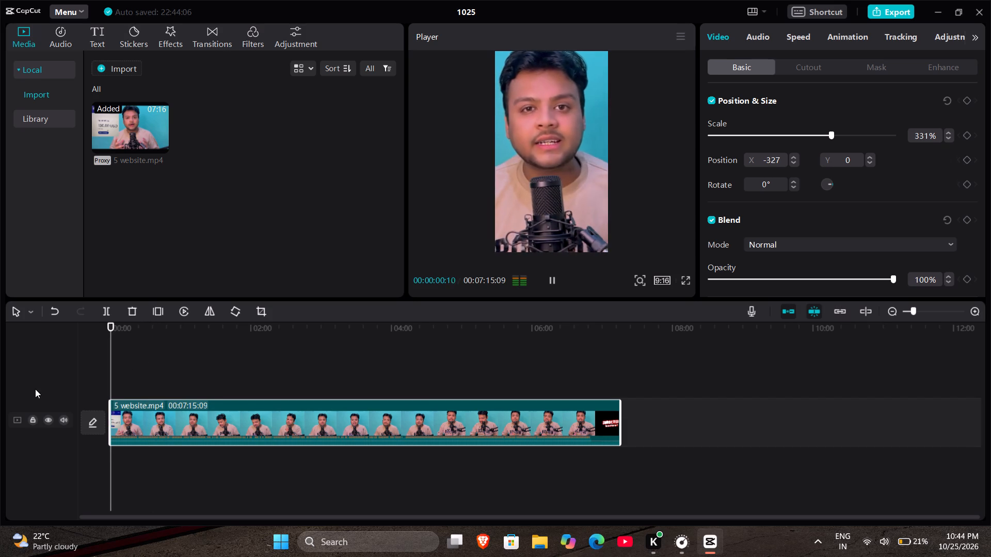
left_click_drag(544, 168, 554, 169)
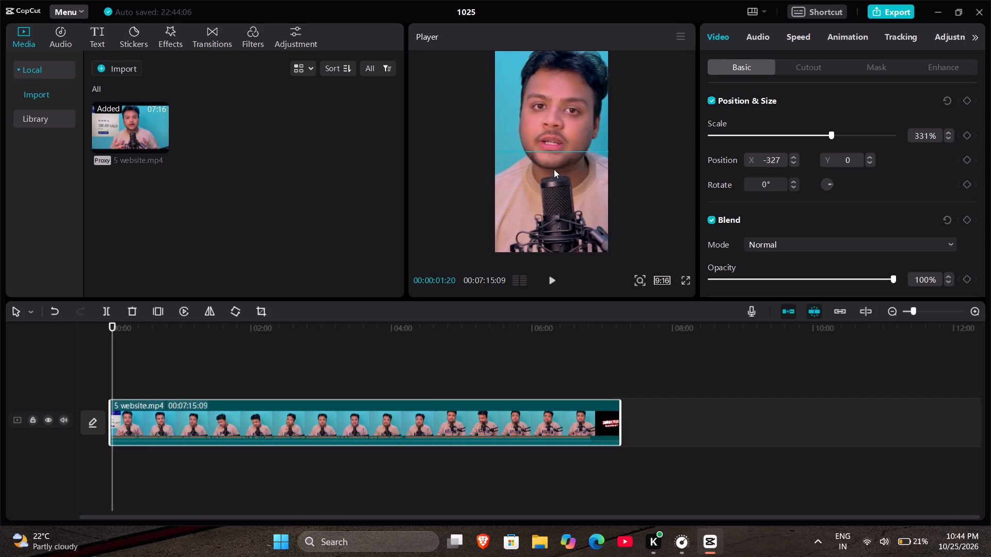
left_click_drag(554, 169, 547, 173)
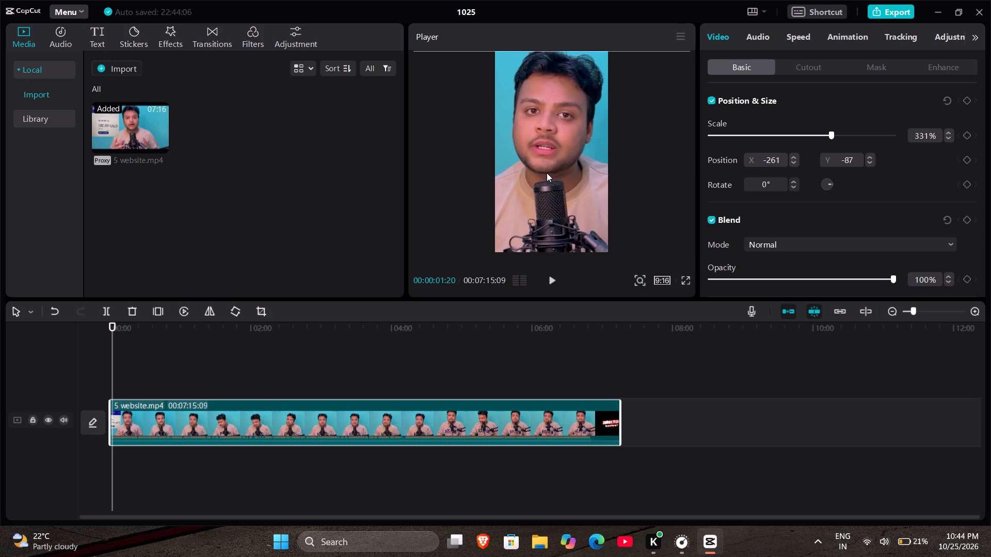
Set the clip's scale to 328%.
left_click(821, 136)
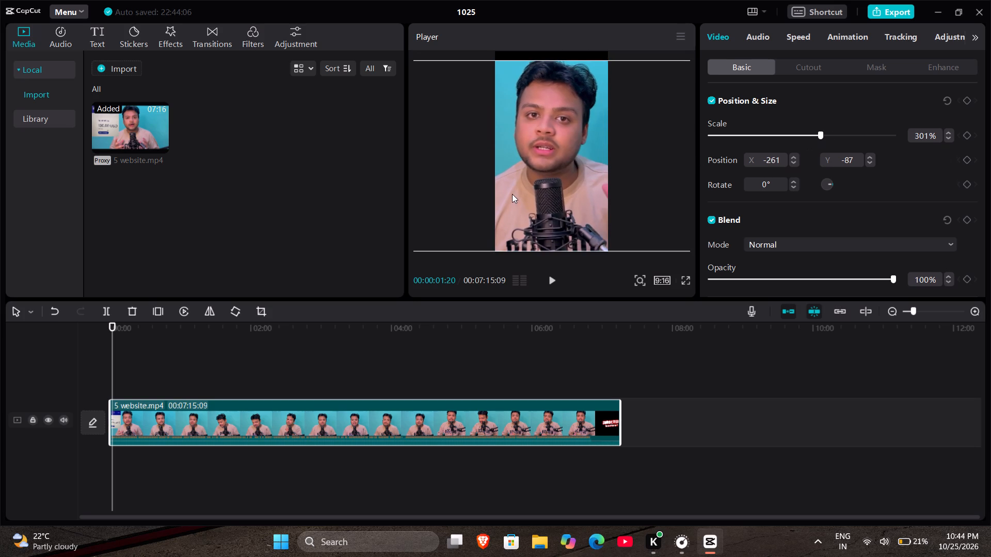
left_click(949, 132)
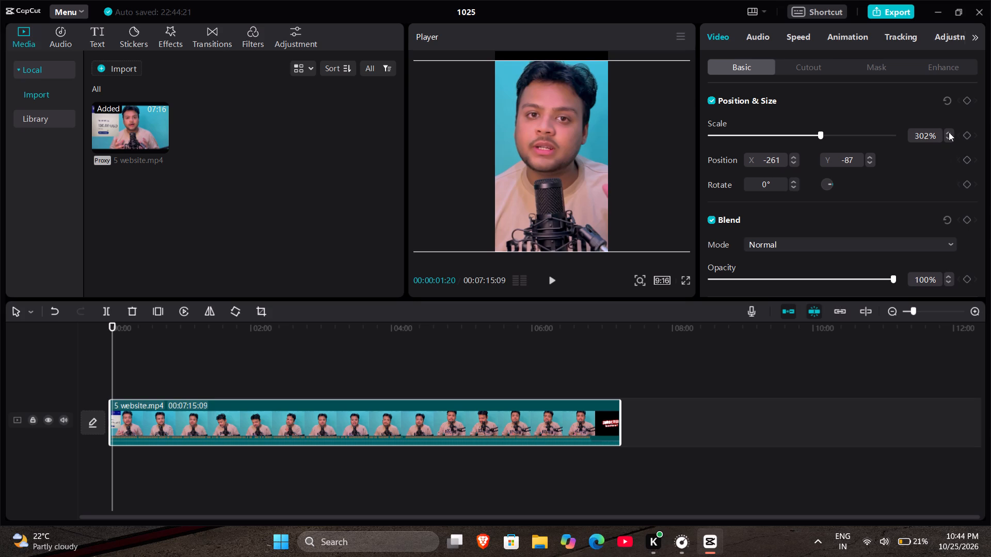
left_click(949, 132)
triple_click(949, 132)
triple_click(949, 132)
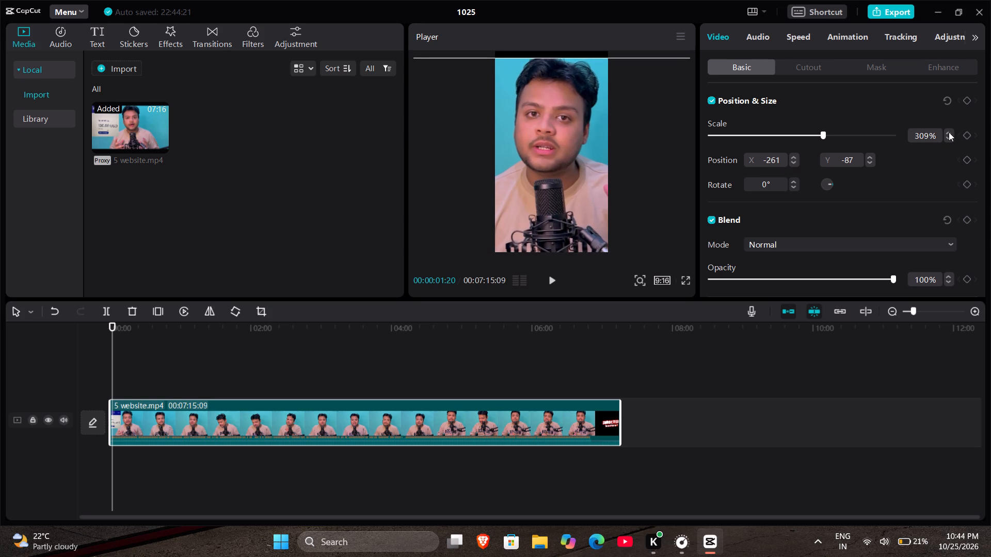
triple_click(949, 132)
triple_click(949, 132)
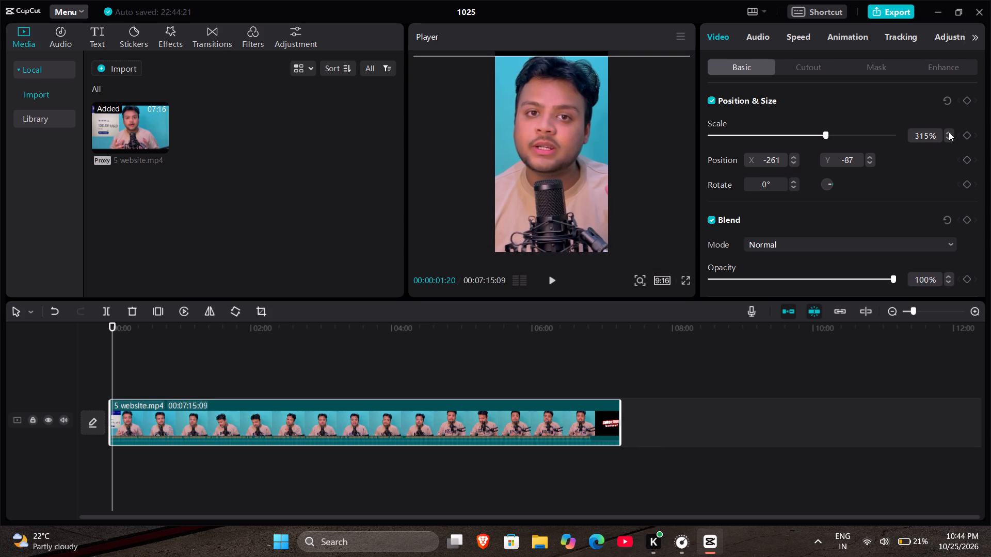
triple_click(949, 132)
left_click(949, 132)
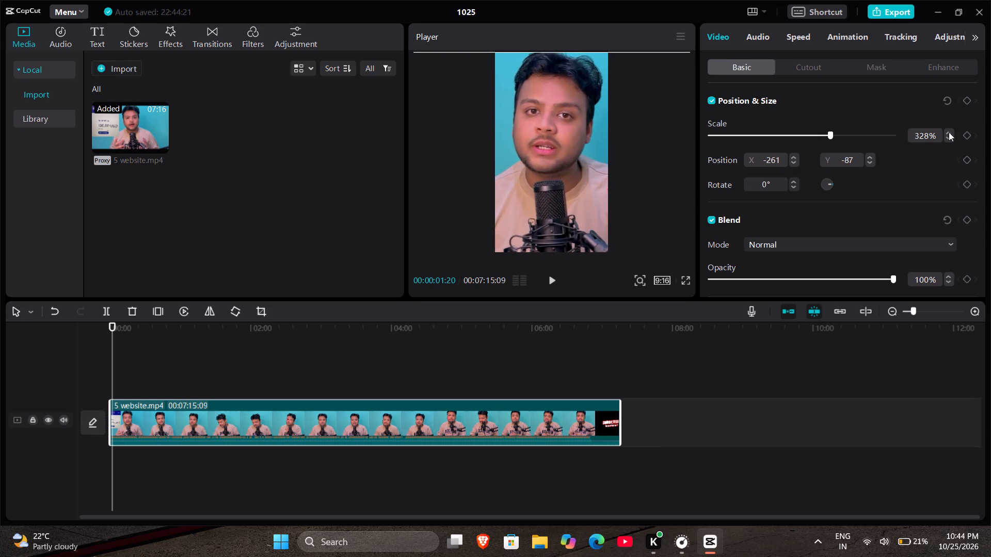
Play the reframed clip to about 0:16 to check the framing, and replay the passage from about 0:06 to 0:08.
key("space")
key("space")
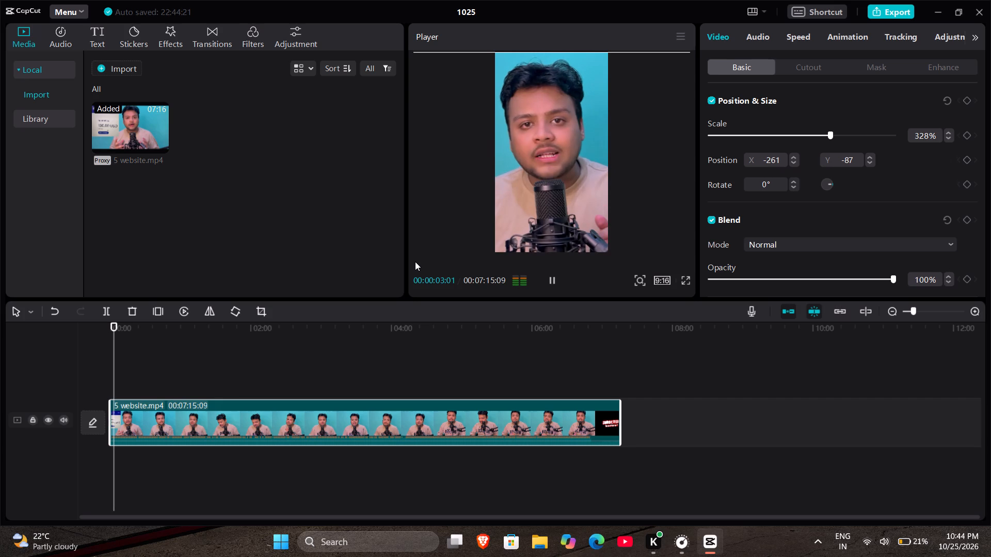
key("space")
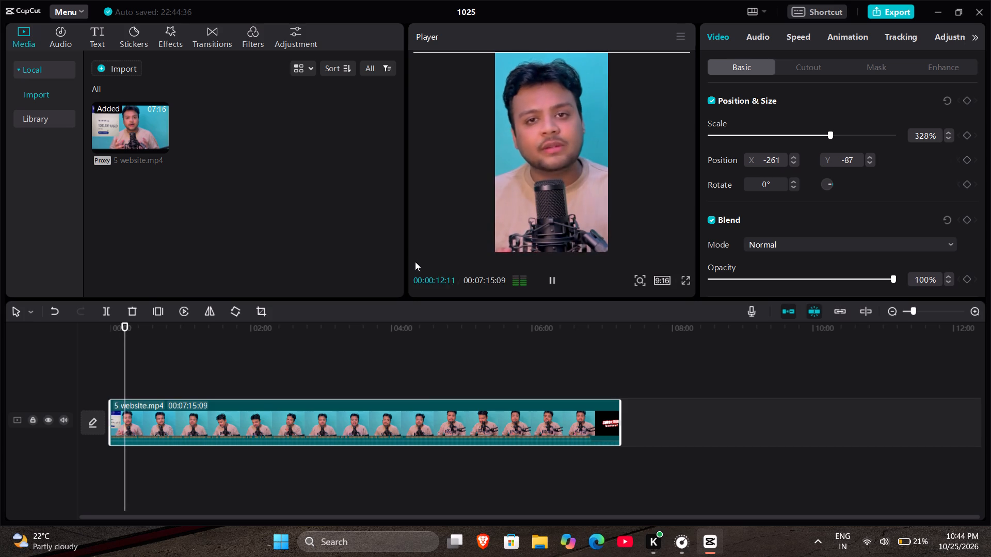
scroll(49, 389, "up", 7, "ctrl")
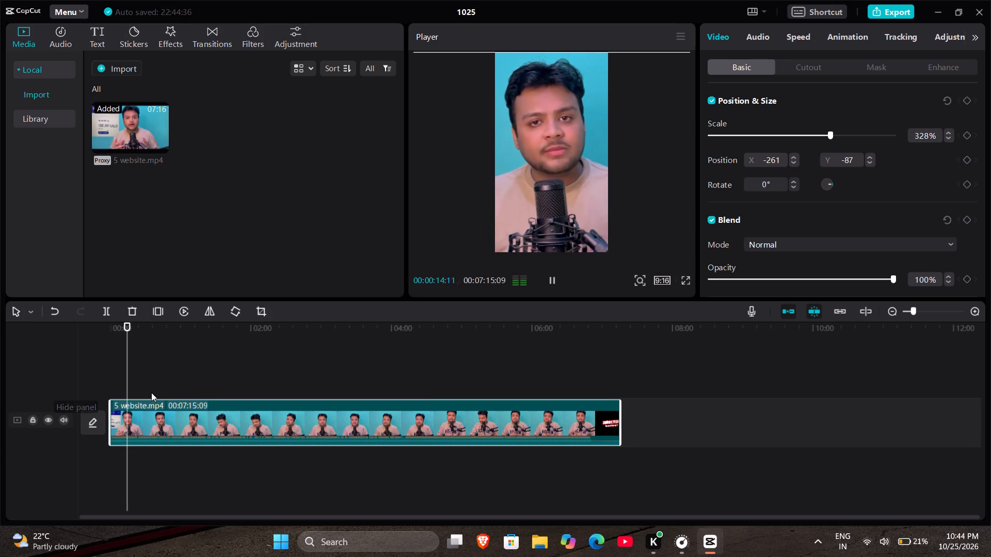
scroll(151, 392, "up", 8, "ctrl")
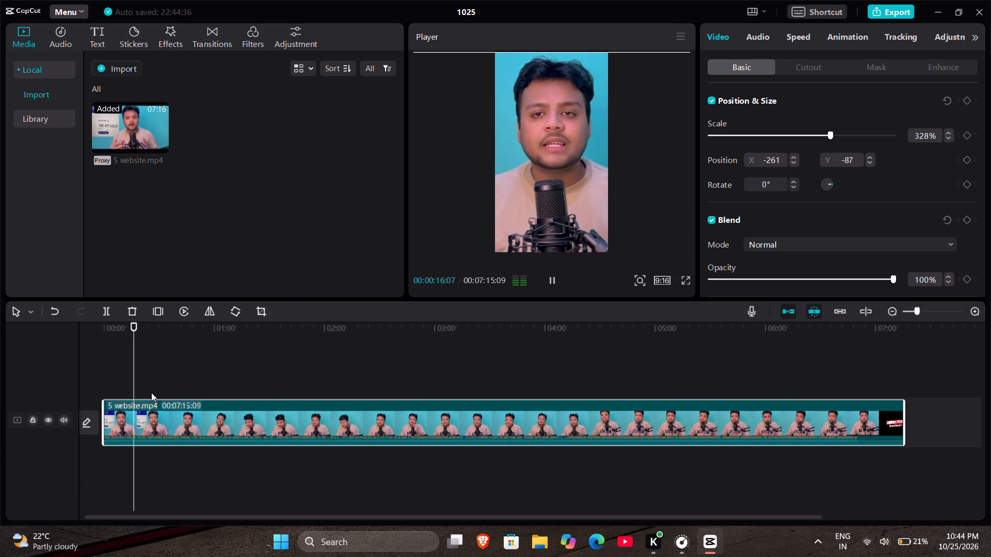
key("space")
left_click_drag(131, 379, 76, 384)
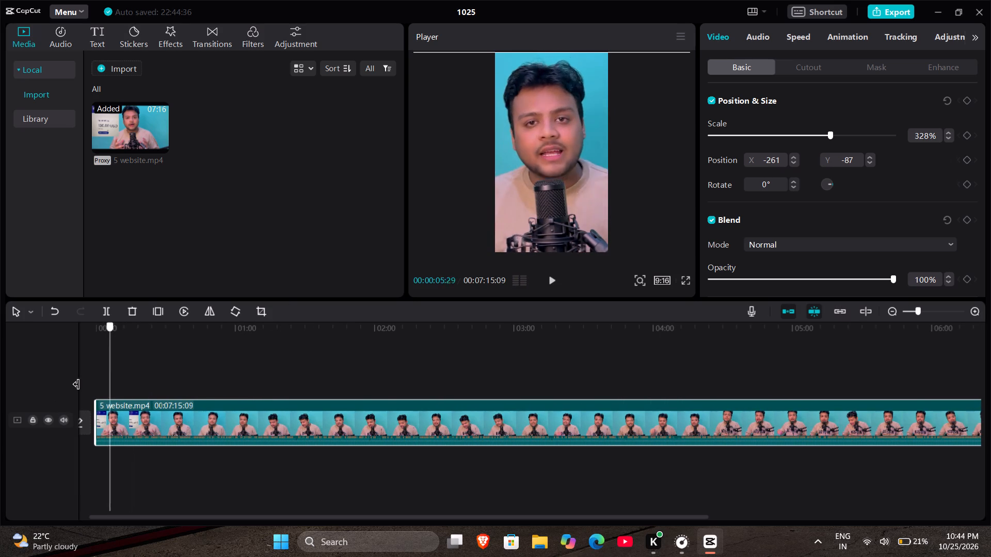
left_click_drag(76, 384, 75, 384)
key("space")
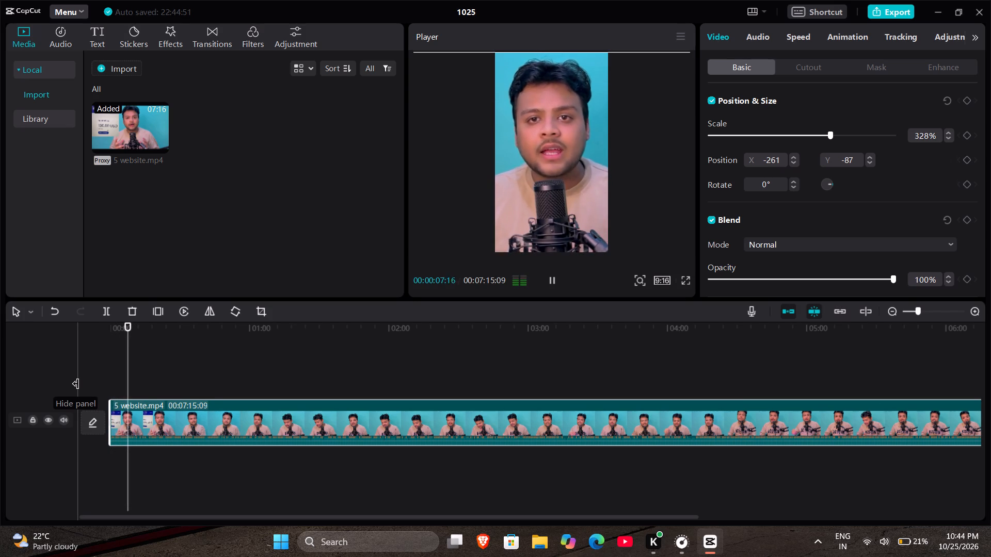
key("space")
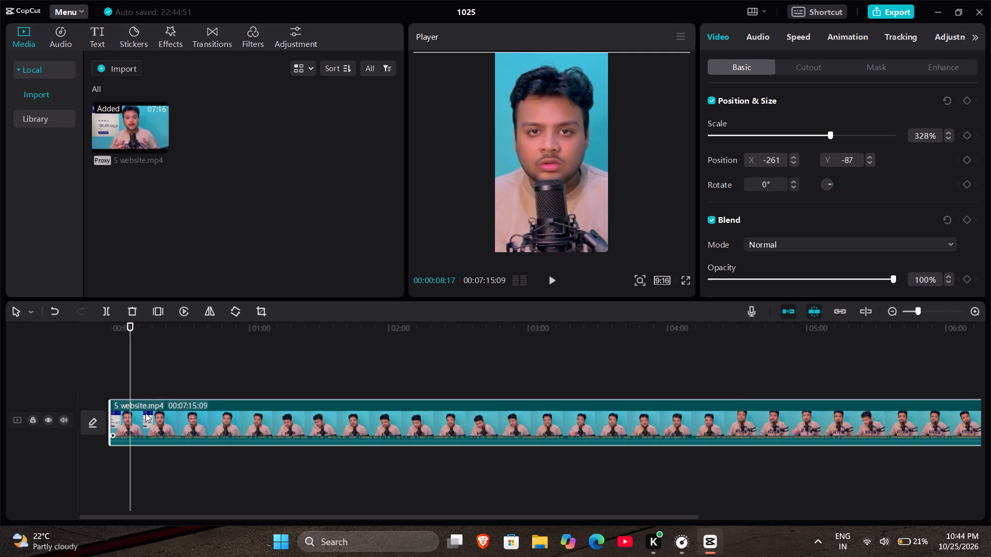
Scrub back over the passage around 0:06 to 0:08 in fine timeline detail and replay it, stopping at 00:00:08:19.
scroll(149, 407, "up", 8, "ctrl")
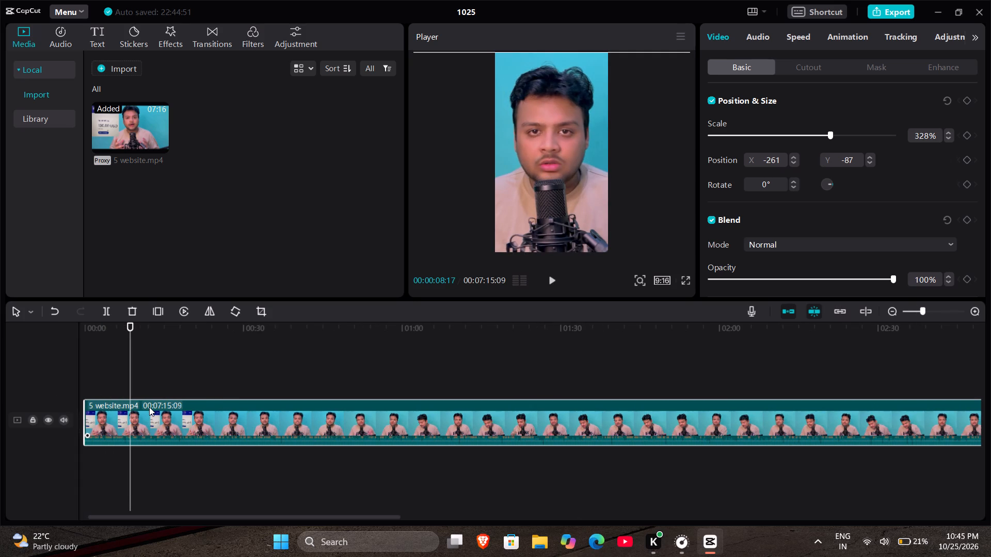
scroll(149, 407, "up", 16, "ctrl")
scroll(149, 407, "right", 9)
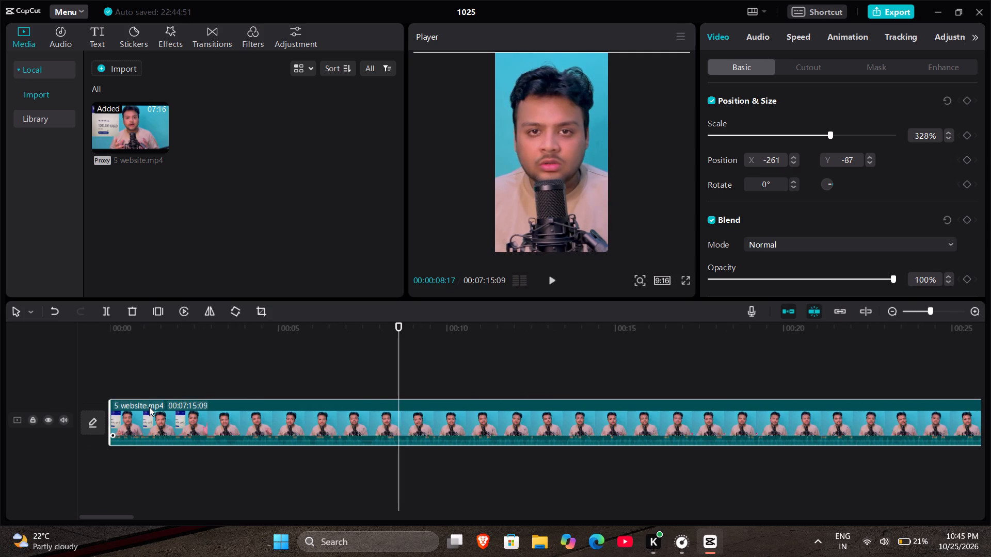
left_click_drag(398, 372, 375, 374)
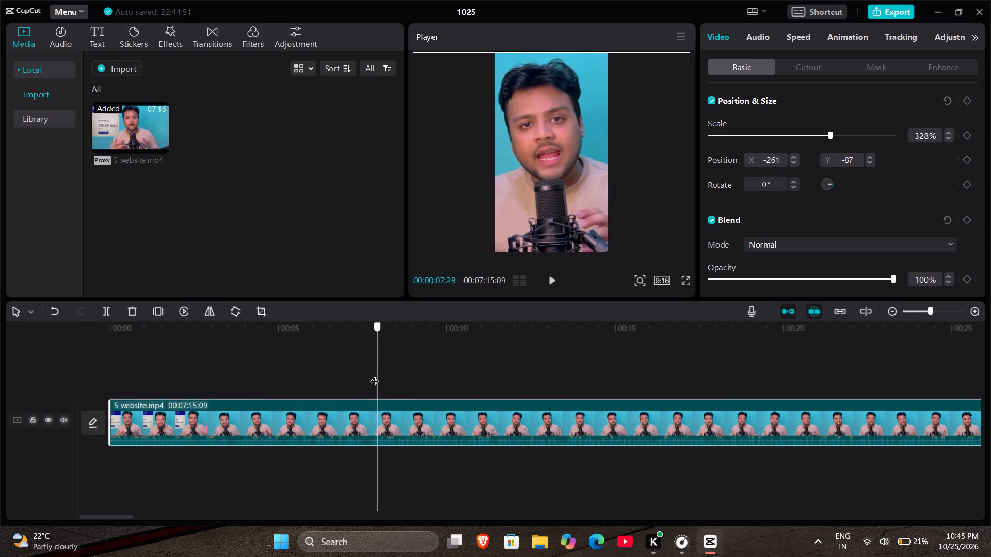
left_click_drag(375, 374, 319, 371)
key("space")
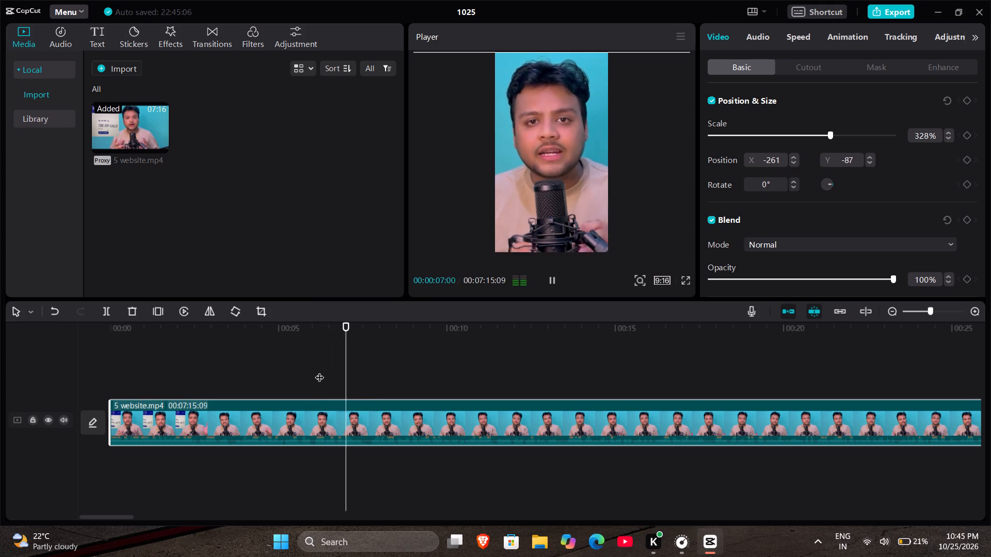
key("space")
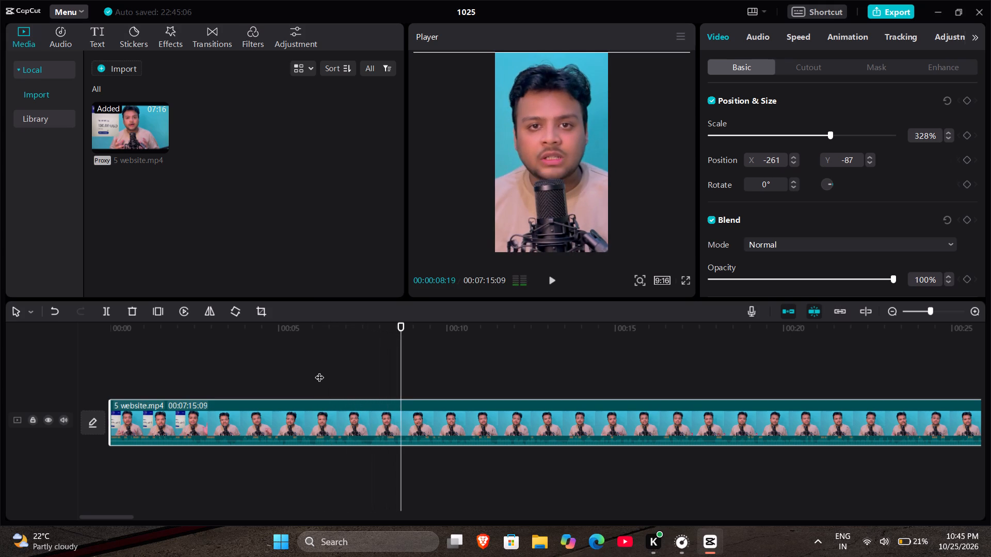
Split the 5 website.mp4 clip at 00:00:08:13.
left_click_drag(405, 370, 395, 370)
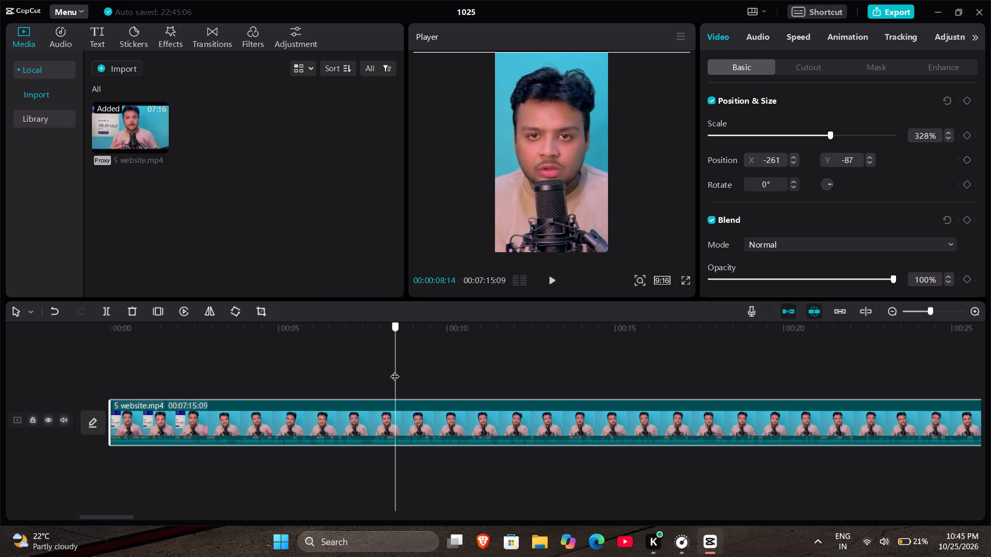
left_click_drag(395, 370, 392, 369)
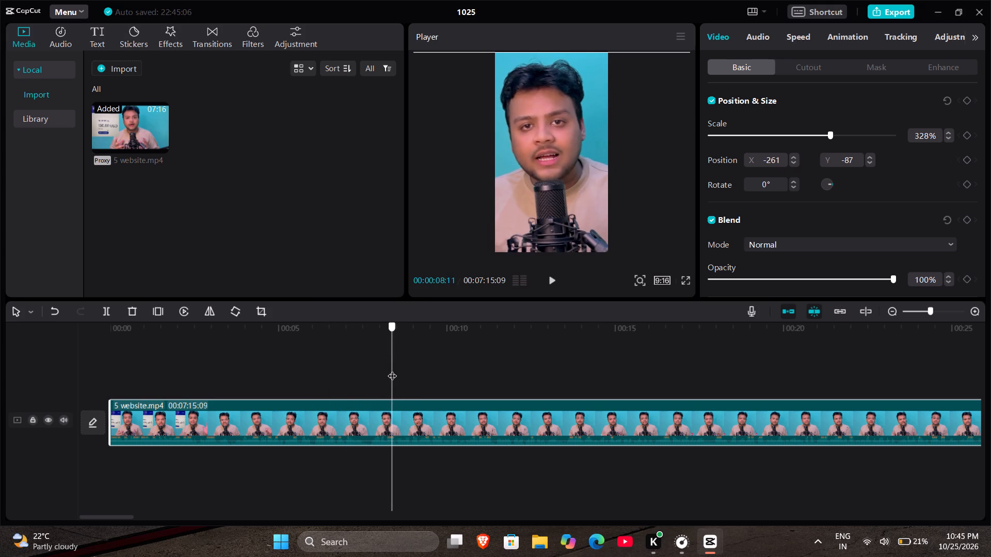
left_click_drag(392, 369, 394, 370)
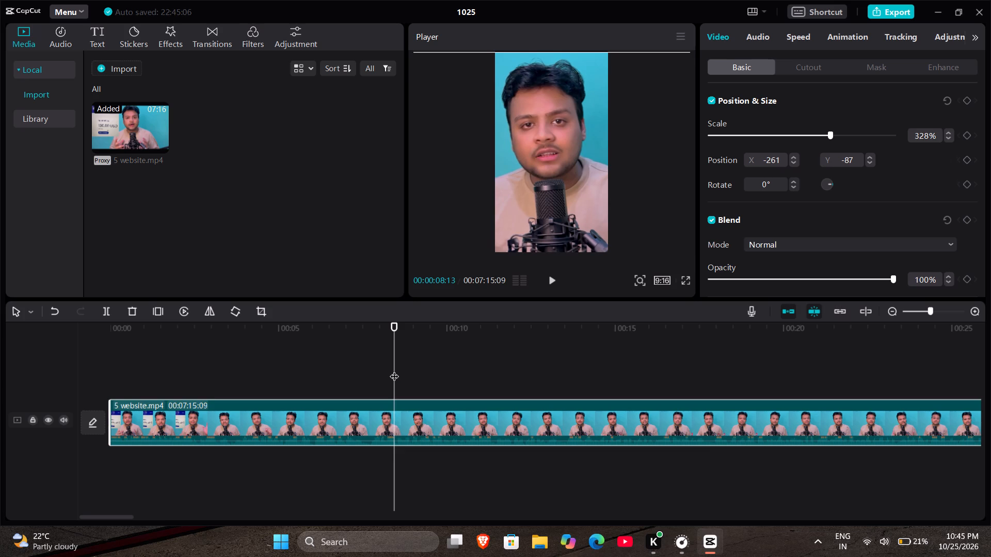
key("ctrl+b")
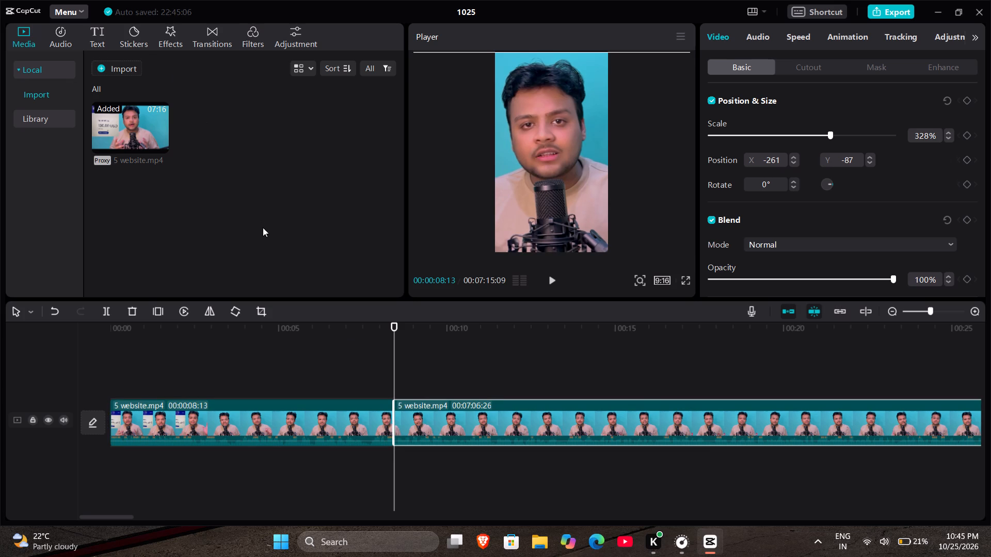
Play the clip from the split at 00:00:08:13 to about 0:17 to review the following passage.
key("space")
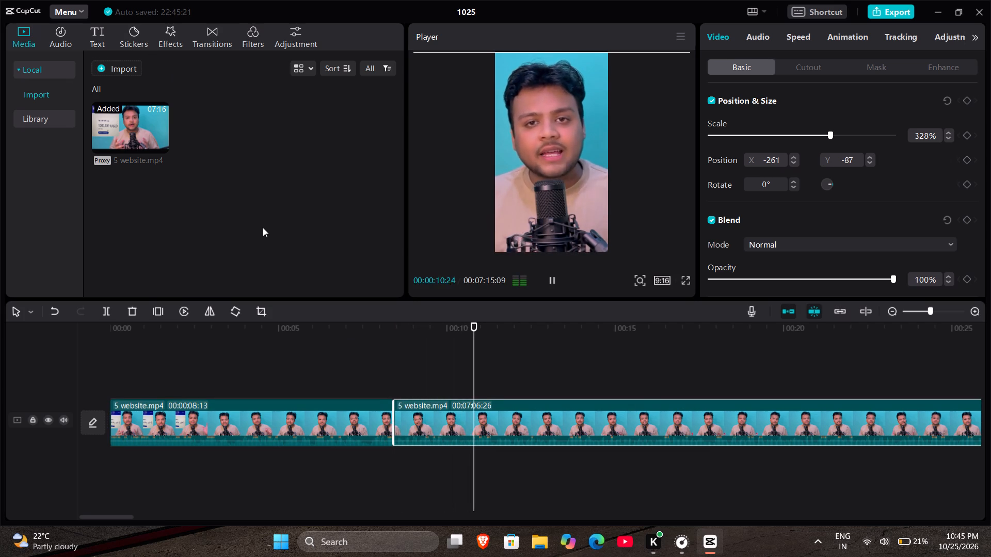
scroll(299, 252, "left", 1)
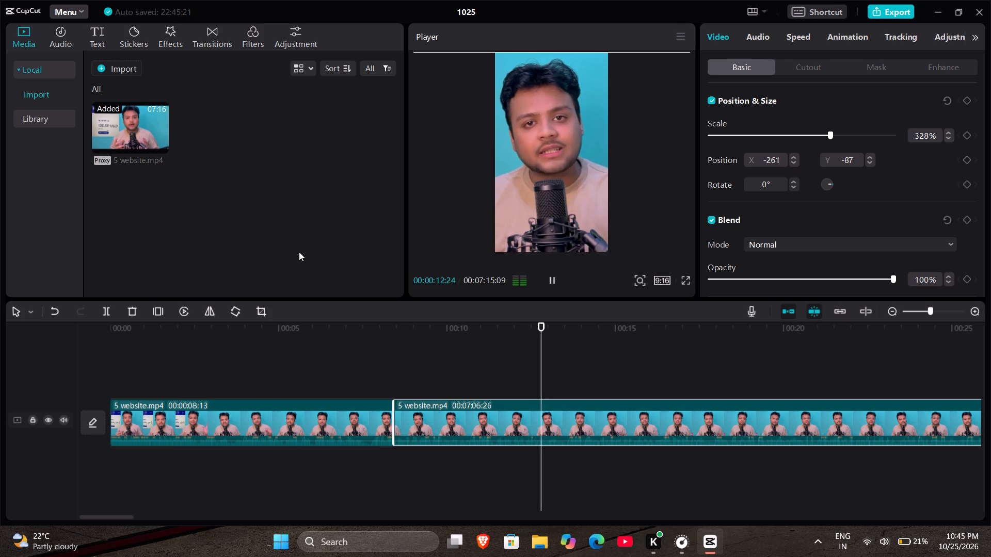
scroll(378, 319, "left", 1)
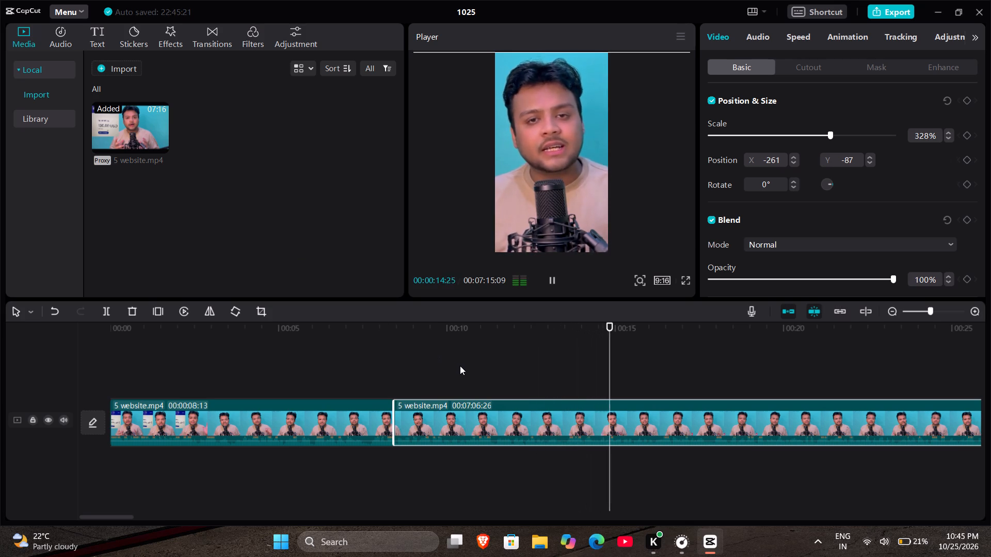
scroll(460, 366, "left", 2)
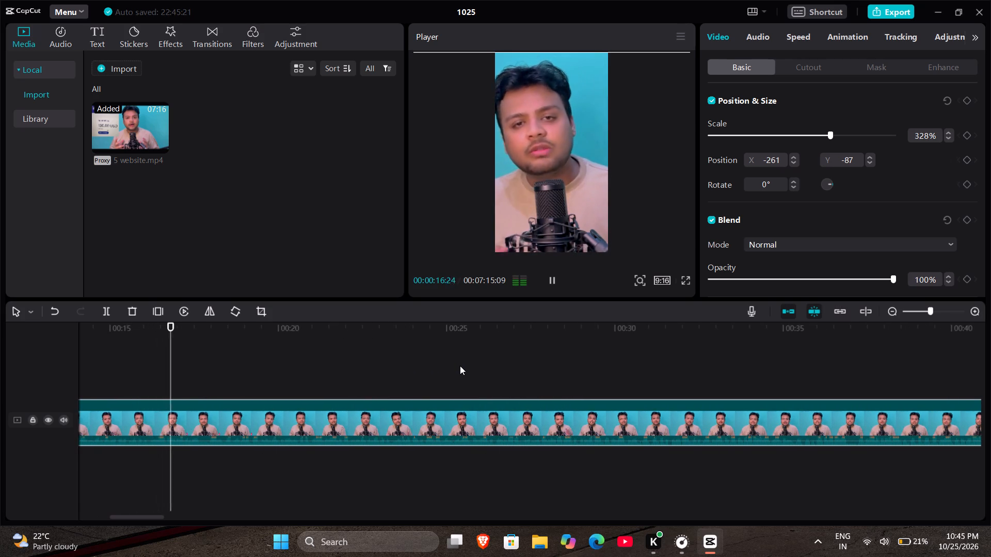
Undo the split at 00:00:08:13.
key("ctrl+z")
Continue playback from 00:00:18:00 to review the reframed footage, pausing around 0:45 and stopping at 00:00:46:09.
scroll(460, 366, "right", 4)
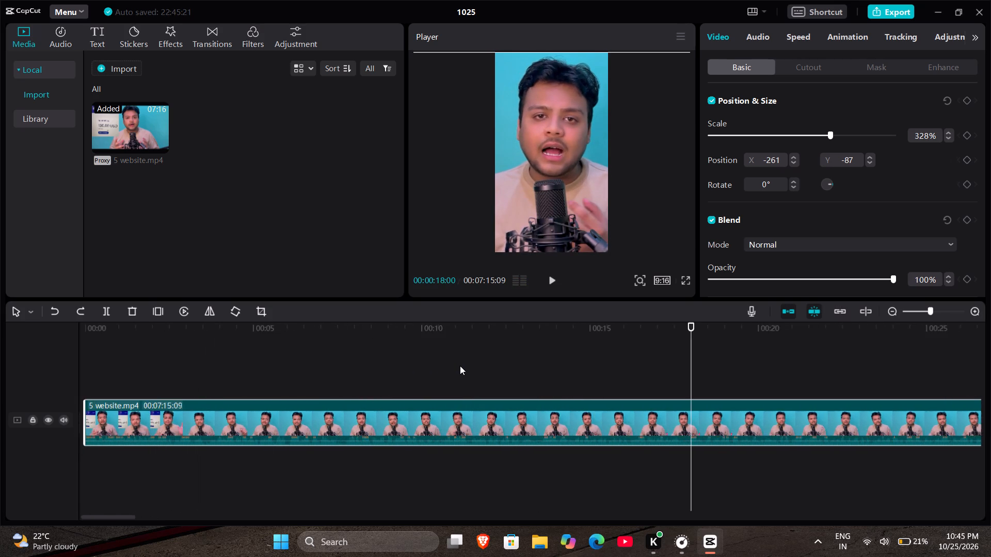
key("space")
scroll(460, 366, "left", 1)
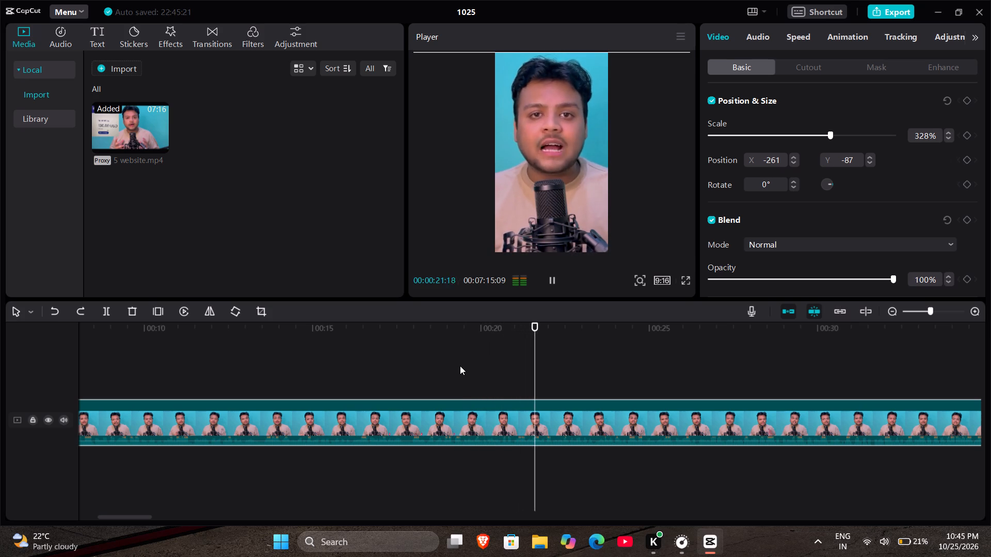
scroll(460, 366, "left", 1)
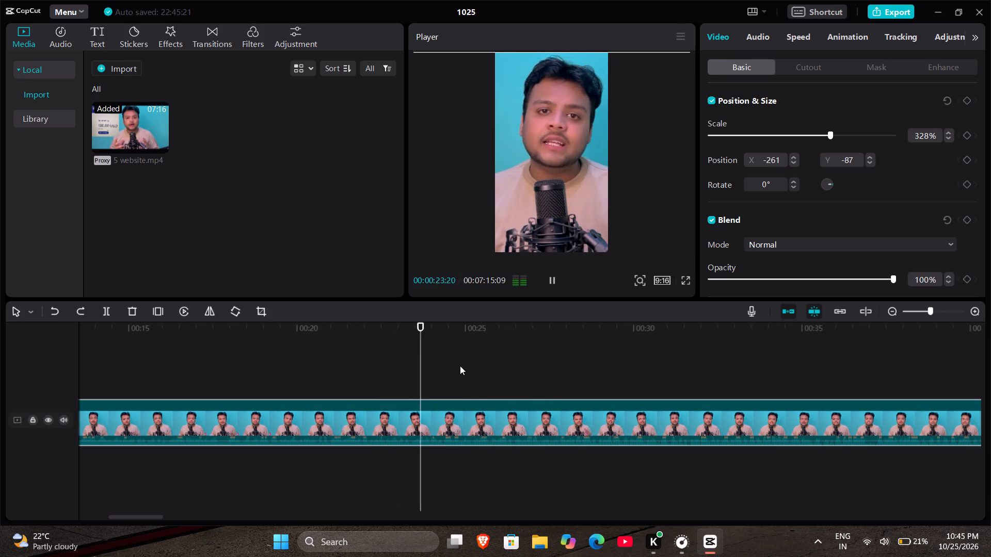
scroll(460, 366, "left", 1)
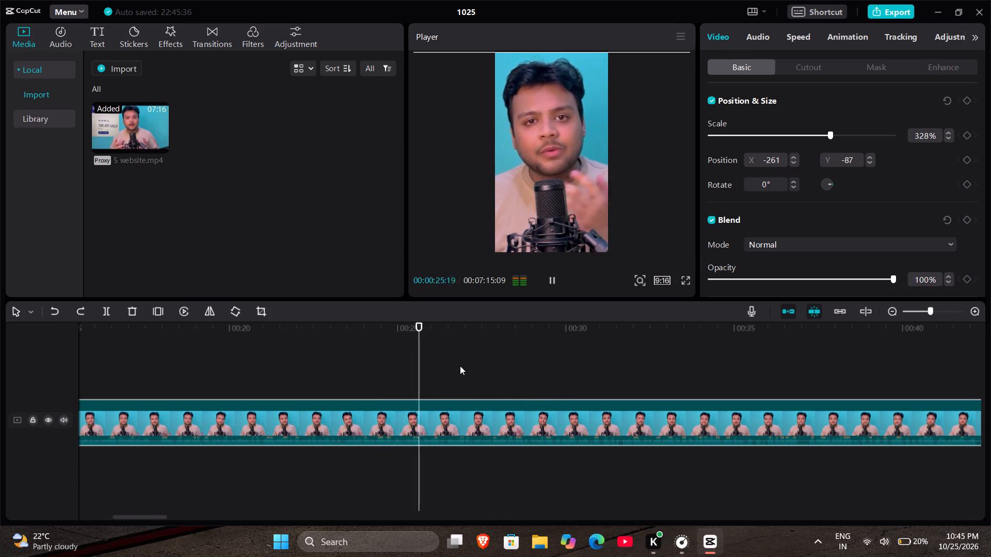
scroll(460, 366, "left", 1)
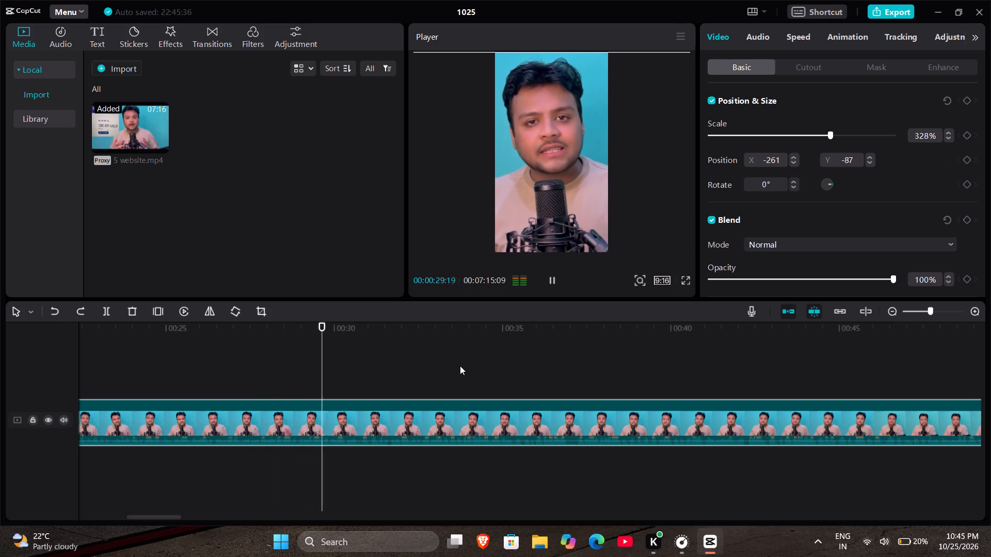
scroll(460, 366, "left", 1)
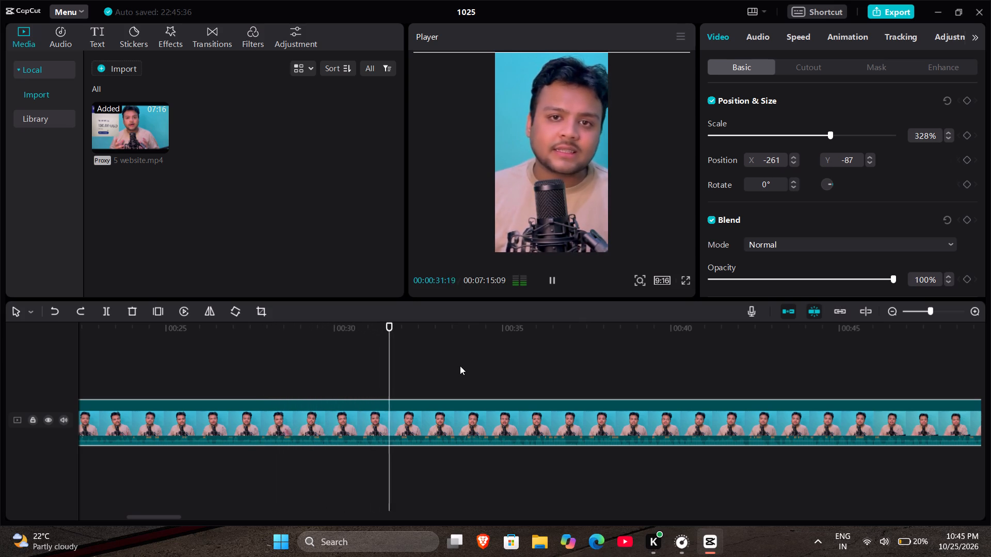
scroll(460, 366, "left", 1)
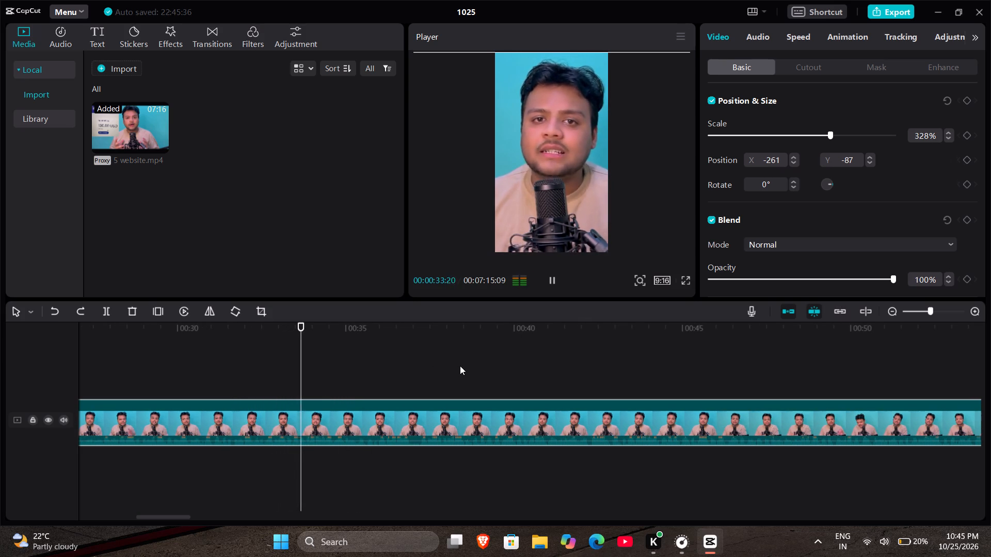
scroll(460, 366, "left", 1)
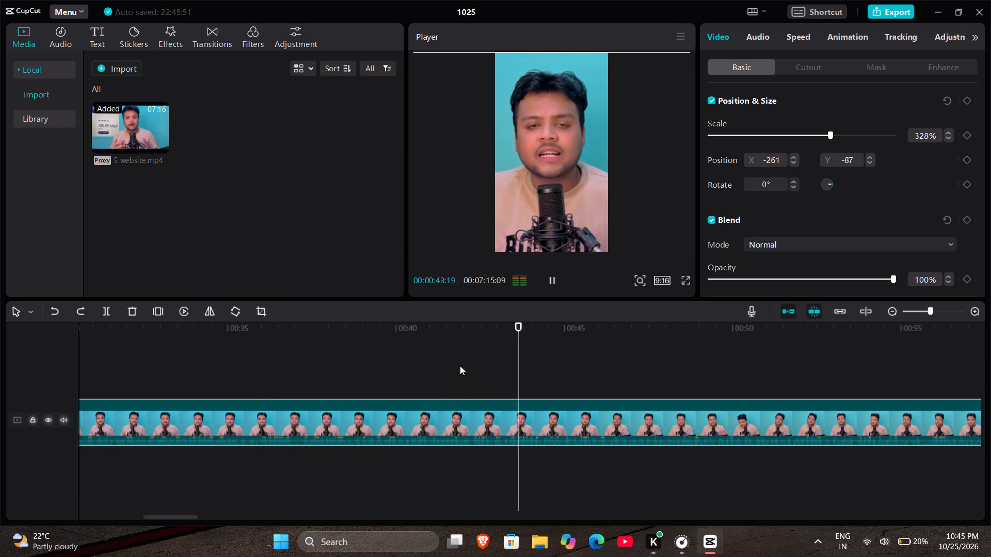
key("space")
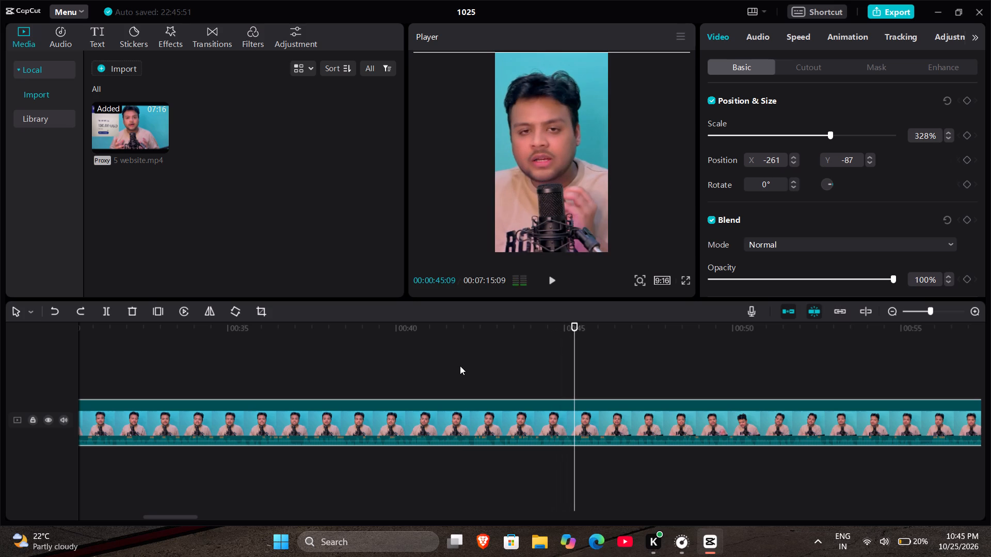
key("space")
key("space")
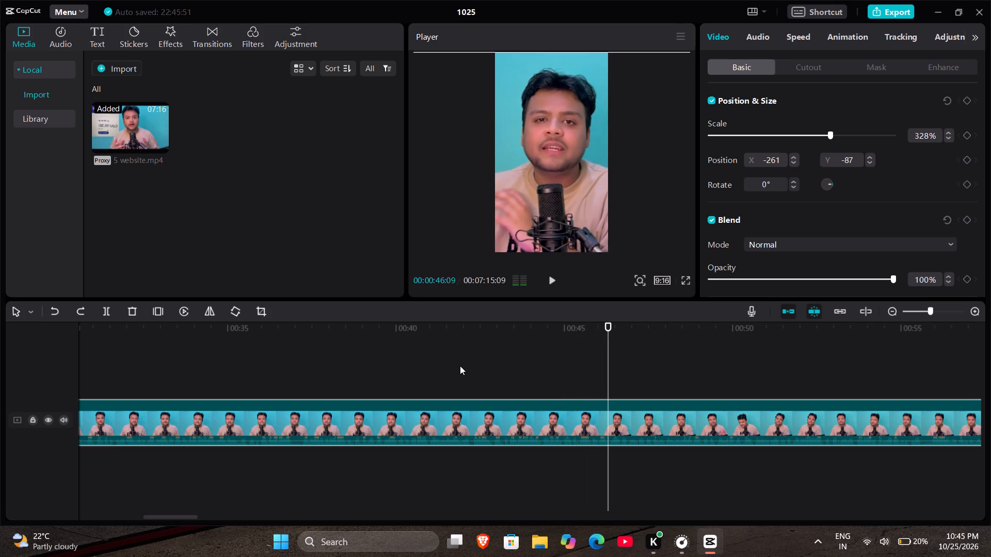
scroll(502, 212, "down", 2, "ctrl")
Scrub back to about 0:43 and replay the passage, stopping at 00:00:45:06.
left_click_drag(610, 353, 538, 340)
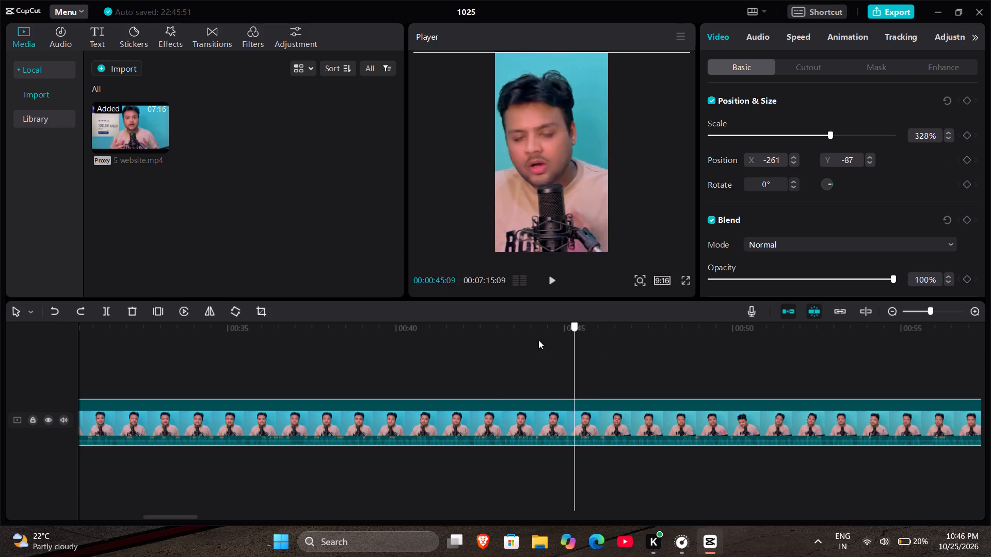
left_click_drag(538, 340, 494, 332)
key("space")
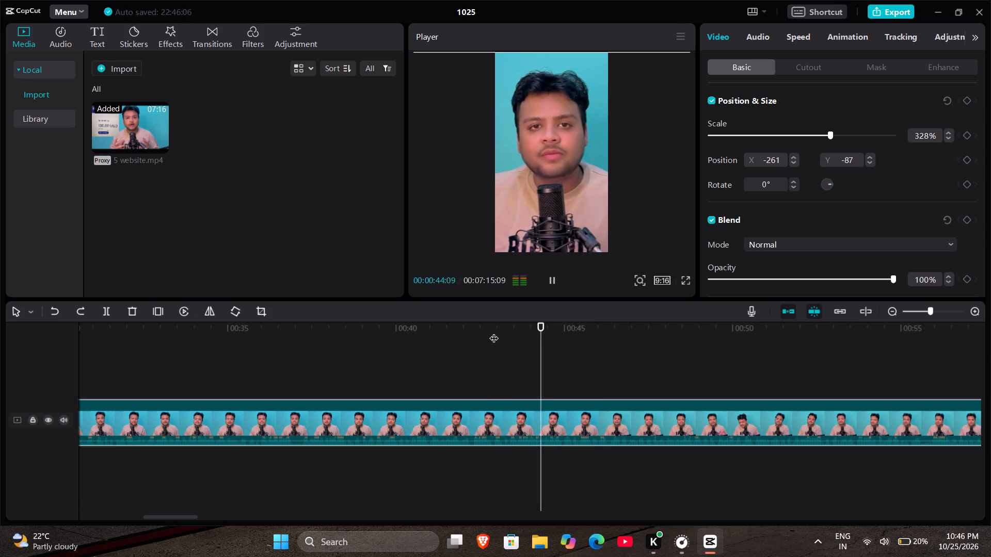
key("space")
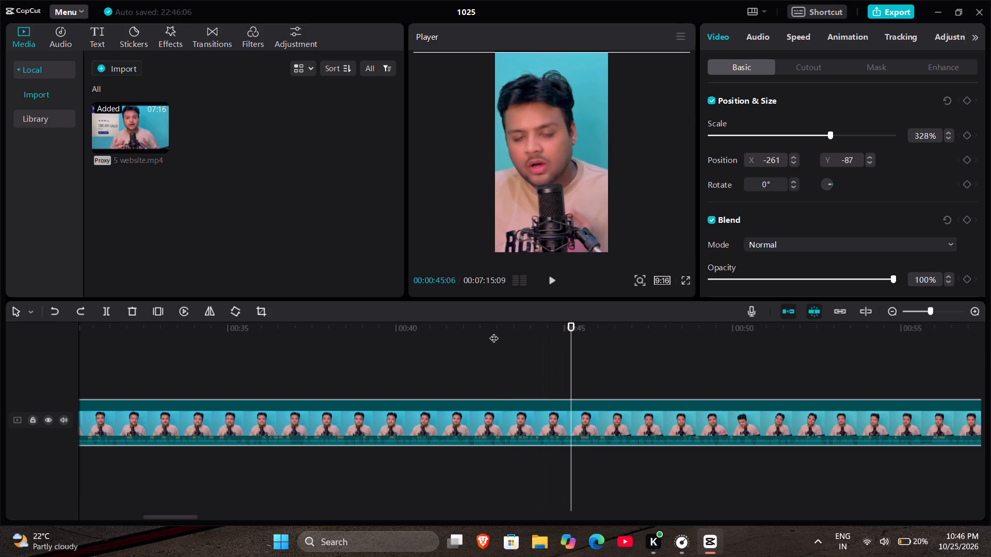
Return to near the start of the clip and play it from about 0:01 to 0:32 to review the reframed footage.
scroll(622, 414, "left", 4)
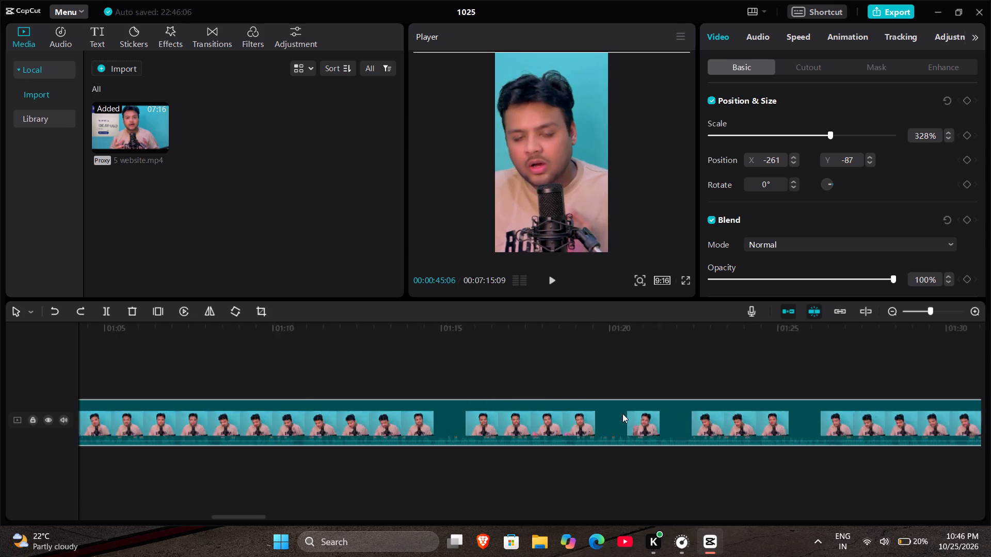
scroll(622, 414, "left", 1)
scroll(622, 414, "right", 20)
scroll(622, 414, "right", 2)
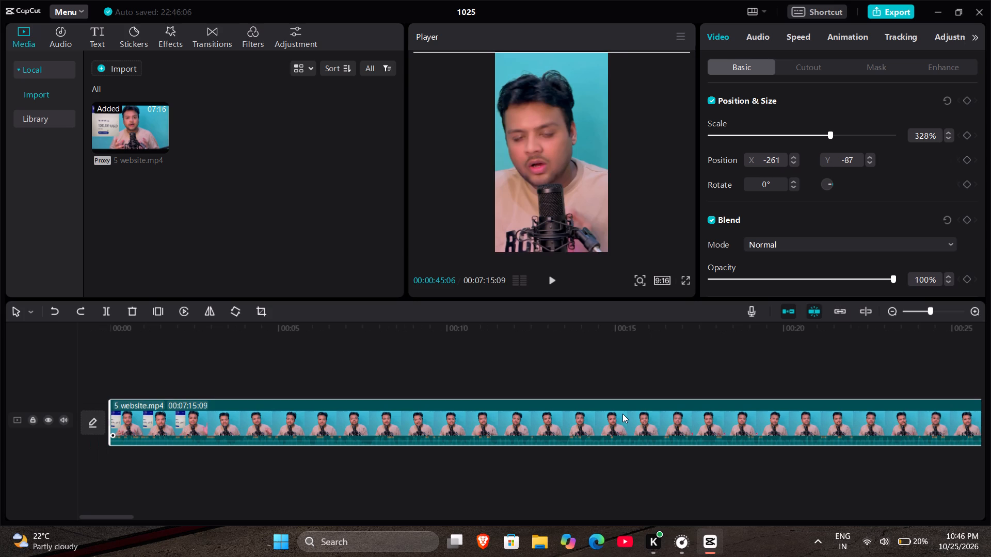
scroll(622, 414, "right", 3)
left_click(106, 371)
left_click(115, 383)
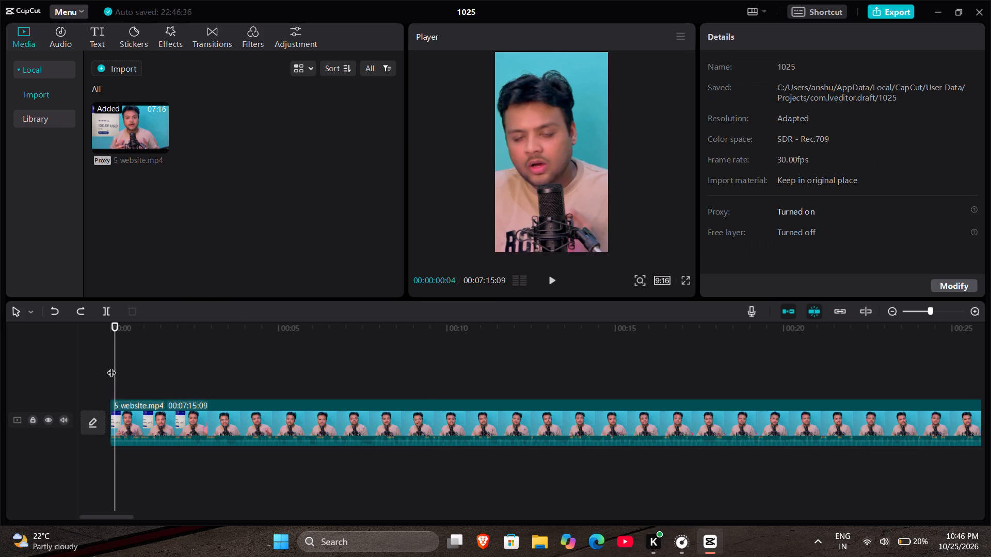
left_click(544, 351)
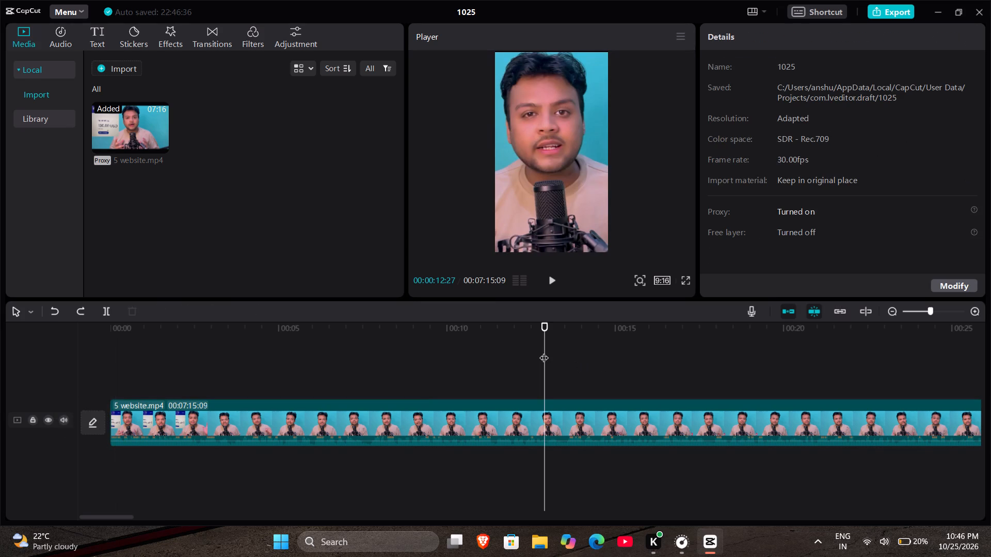
left_click(162, 378)
key("space")
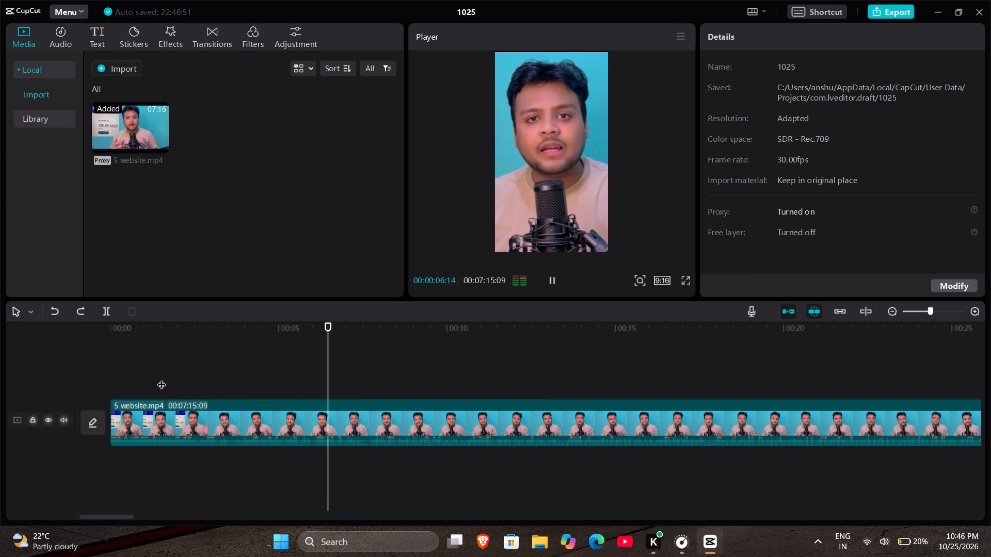
scroll(162, 378, "left", 1)
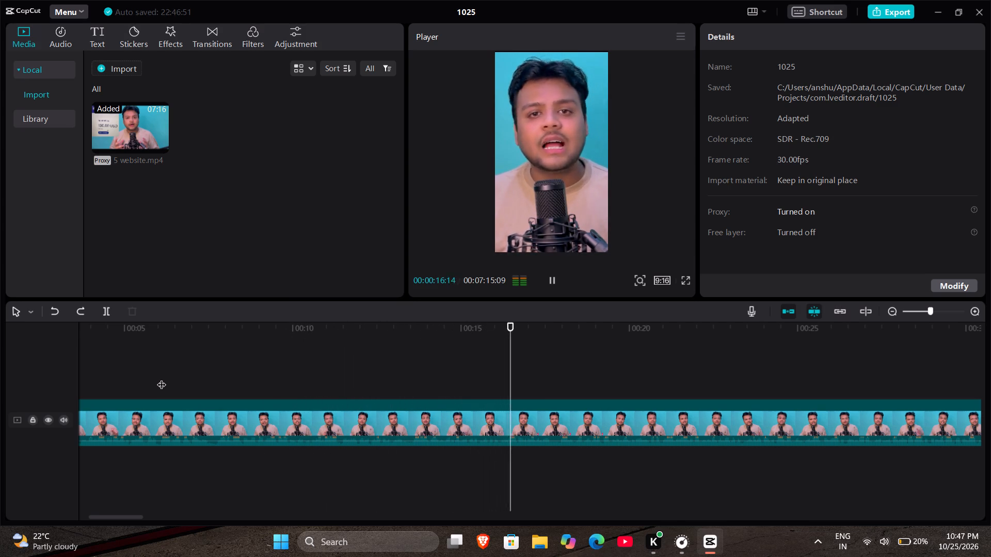
scroll(162, 378, "left", 2)
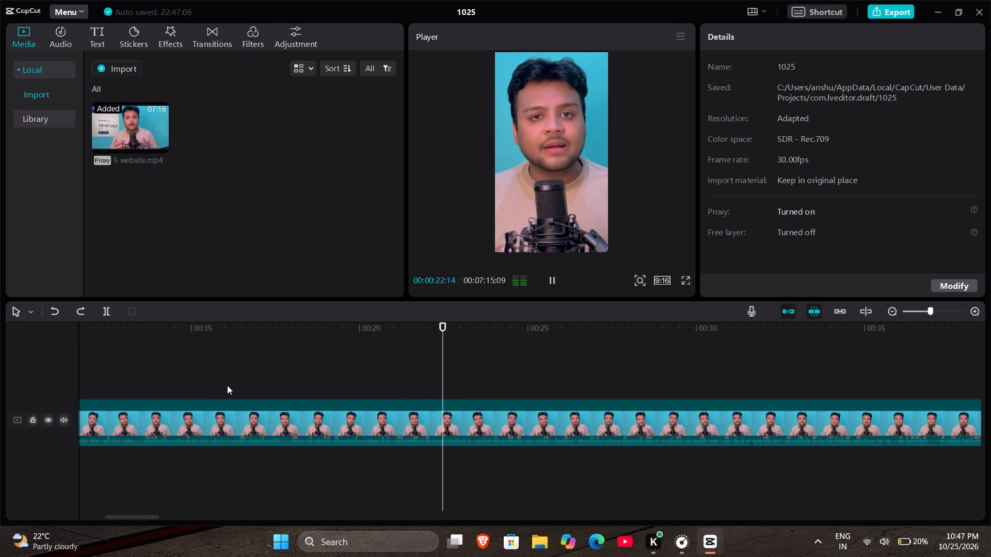
scroll(345, 419, "left", 1)
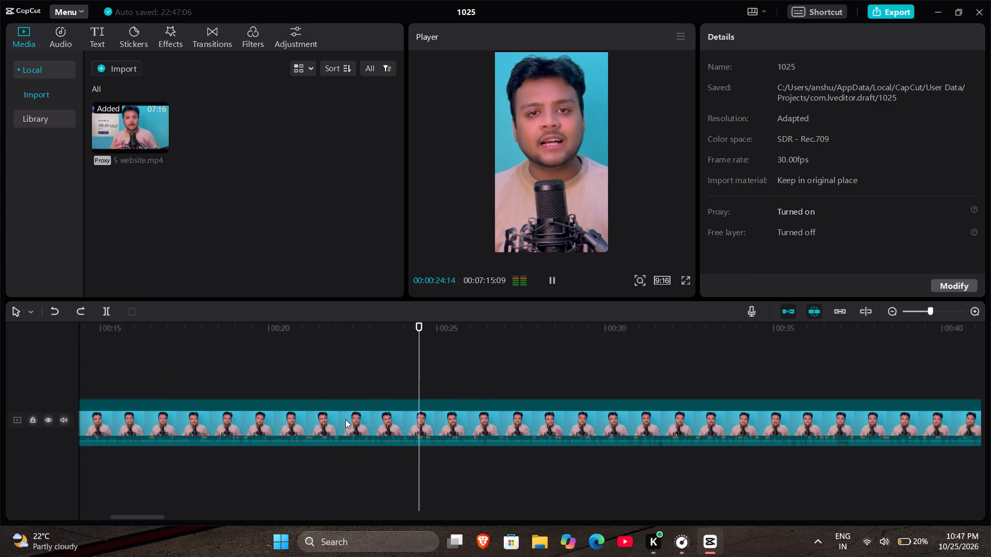
scroll(345, 419, "left", 1)
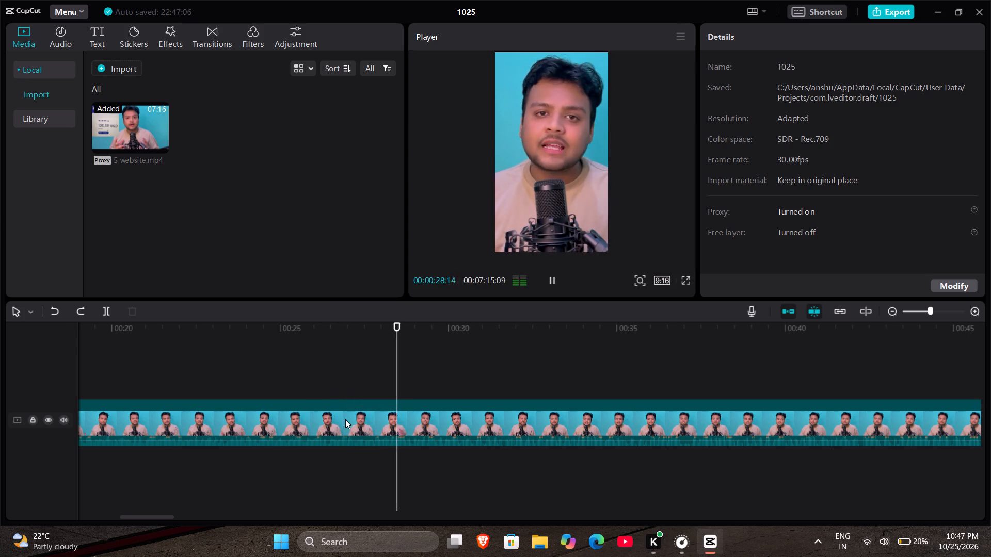
scroll(345, 419, "left", 1)
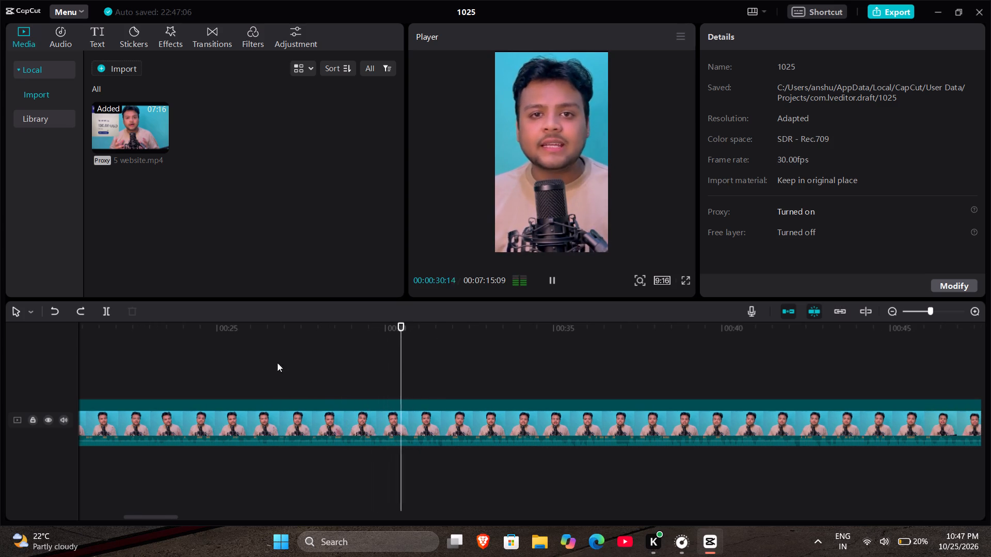
scroll(316, 363, "left", 1)
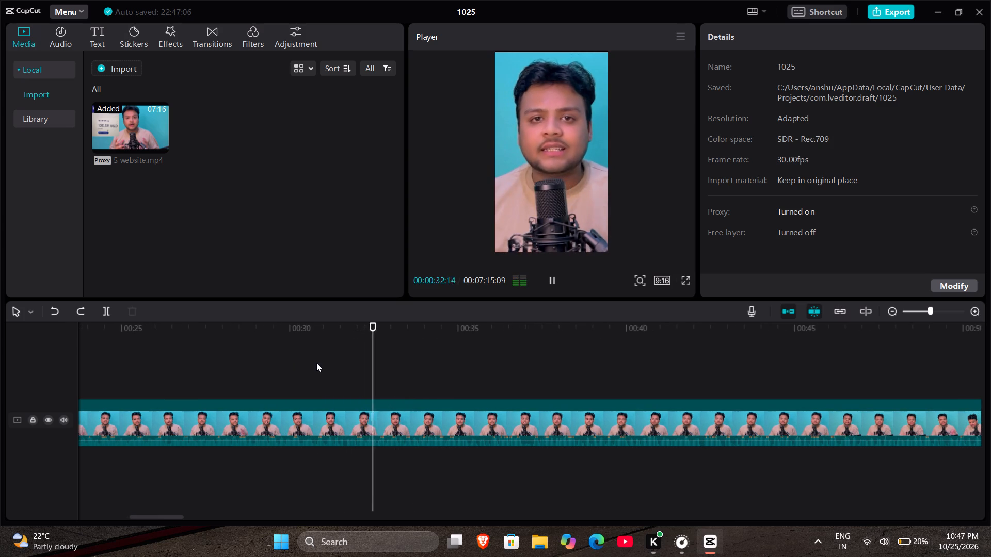
Go back to about 0:31 and replay the short passage, stopping at 00:00:31:22.
left_click(316, 363)
key("space")
key("space")
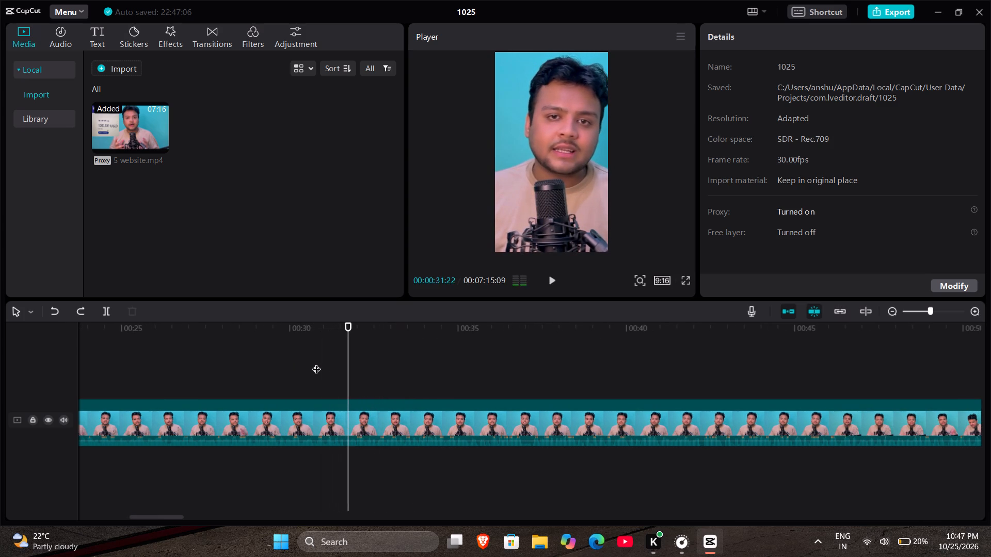
Play on briefly to 00:00:31:28 and split the 5 website.mp4 clip there.
key("space")
key("space")
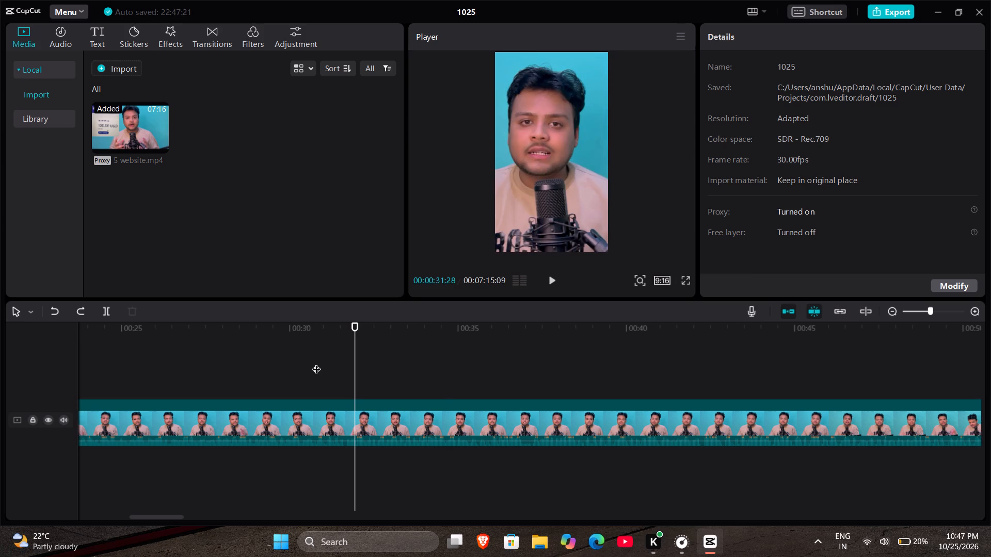
key("ctrl+b")
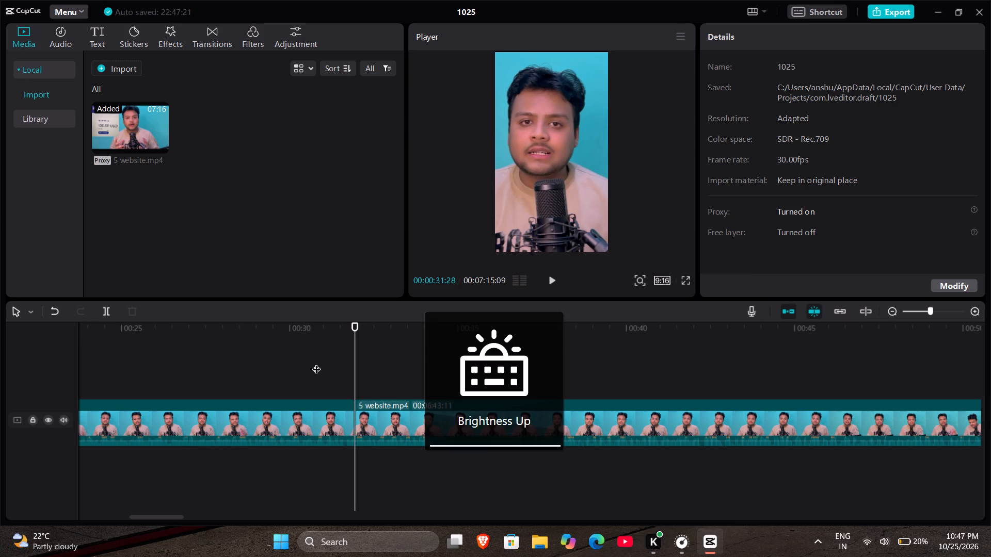
Play the footage after the split from about 0:32 to 0:45, replaying the passage around 0:44 to look for a cut point.
left_click(384, 386)
key("space")
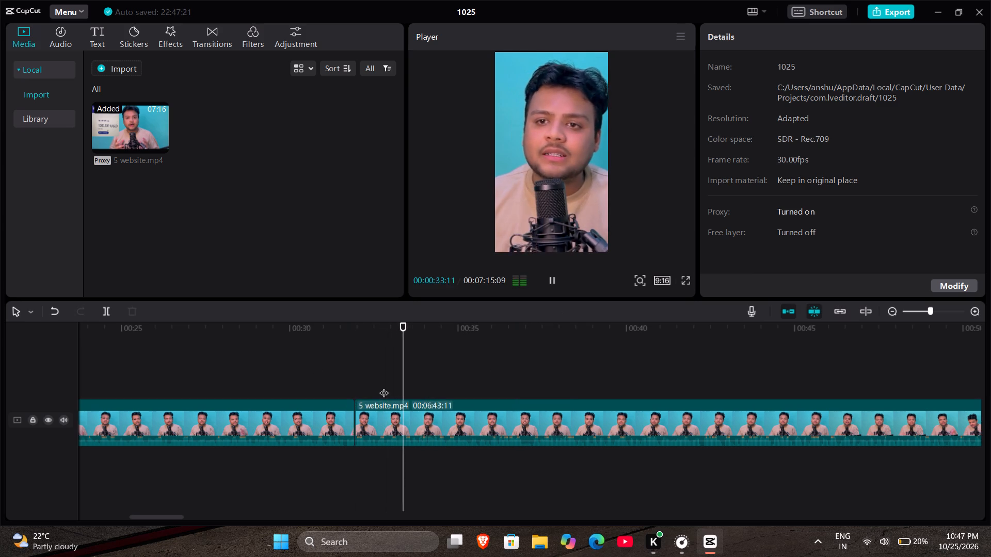
scroll(375, 386, "left", 1)
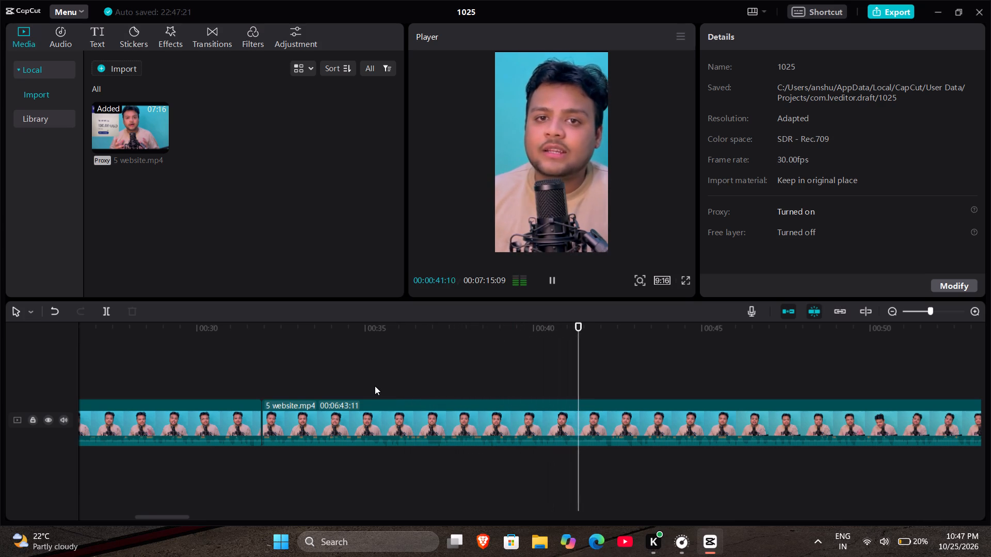
scroll(375, 386, "left", 1)
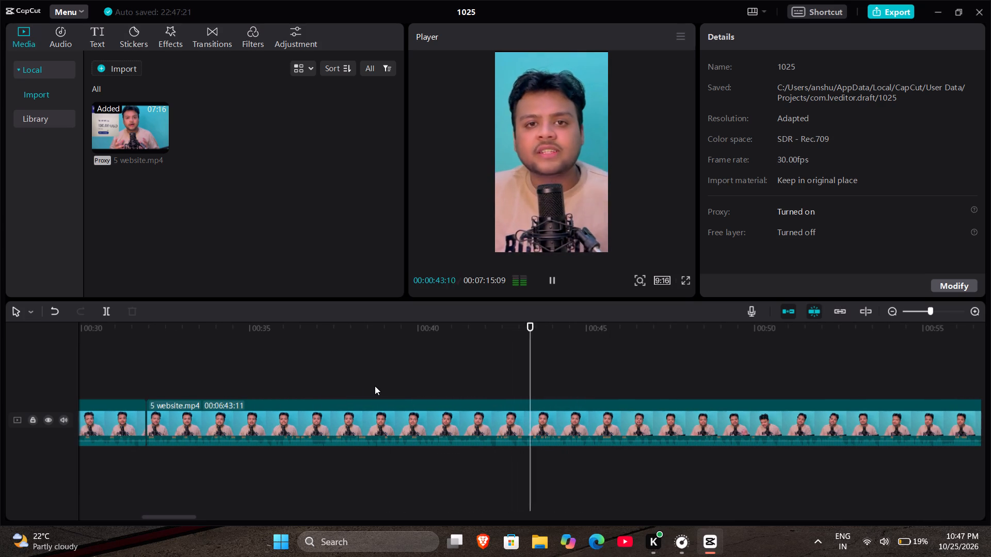
scroll(375, 386, "right", 1)
key("space")
scroll(375, 386, "left", 1)
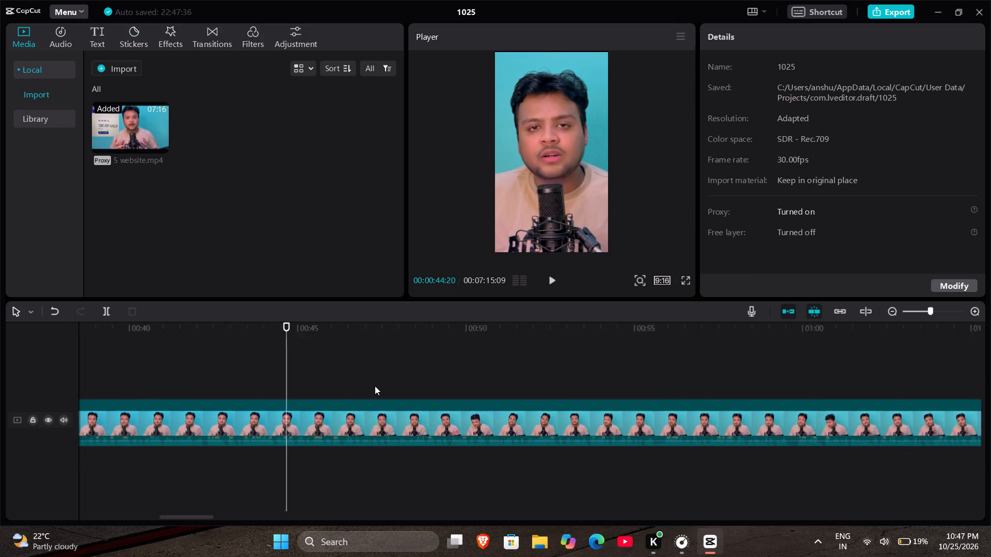
scroll(375, 386, "left", 1)
key("space")
key("space")
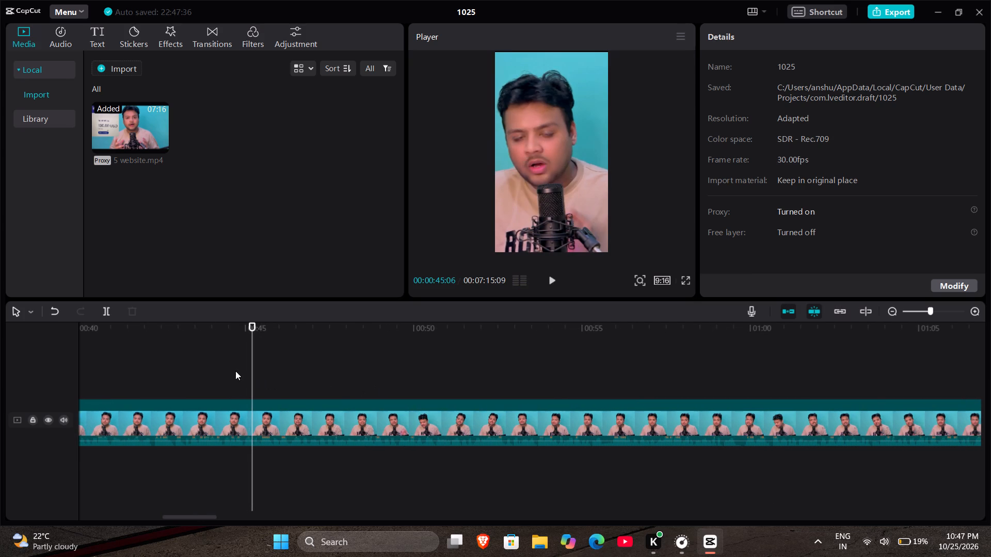
left_click(229, 368)
key("space")
key("space")
scroll(229, 368, "right", 1)
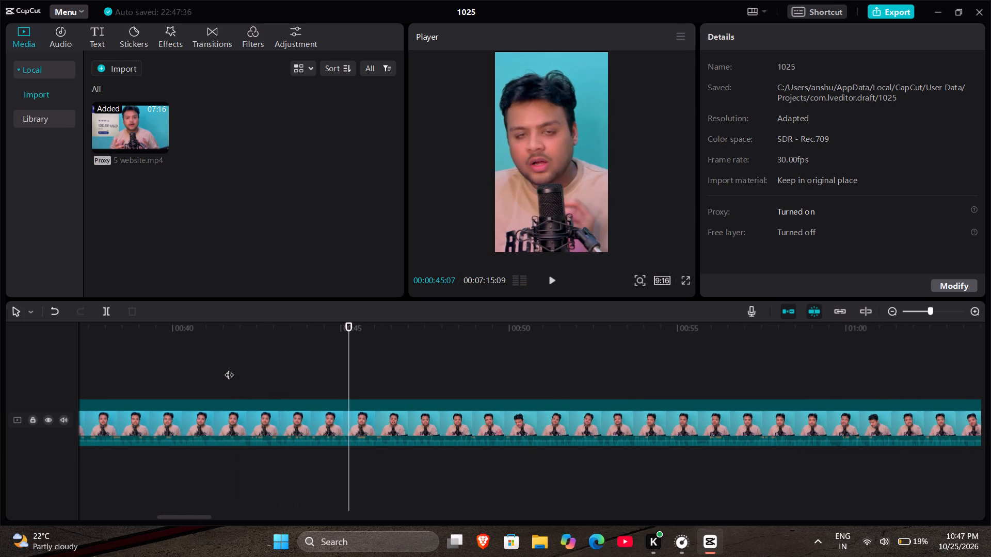
left_click(289, 378)
key("space")
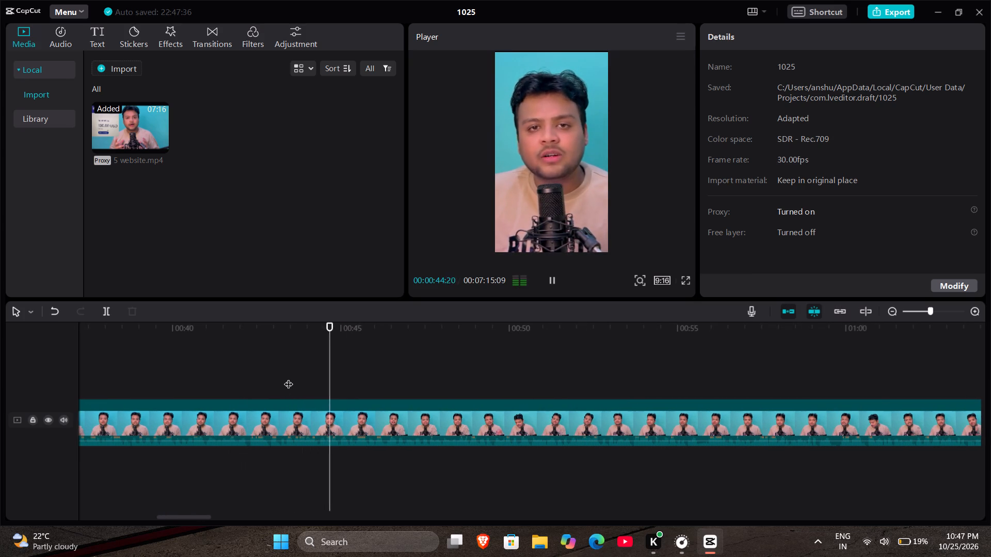
Replay the passage from about 0:40 to locate the end of the phrase and split the clip at 00:00:42:07.
left_click(180, 368)
key("space")
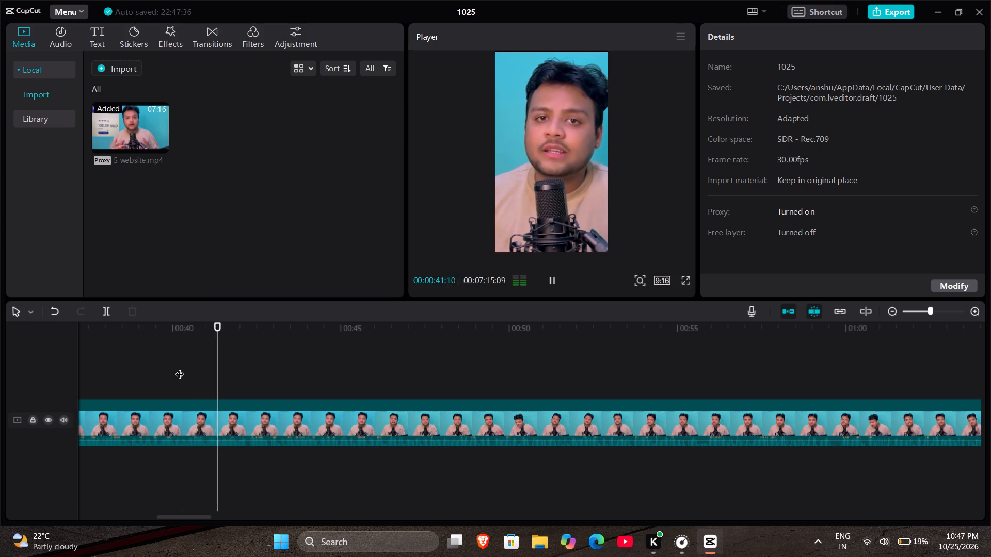
key("space")
scroll(180, 368, "right", 1)
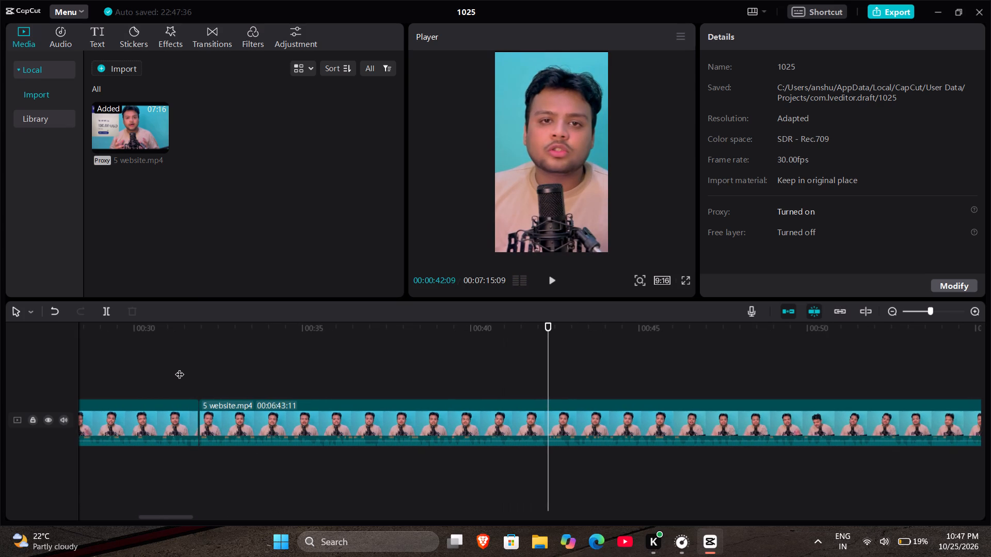
left_click(515, 363)
key("space")
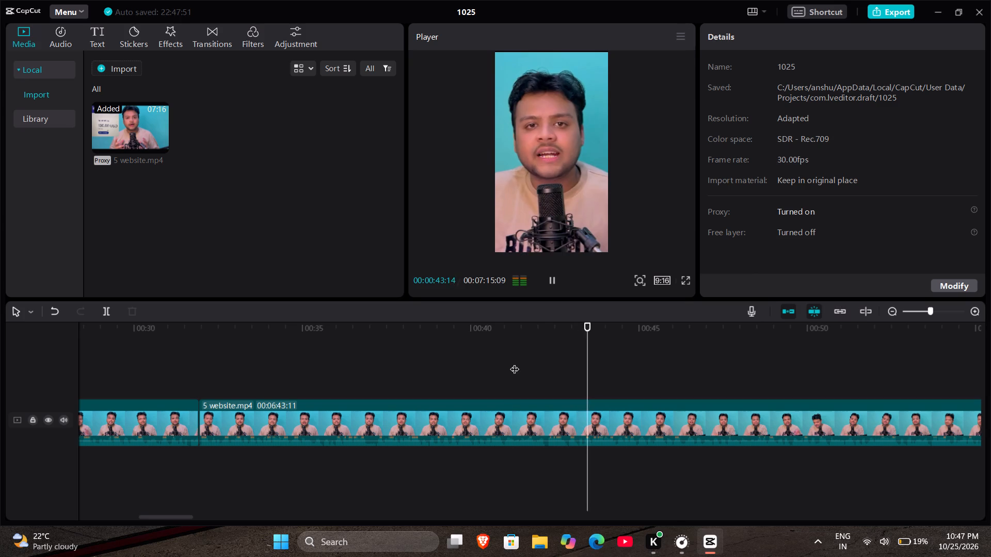
left_click(515, 363)
key("space")
key("space")
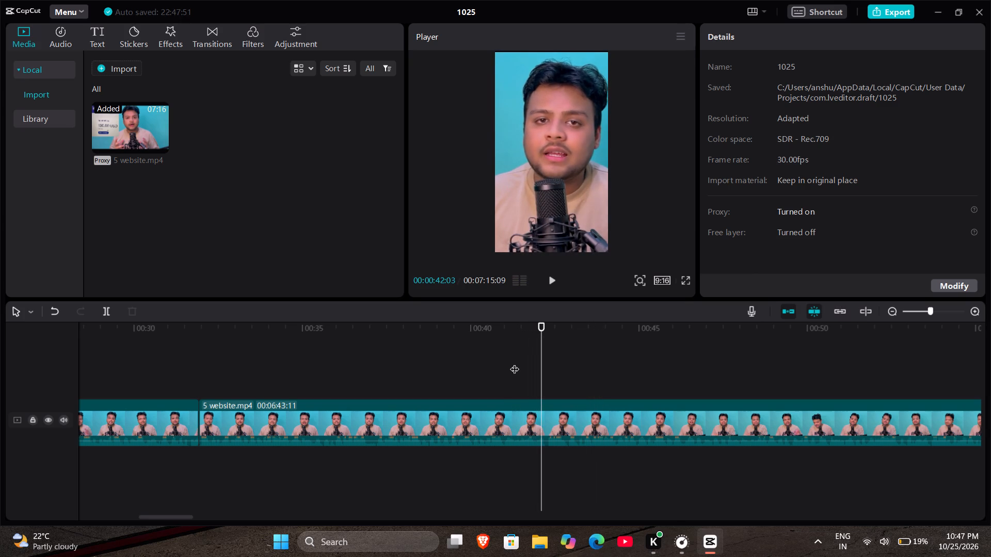
key("space")
key("space")
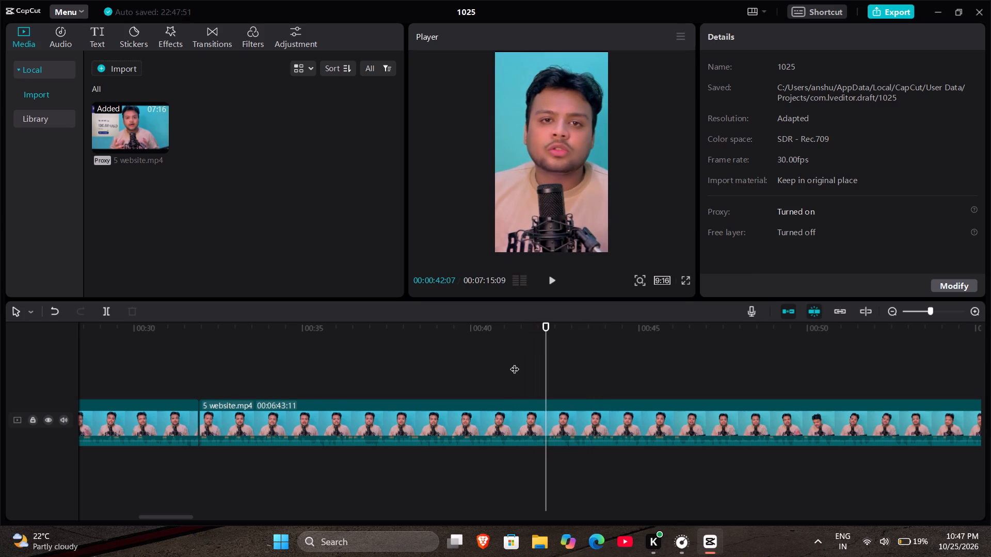
key("ctrl+b")
Review the footage following the split, return to about 0:43, and split the clip at 00:00:45:07.
key("space")
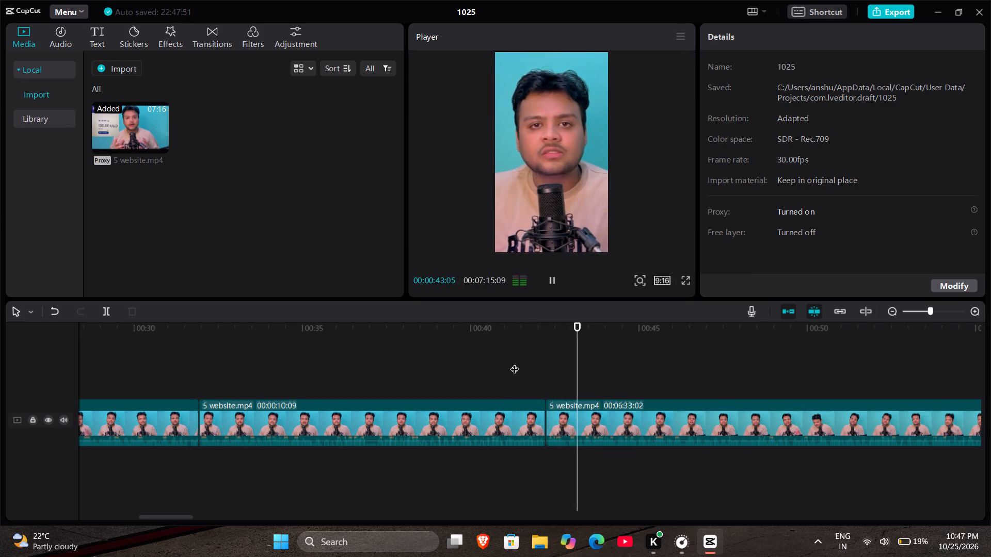
scroll(515, 363, "left", 1)
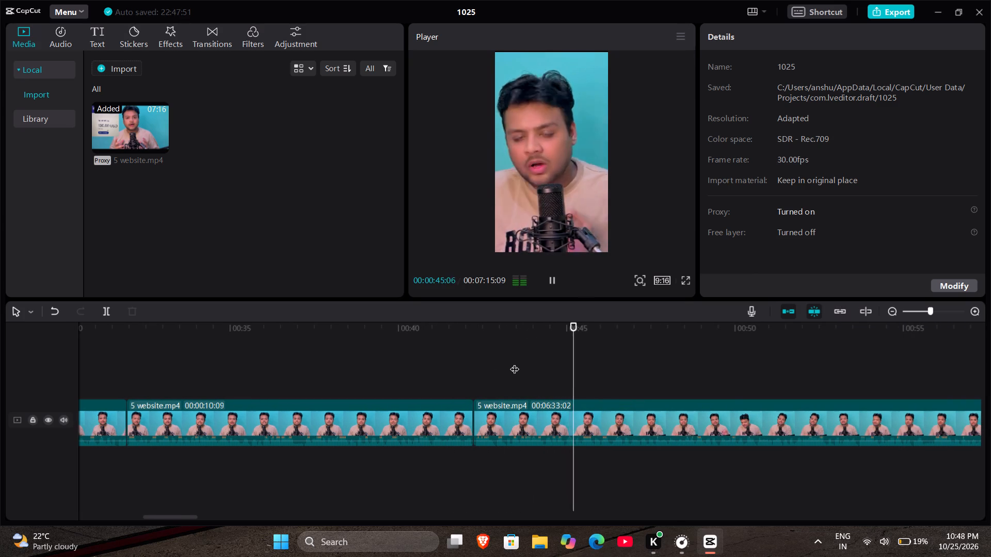
scroll(515, 363, "left", 1)
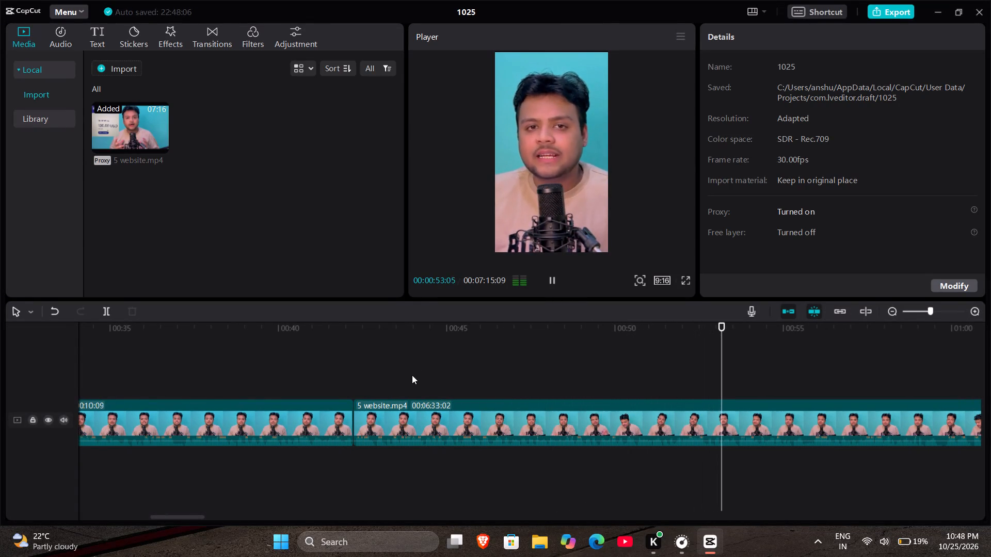
scroll(412, 375, "left", 1)
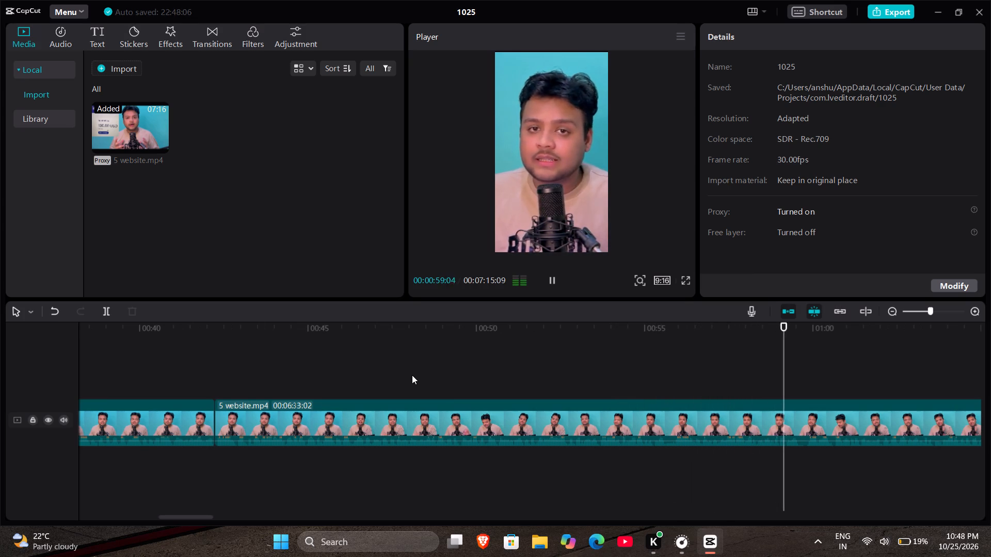
left_click(324, 376)
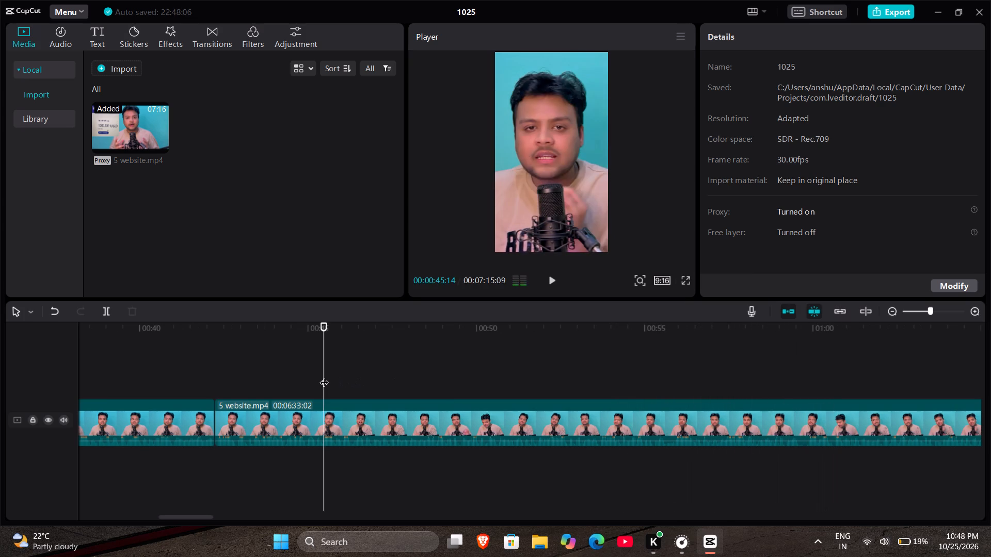
left_click_drag(324, 376, 247, 376)
key("space")
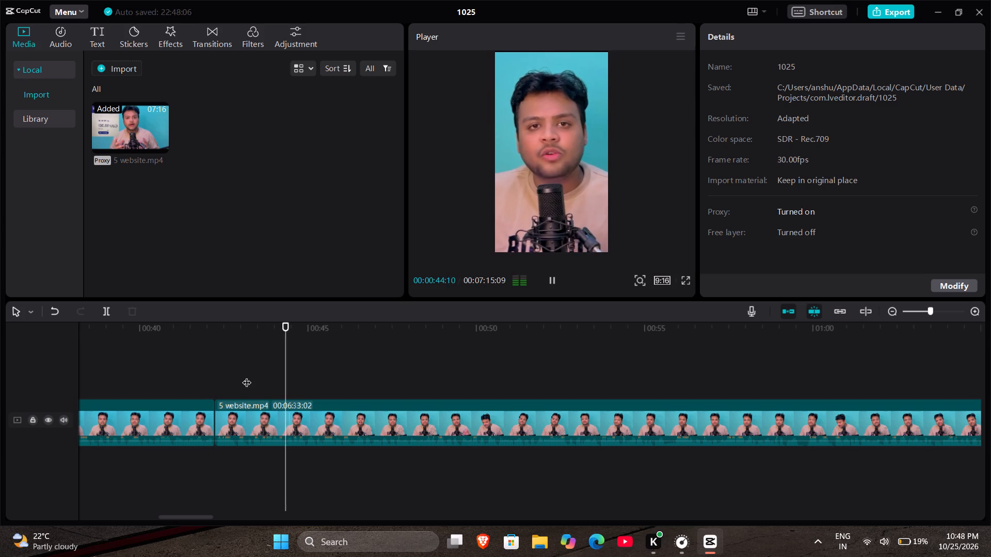
key("space")
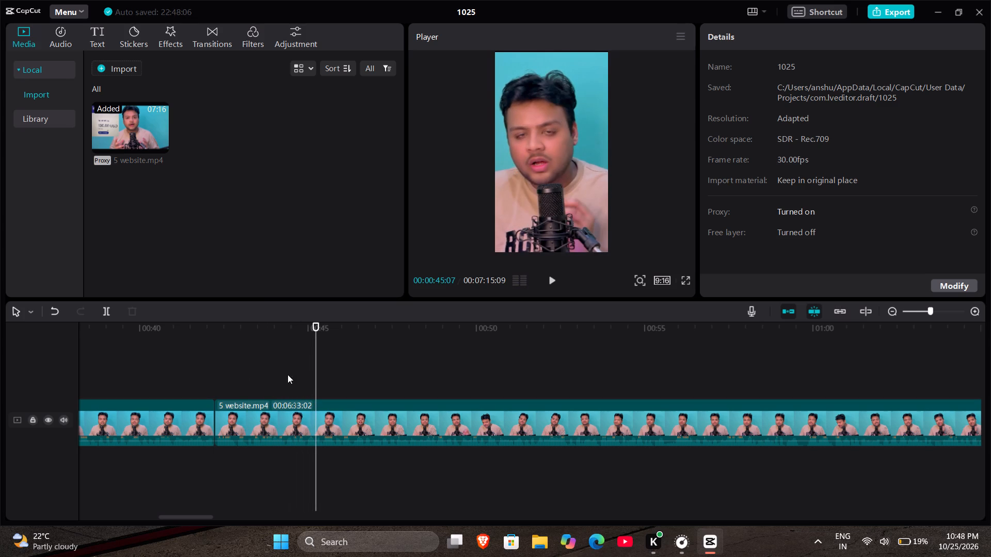
scroll(308, 375, "up", 10, "ctrl")
left_click_drag(317, 373, 274, 365)
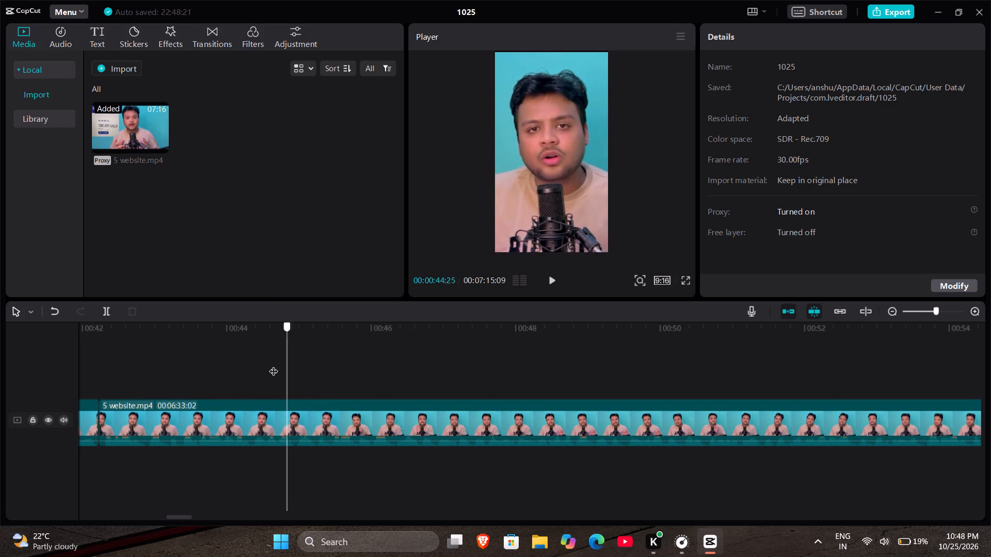
left_click_drag(274, 365, 199, 338)
key("space")
key("space")
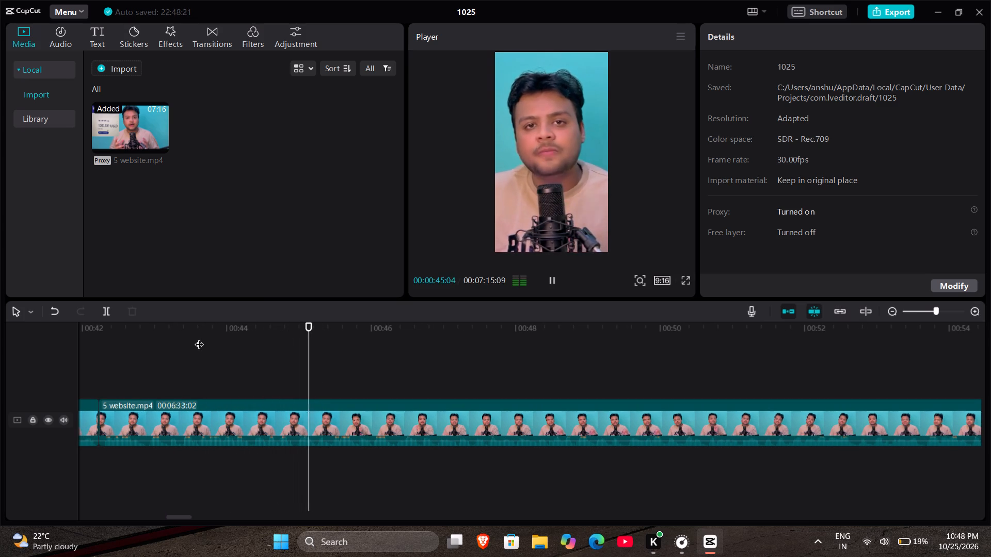
key("ctrl+b")
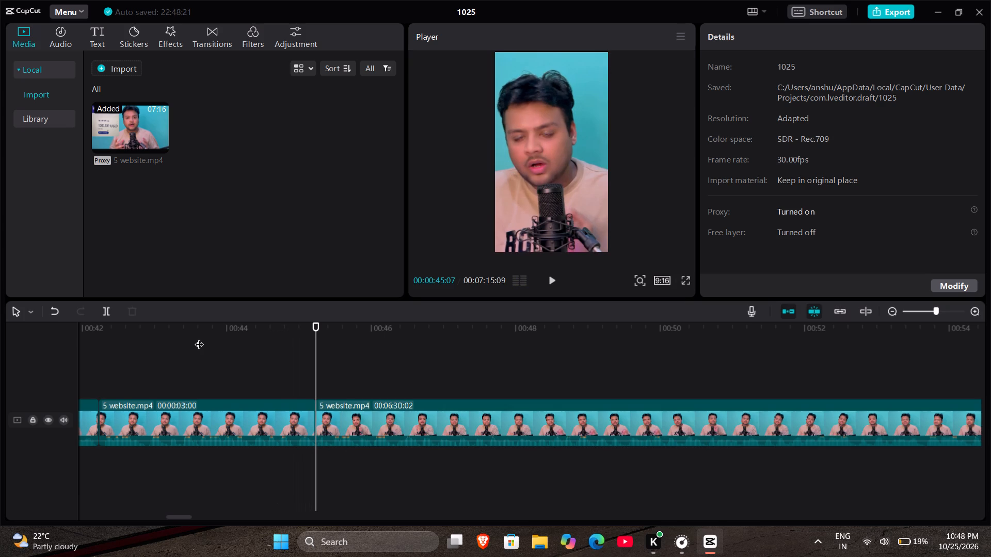
Skim forward through the footage from about 0:45 to 0:59, sampling short passages to find the next usable take.
left_click_drag(322, 363, 357, 365)
left_click_drag(357, 365, 584, 365)
key("space")
left_click(668, 369)
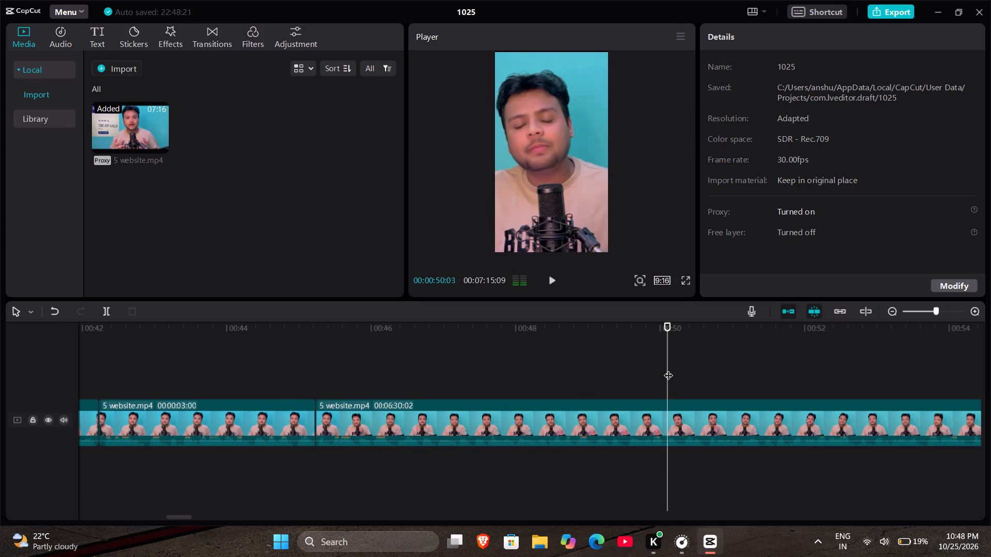
key("space")
scroll(668, 369, "left", 2)
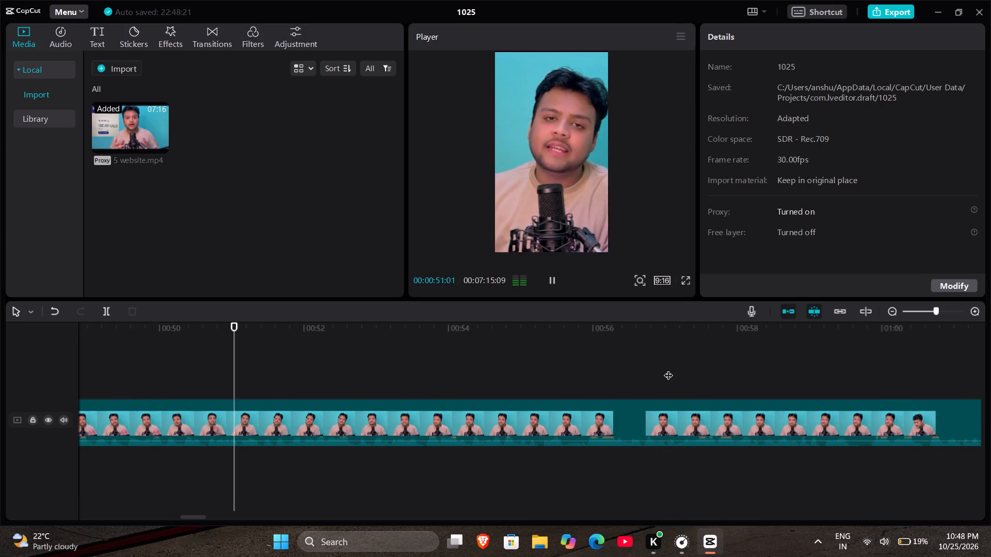
left_click(485, 336)
key("space")
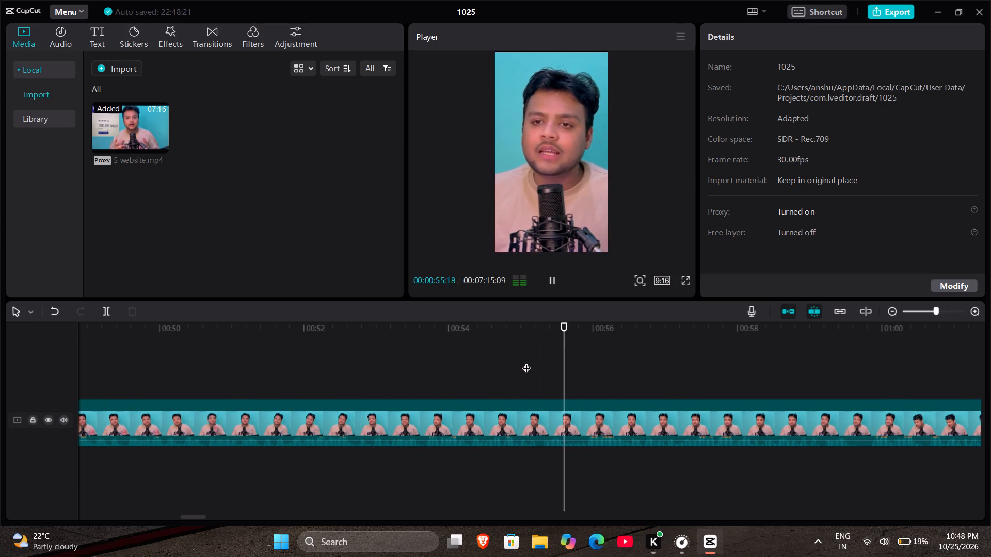
scroll(565, 374, "left", 1)
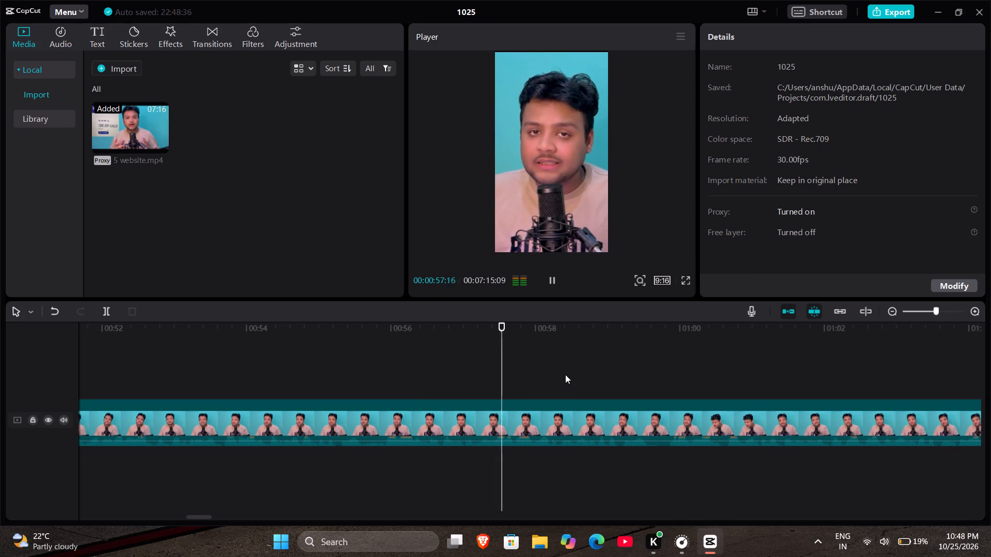
left_click(565, 374)
key("space")
scroll(565, 374, "left", 1)
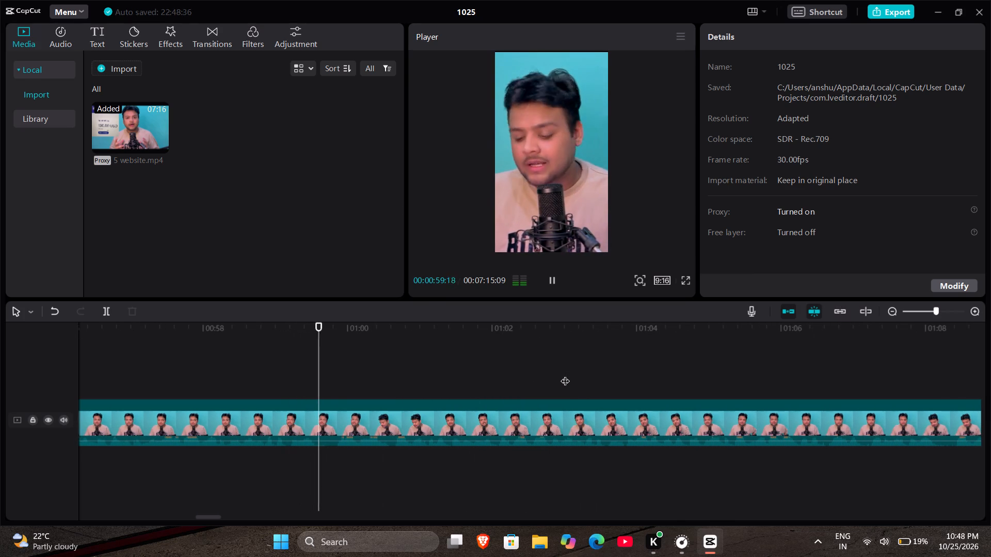
Skim the footage from about 1:03 to 1:23, playing short samples to look for the next usable take.
left_click(565, 374)
key("space")
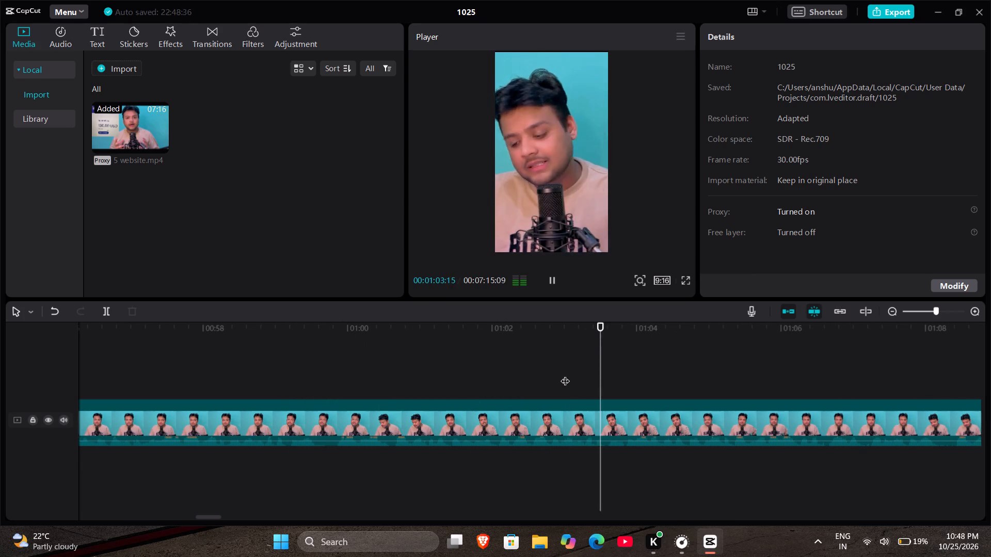
scroll(565, 374, "left", 1)
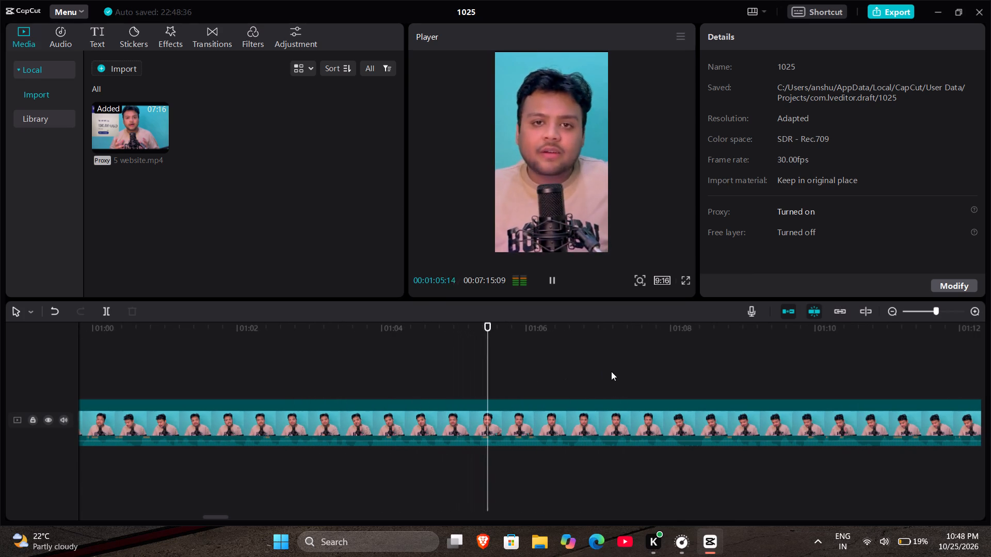
left_click(619, 372)
key("space")
scroll(619, 372, "left", 1)
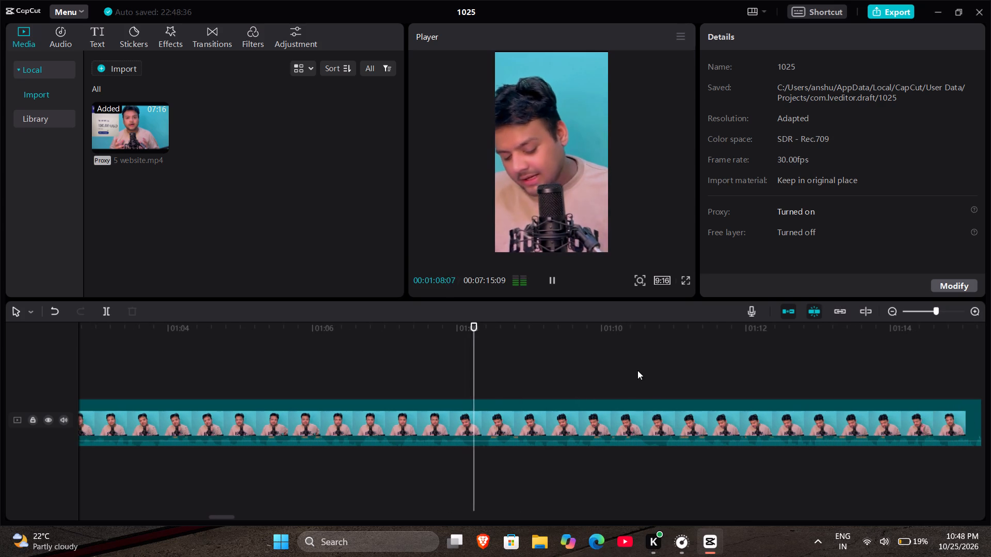
left_click(651, 369)
key("space")
scroll(651, 369, "left", 1)
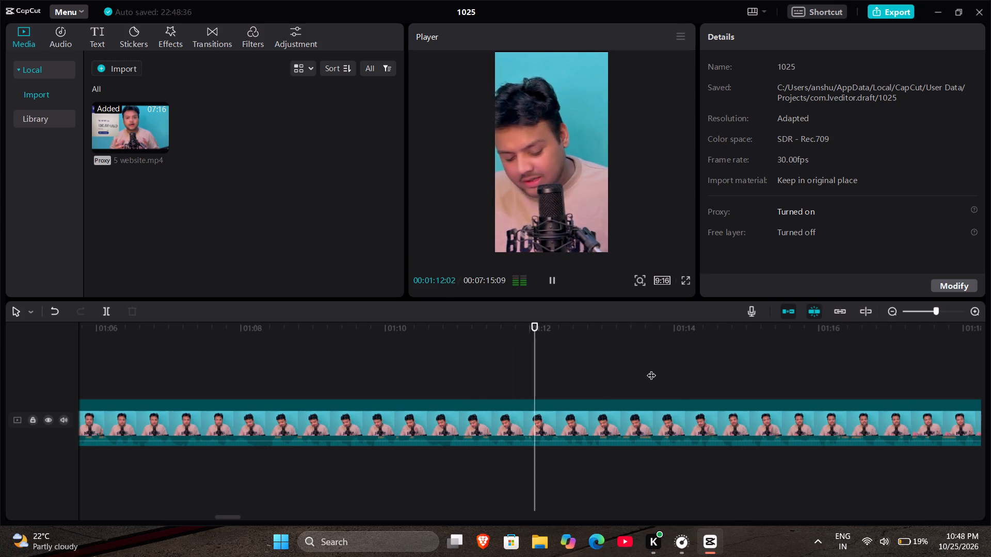
left_click(724, 367)
key("space")
scroll(724, 367, "left", 1)
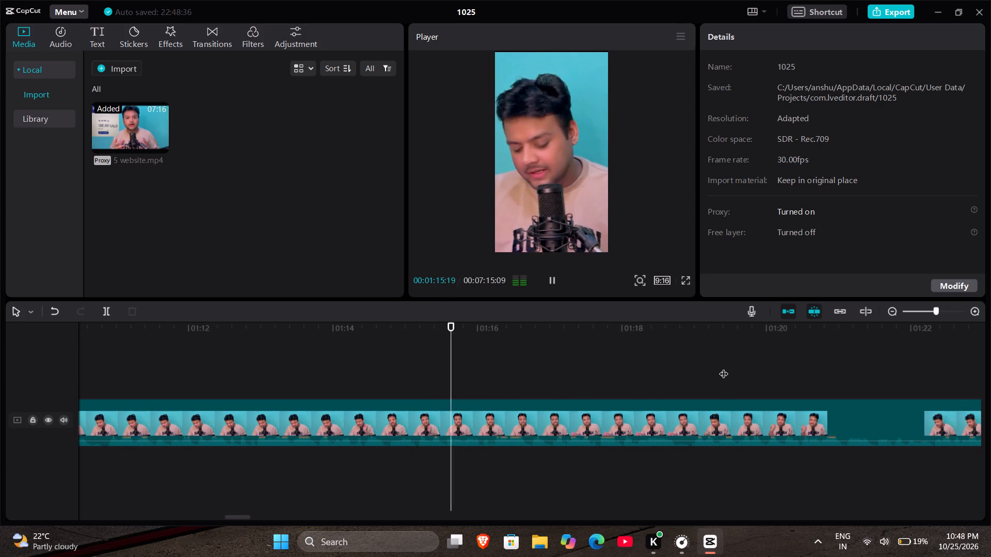
left_click(752, 367)
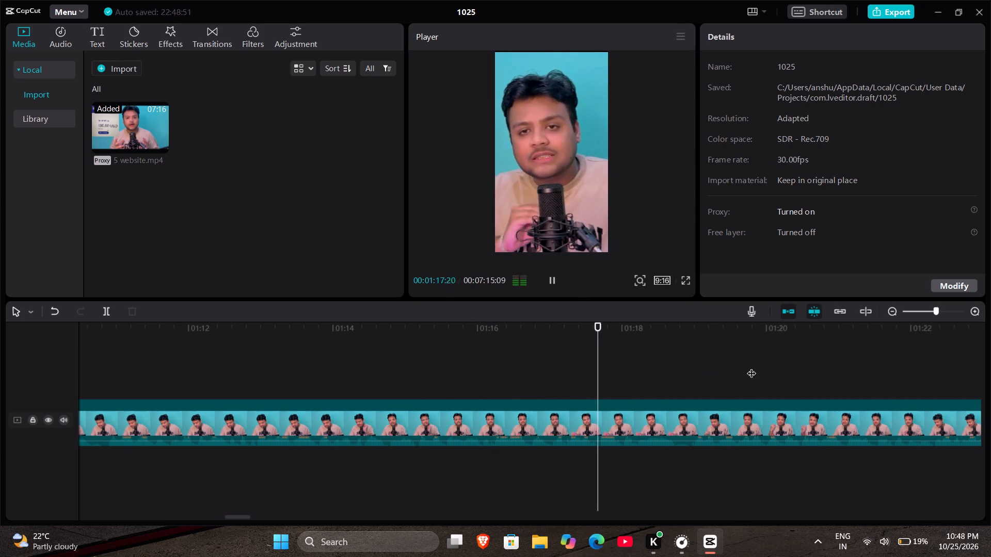
key("space")
scroll(752, 367, "left", 1)
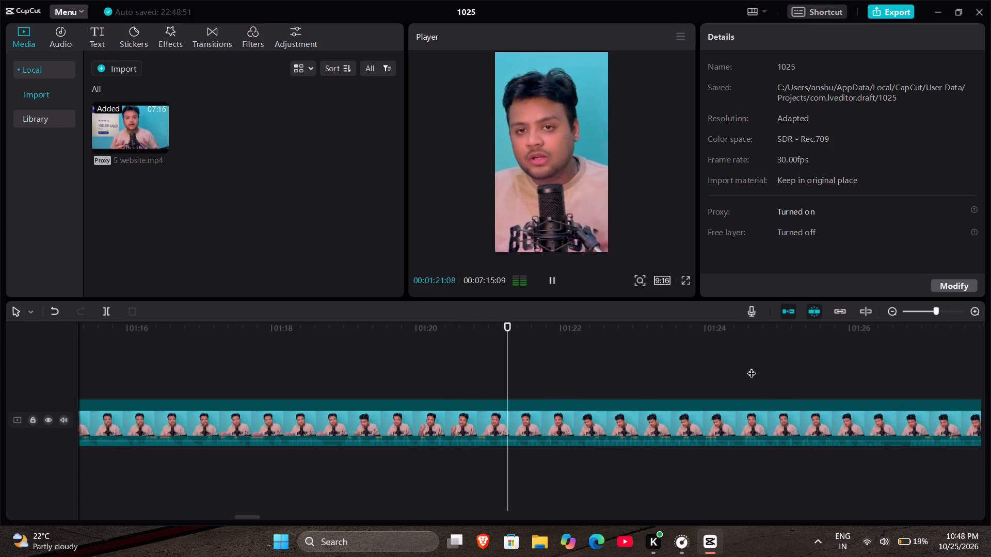
scroll(752, 367, "left", 1)
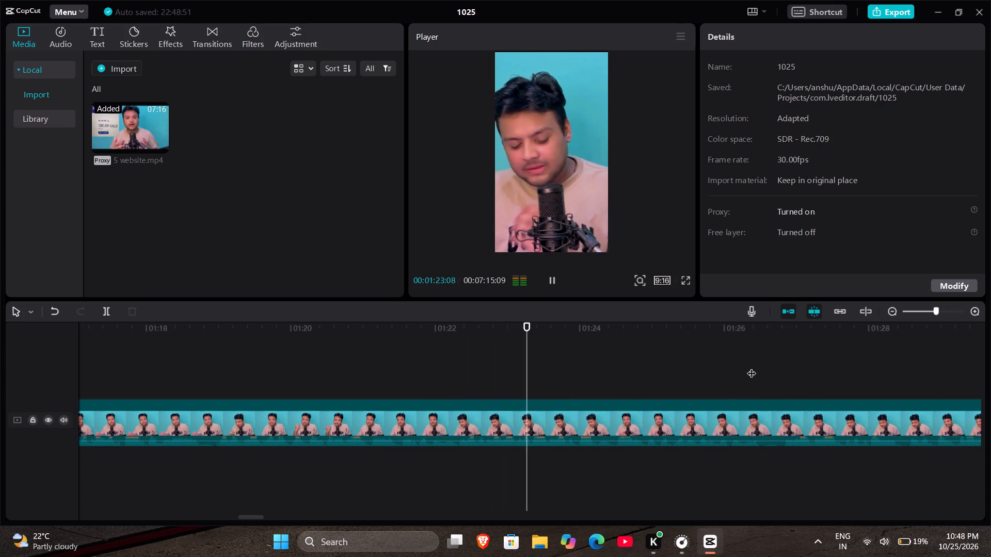
Continue sampling the footage from about 1:26 to 1:45 in search of a usable take.
left_click(752, 367)
key("space")
scroll(752, 367, "left", 2)
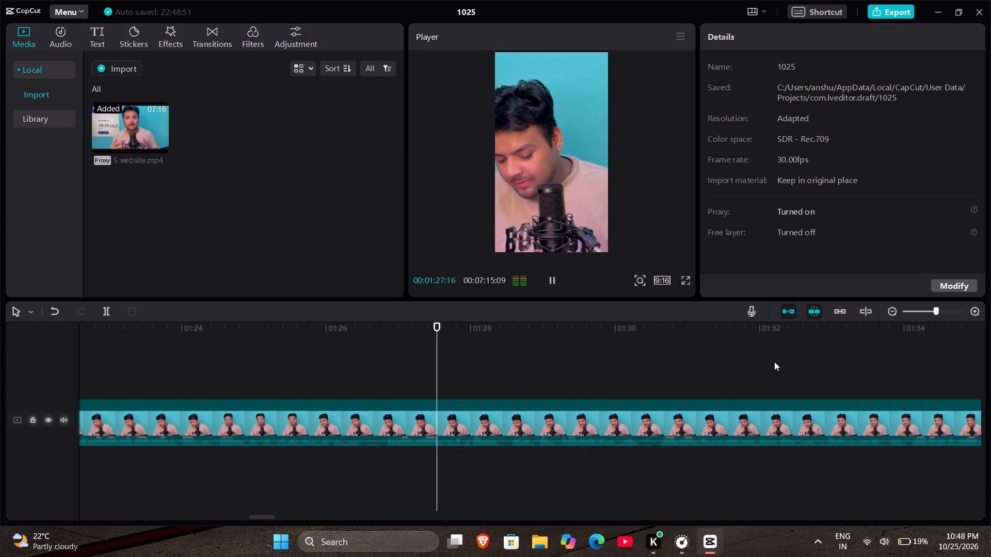
left_click(777, 362)
key("space")
scroll(777, 362, "left", 2)
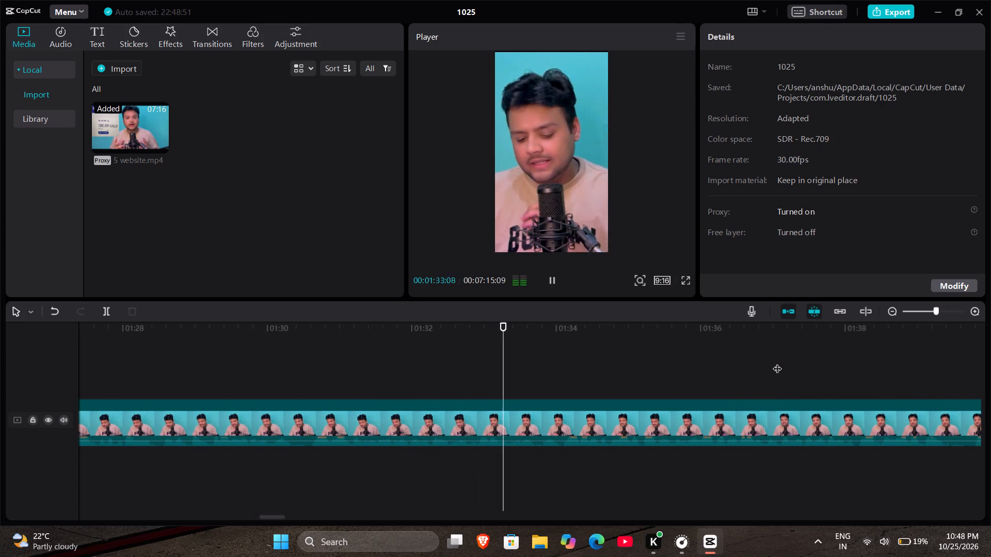
scroll(823, 367, "left", 1)
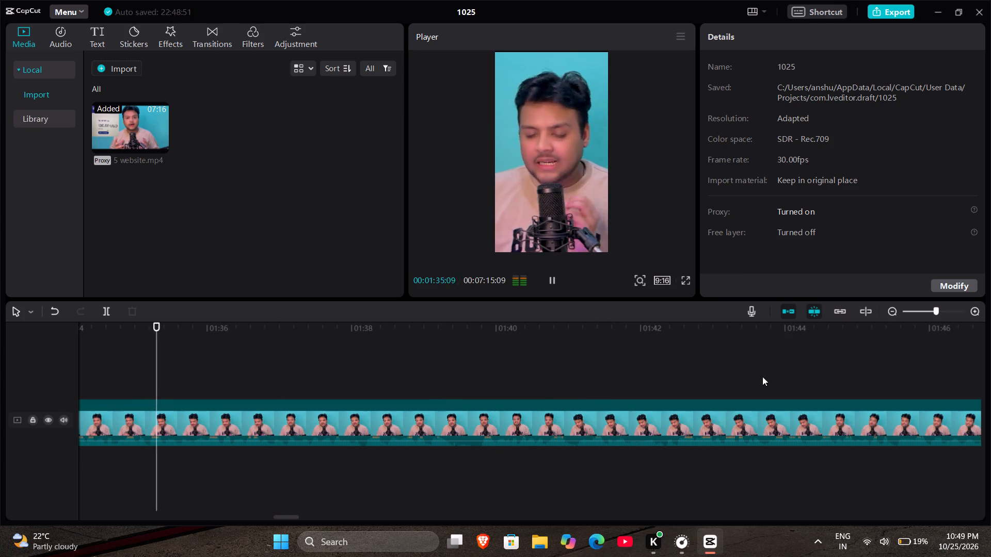
left_click(762, 374)
key("space")
scroll(762, 374, "left", 1)
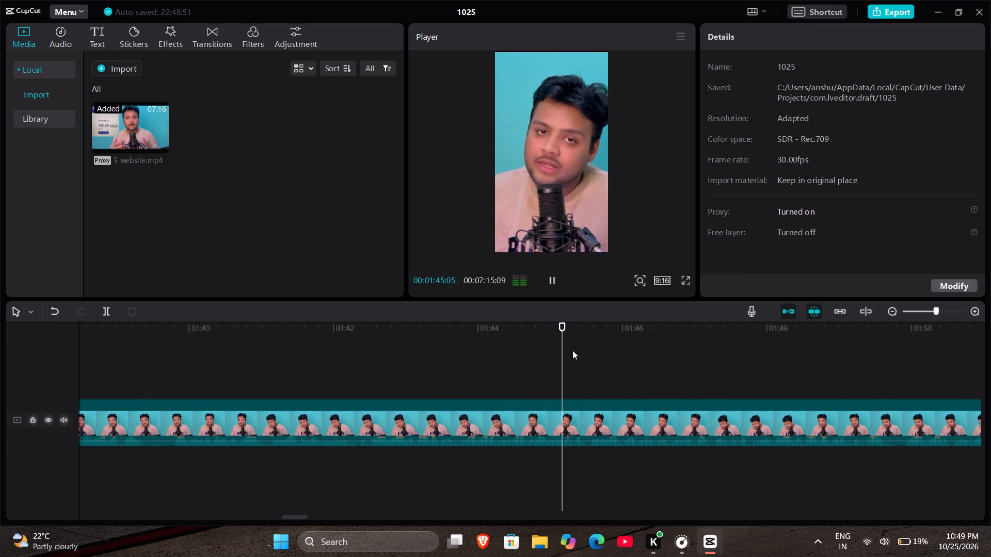
Return to about 1:40 and sample the footage up to 2:00, rechecking the passage around 1:58.
key("space")
left_click(213, 330)
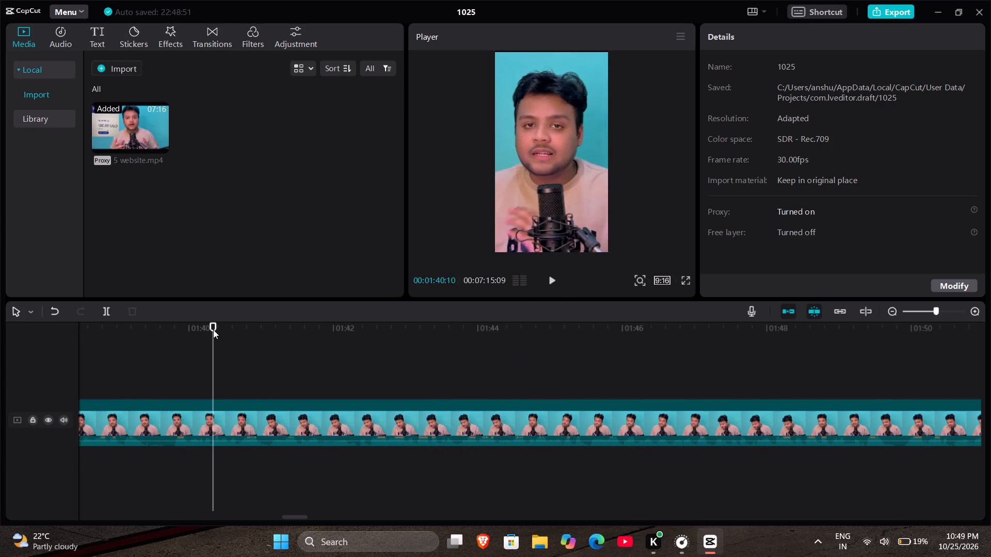
key("space")
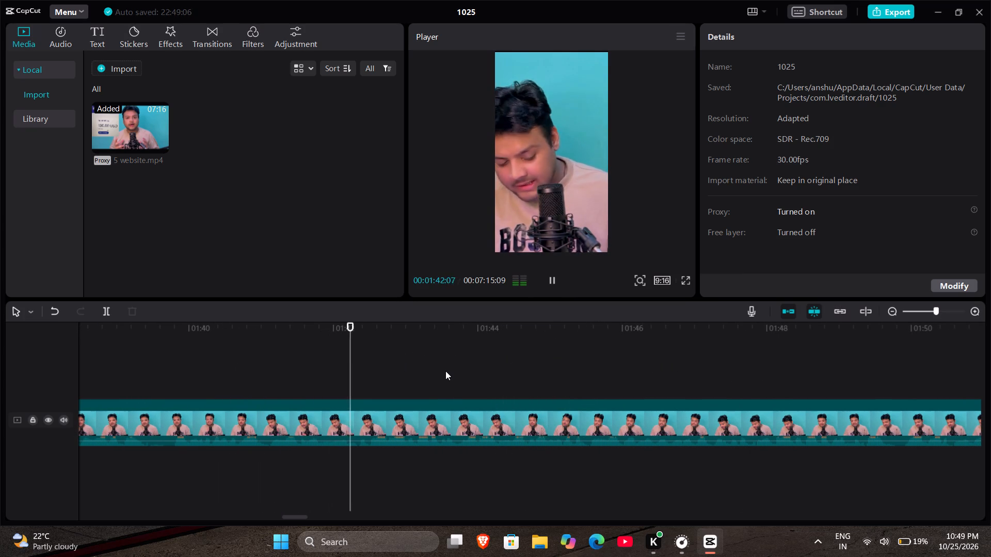
scroll(445, 371, "left", 1)
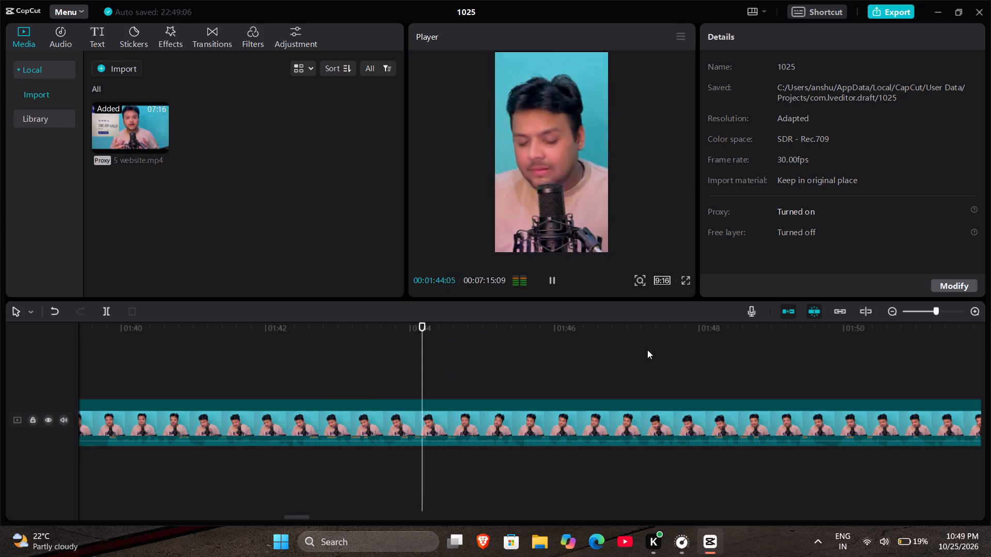
left_click(647, 350)
key("space")
scroll(647, 350, "left", 1)
left_click(714, 333)
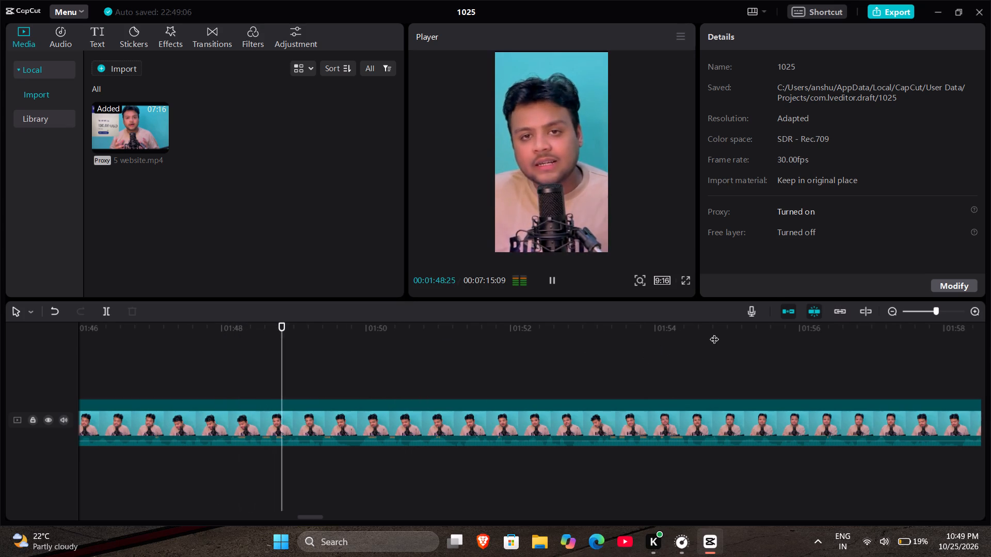
key("space")
scroll(714, 333, "left", 2)
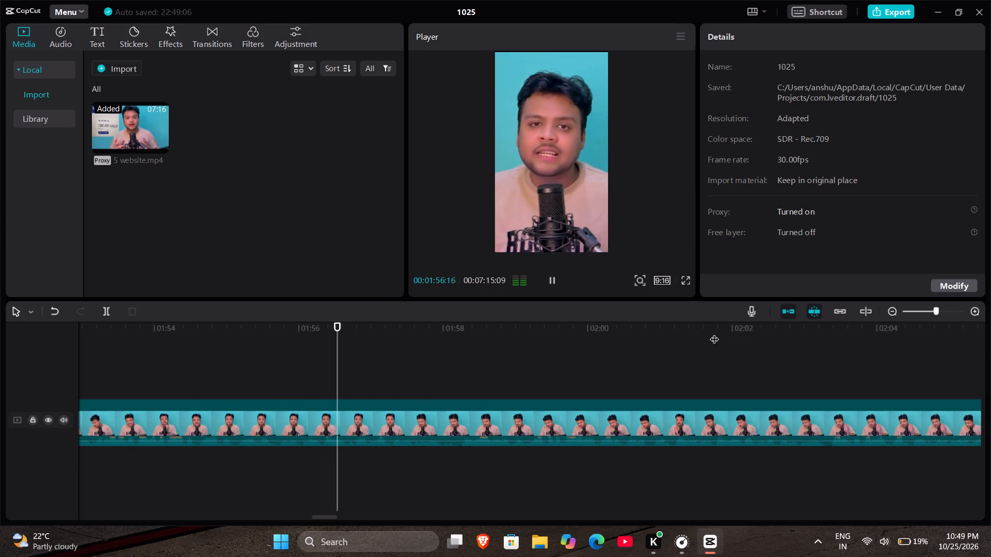
scroll(714, 333, "left", 1)
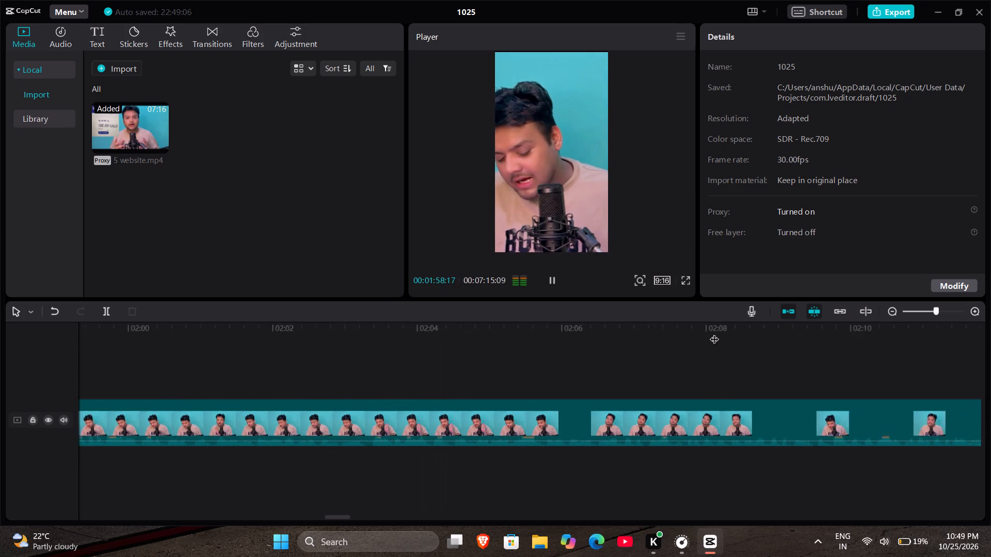
scroll(714, 333, "left", 1)
scroll(443, 377, "right", 1)
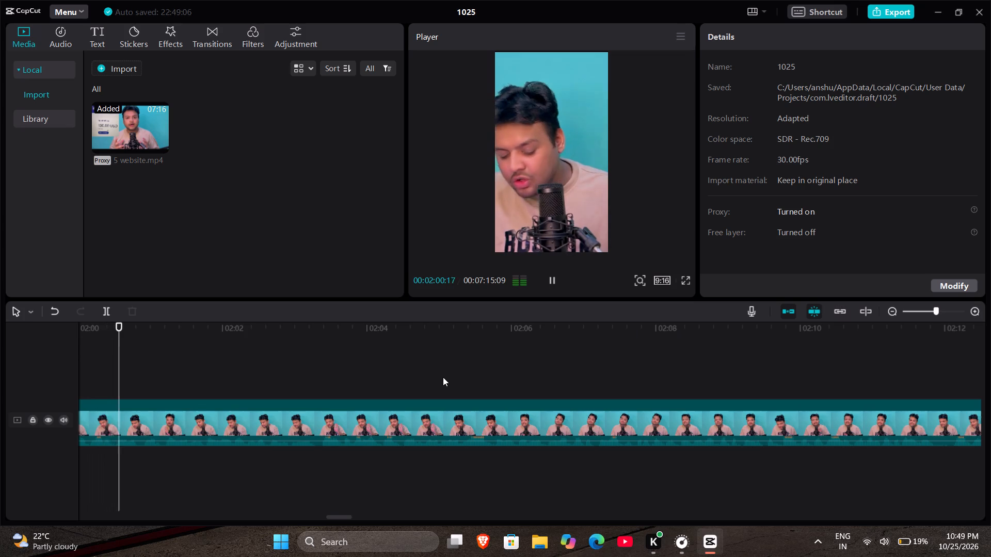
scroll(443, 377, "right", 1)
key("space")
left_click(442, 377)
key("space")
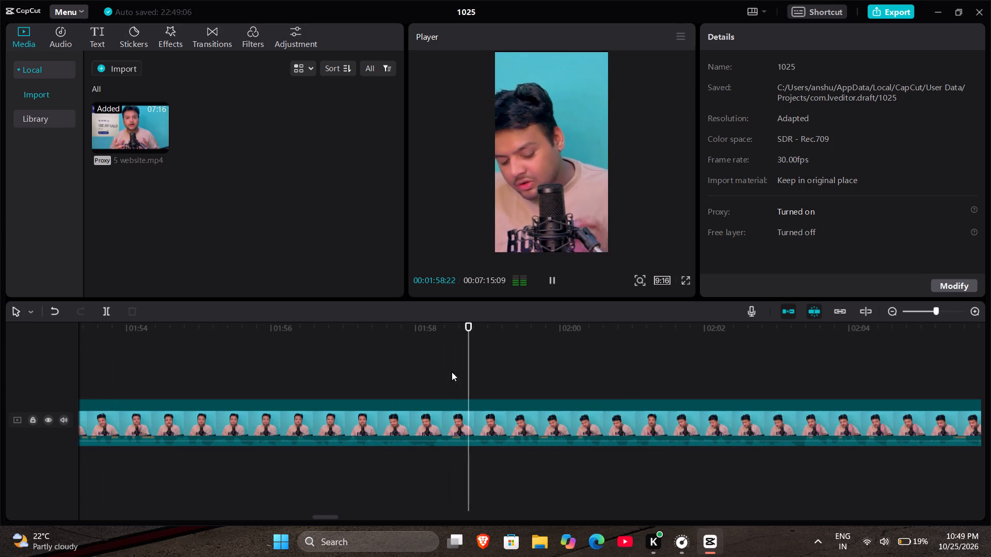
Sample the footage from about 2:02 to 2:14 to look for the next usable take.
left_click(709, 353)
key("space")
scroll(709, 353, "left", 1)
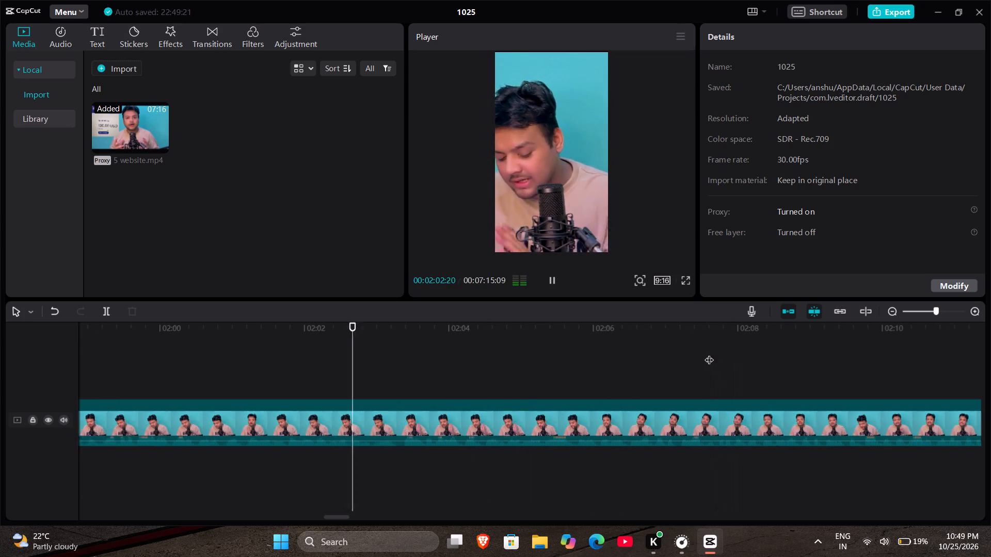
scroll(709, 353, "left", 1)
left_click(630, 321)
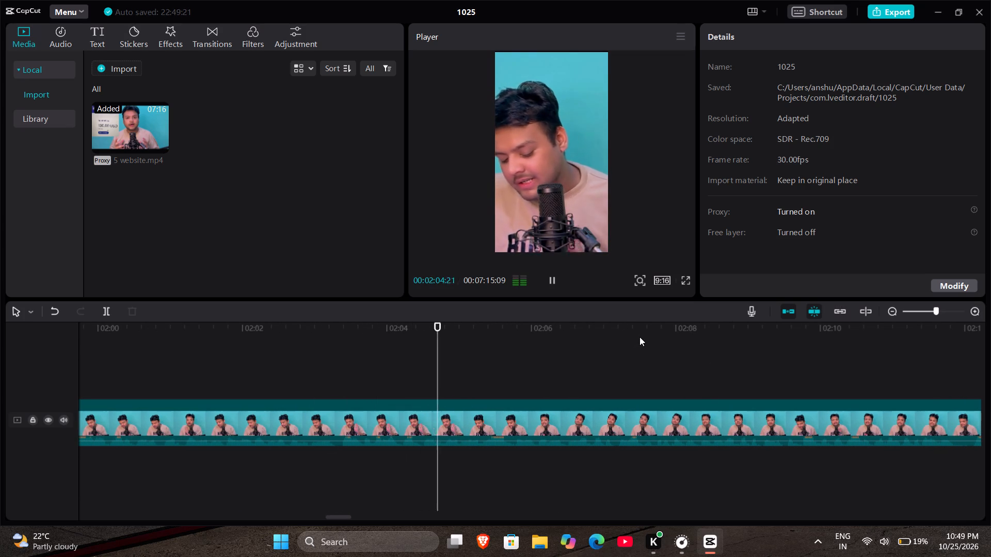
left_click(640, 333)
key("space")
scroll(640, 333, "left", 1)
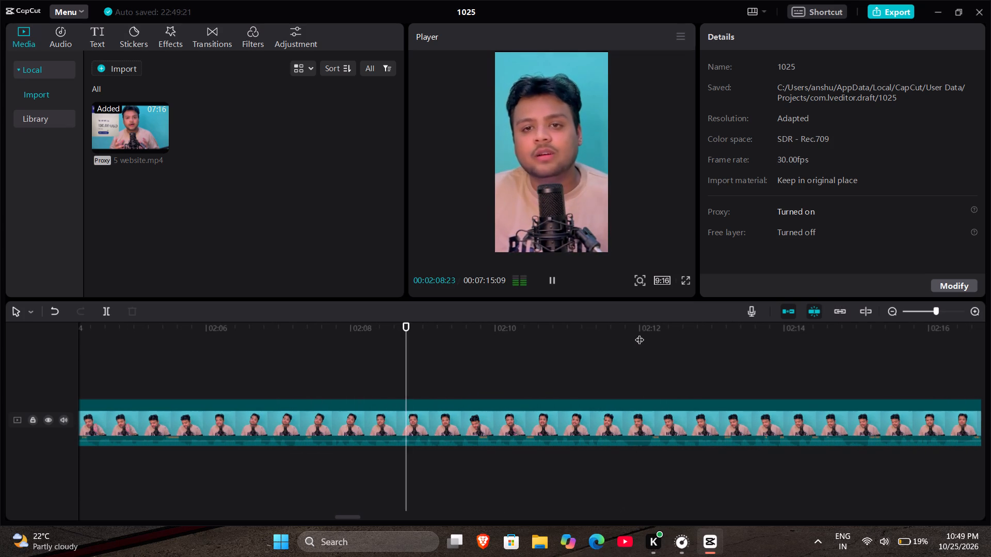
left_click(679, 330)
key("space")
key("space")
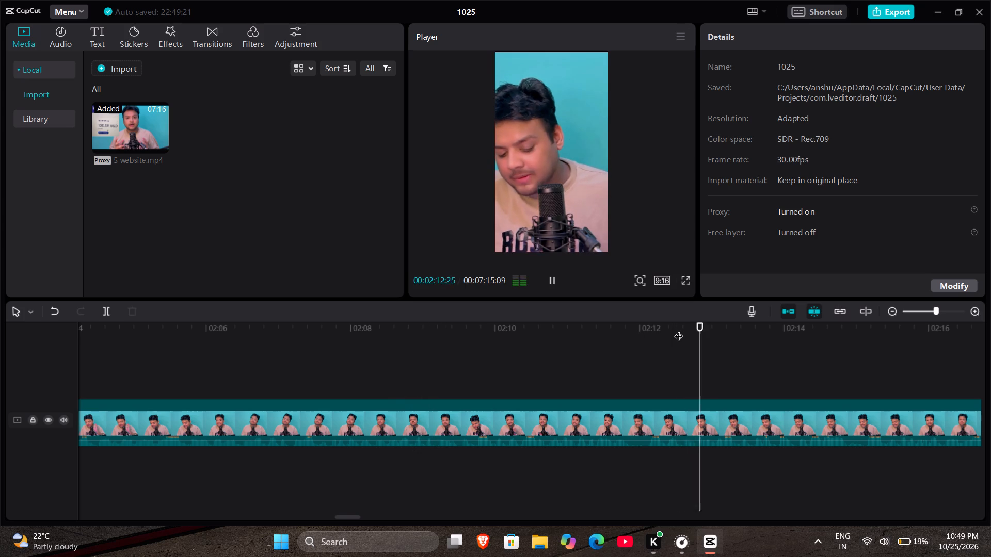
scroll(679, 330, "left", 3)
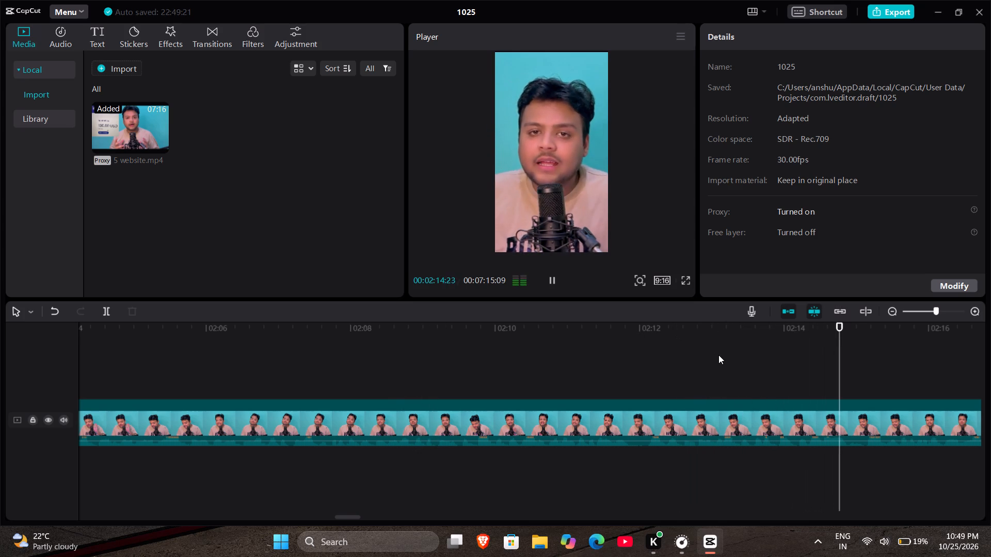
scroll(723, 359, "left", 2)
Sample short passages of the footage from about 2:20 to 2:28.
left_click(711, 347)
key("space")
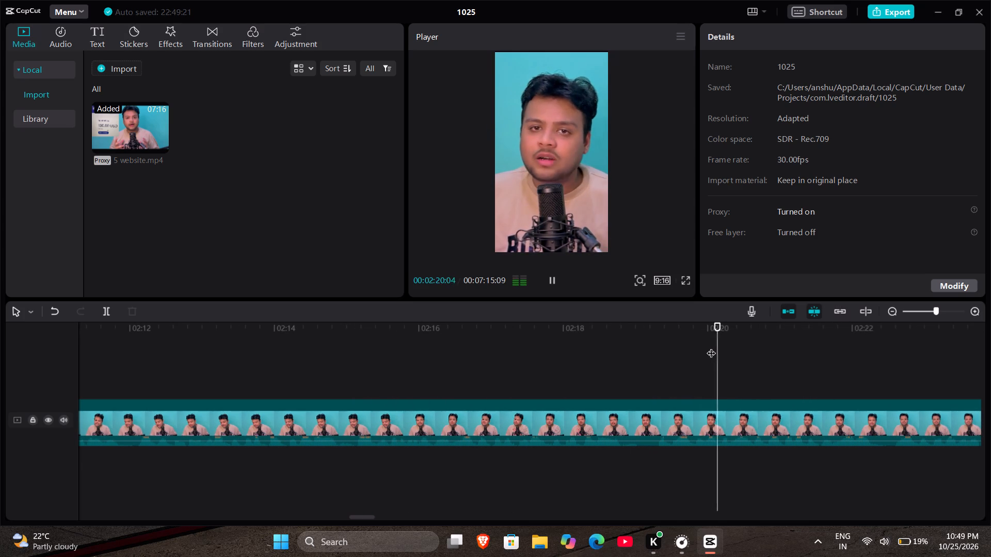
scroll(711, 347, "left", 2)
left_click(759, 331)
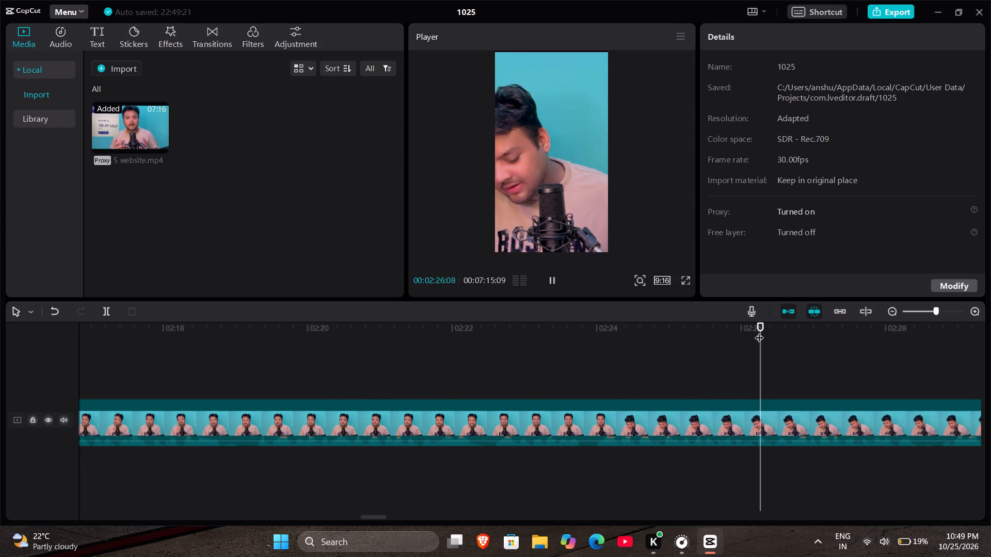
key("space")
scroll(759, 331, "left", 3)
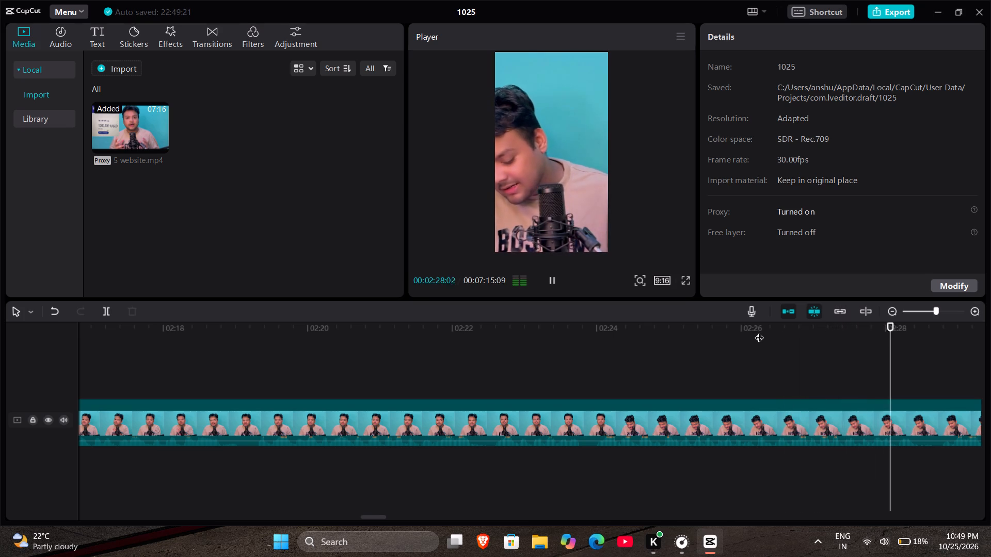
scroll(755, 332, "left", 3)
Sample the footage from about 2:42 to 3:10 in search of the next usable take.
left_click(755, 332)
key("space")
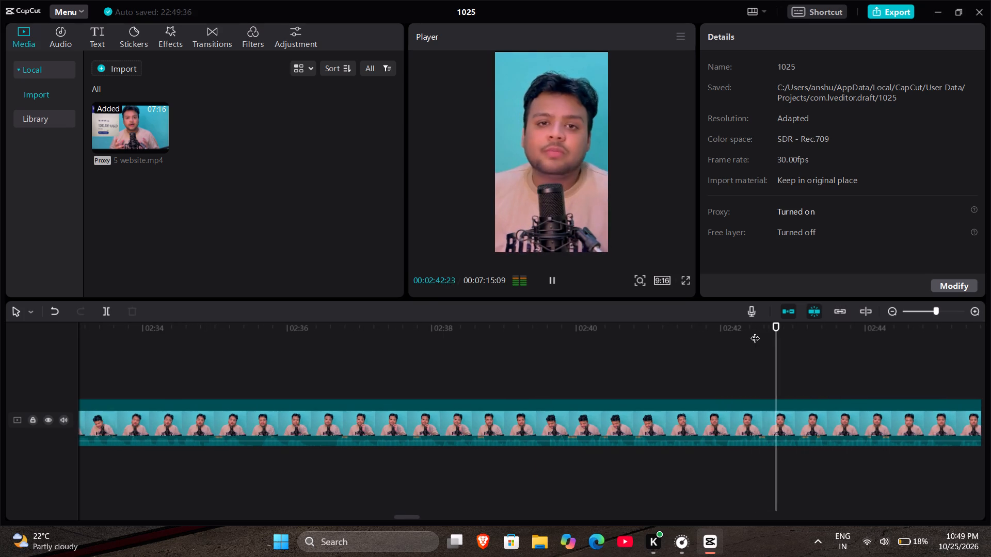
scroll(755, 332, "left", 1)
left_click(842, 334)
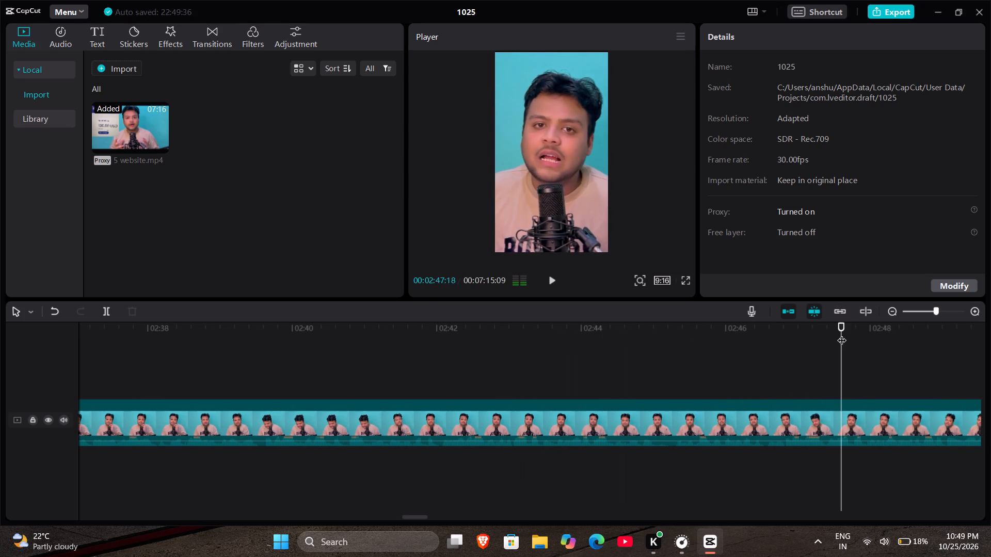
key("space")
scroll(842, 334, "left", 3)
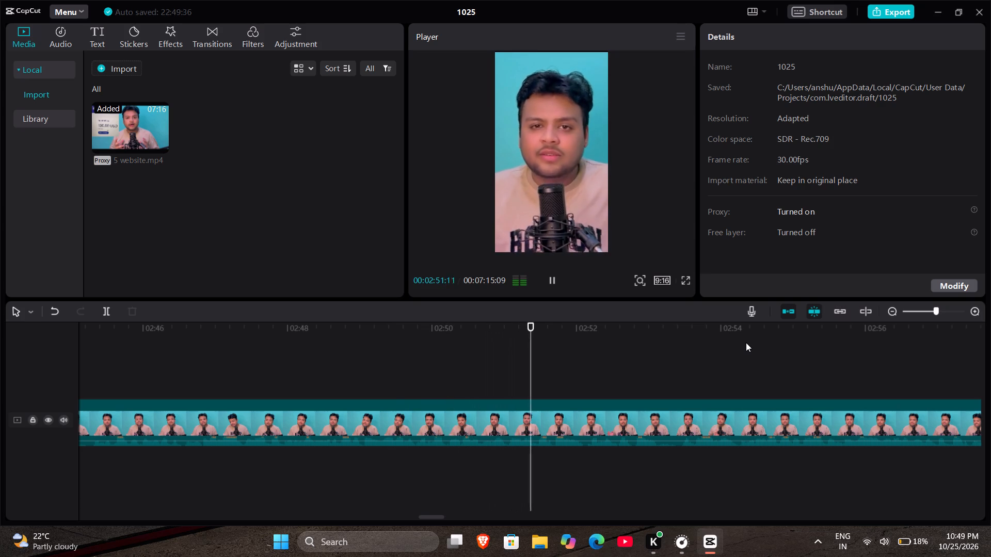
scroll(746, 342, "left", 1)
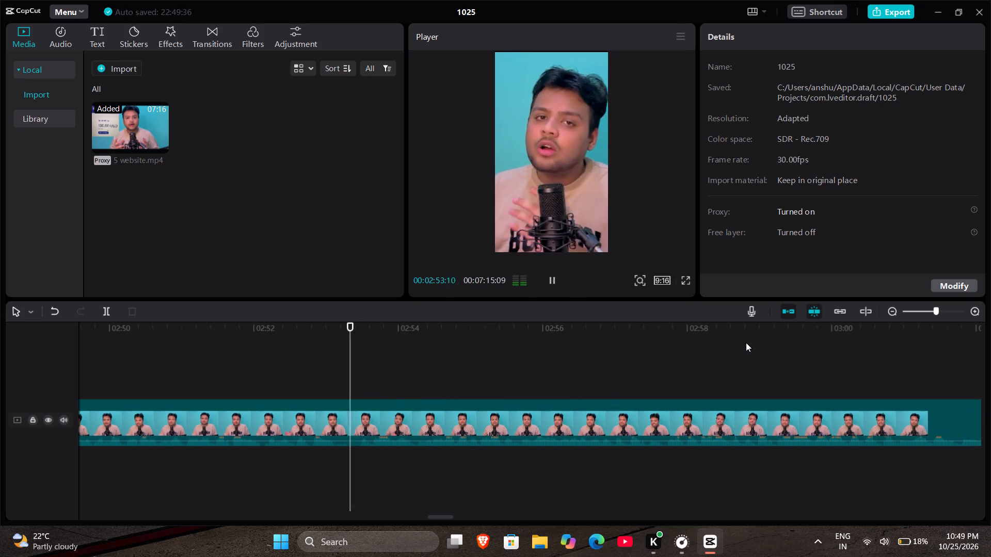
scroll(746, 342, "left", 3)
left_click(697, 325)
key("space")
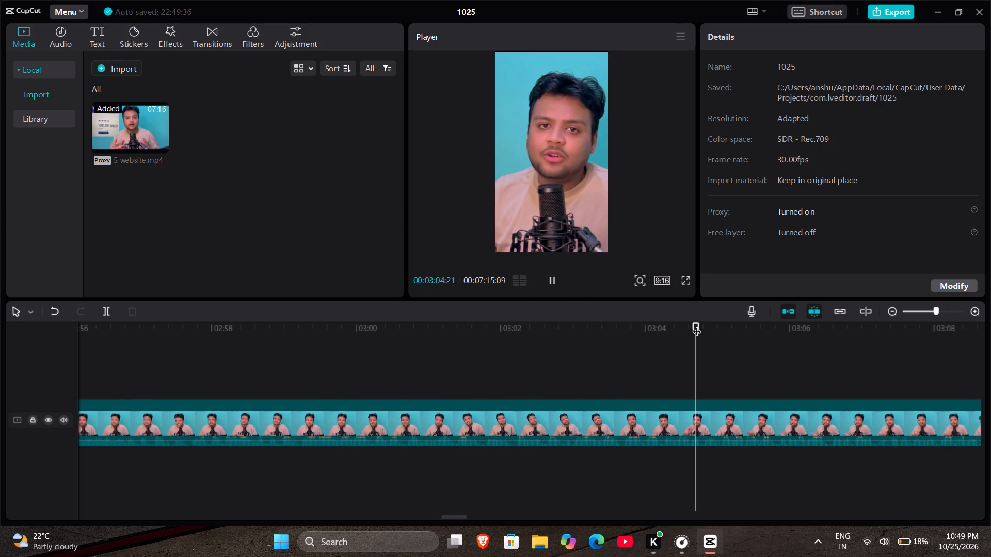
scroll(697, 325, "left", 1)
key("space")
scroll(697, 325, "left", 2)
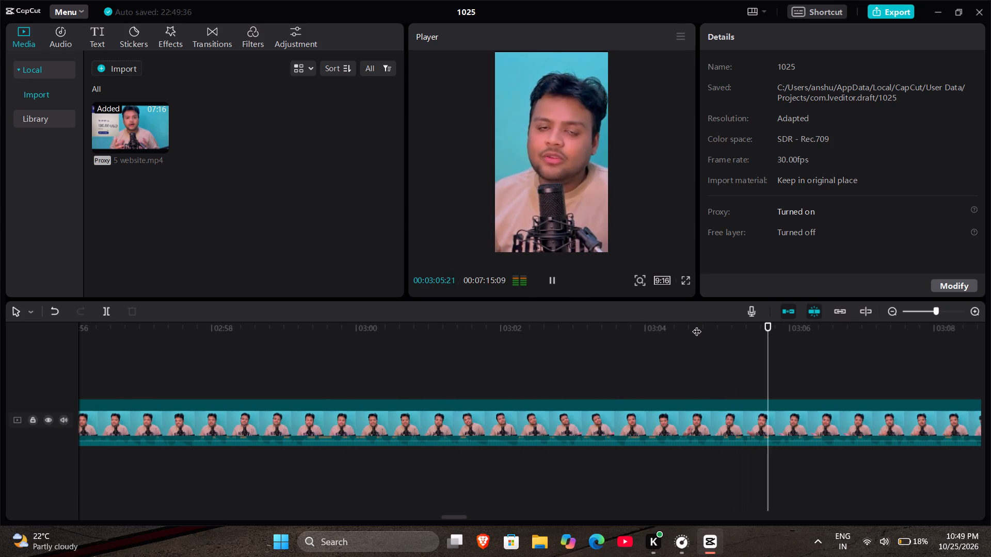
scroll(724, 344, "left", 3)
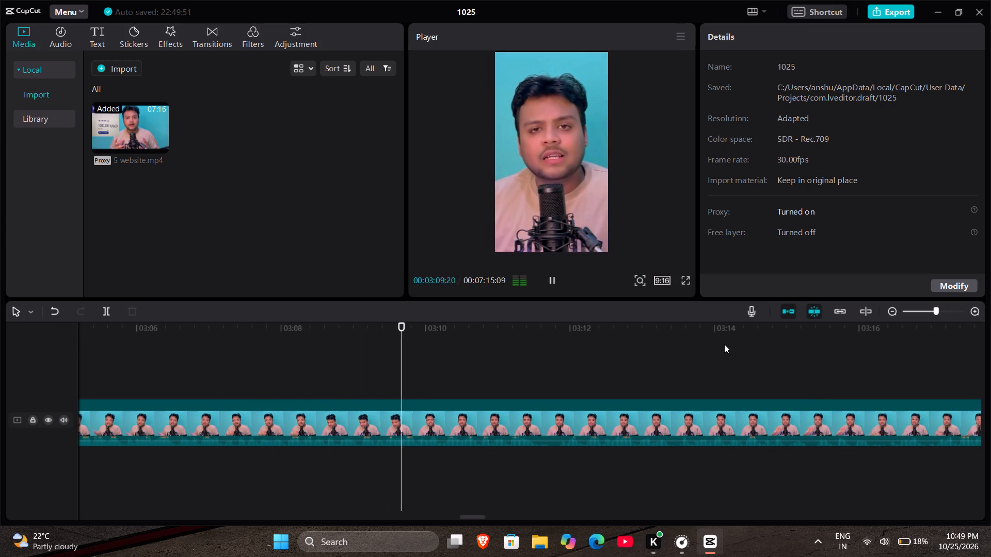
key("space")
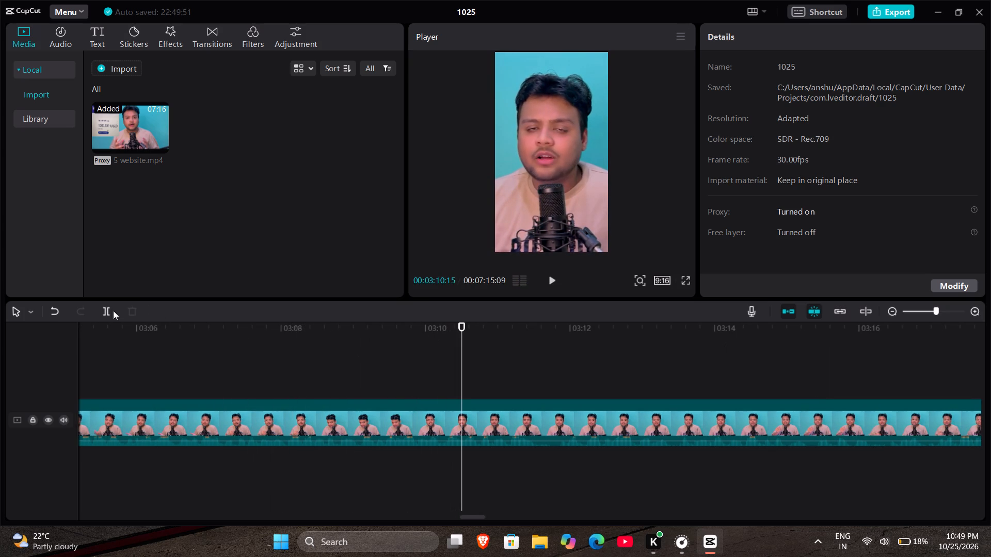
Work back from about 3:05 to 2:58, replaying short passages to find where the take begins.
left_click(105, 327)
key("space")
scroll(105, 327, "right", 1)
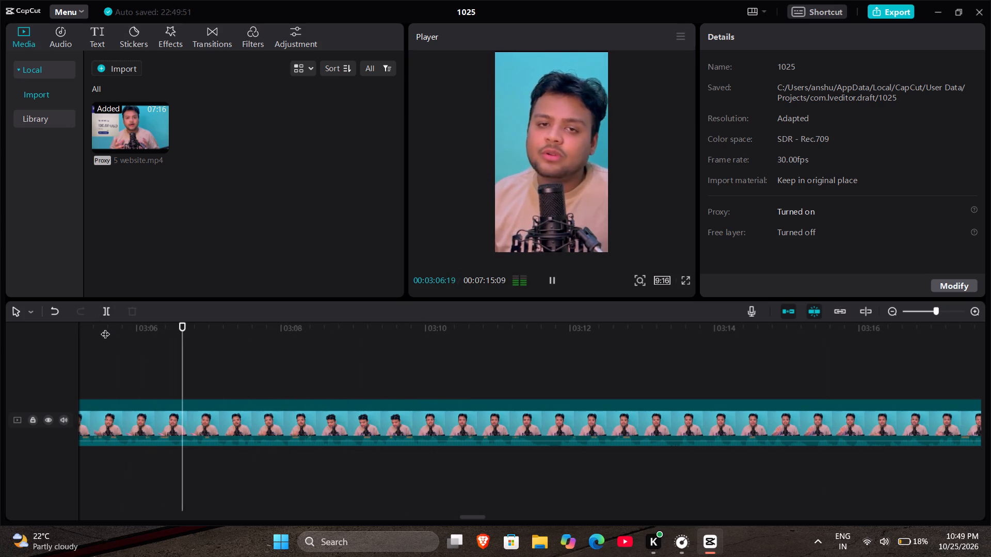
scroll(105, 327, "right", 1)
left_click(98, 328)
scroll(98, 328, "right", 2)
scroll(162, 385, "right", 1)
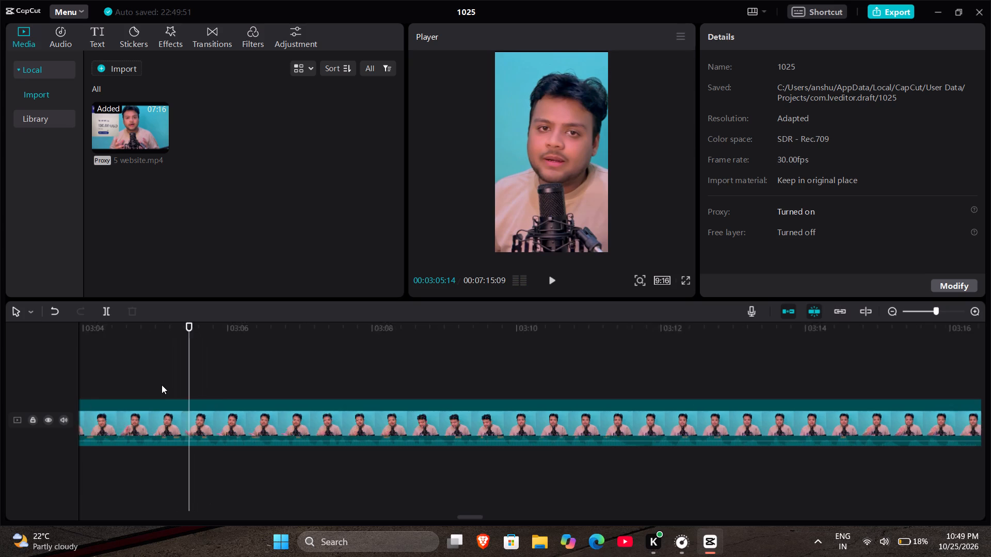
scroll(162, 385, "right", 1)
left_click(162, 347)
key("space")
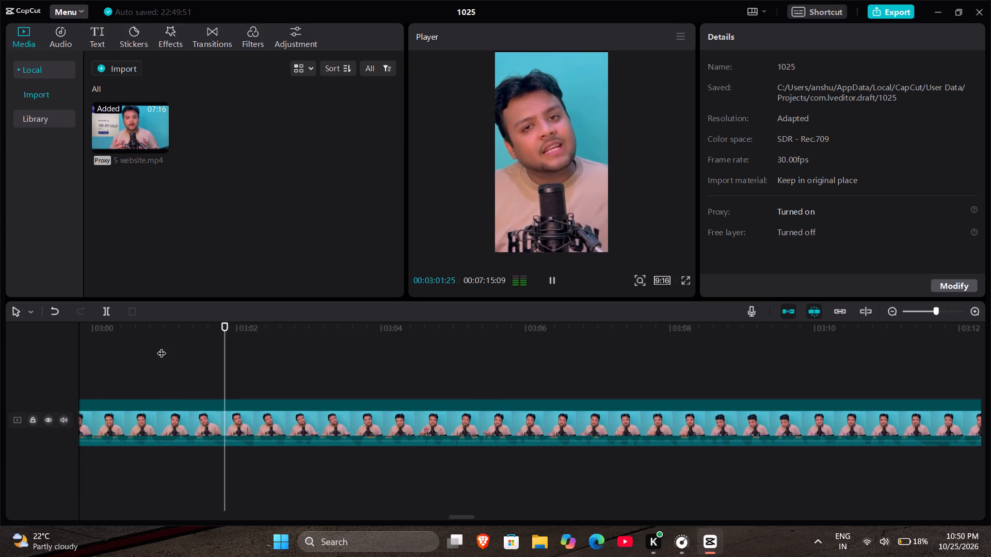
key("space")
scroll(162, 347, "right", 1)
left_click(162, 347)
key("space")
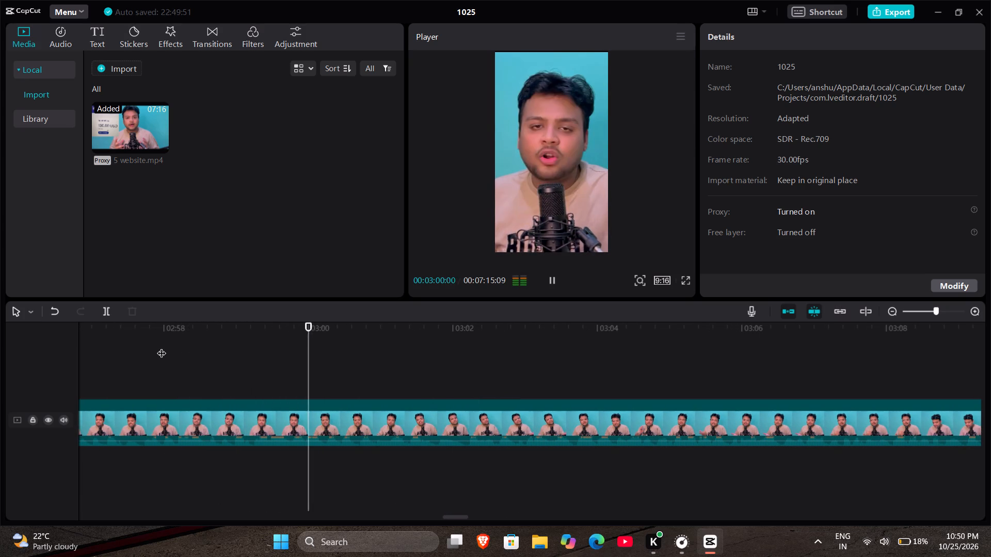
key("space")
key("space")
key("space")
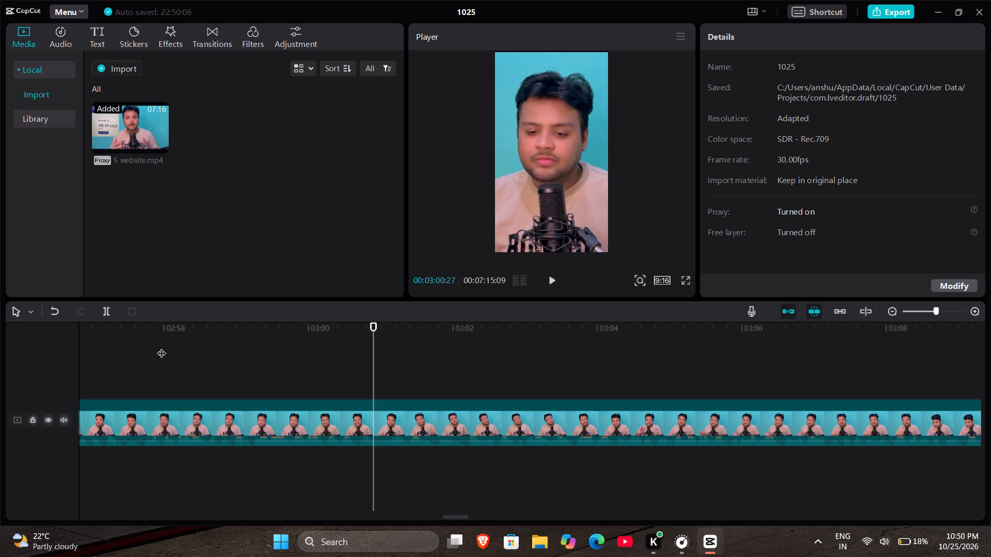
Replay the passage from about 2:56 and split the 5 website.mp4 clip at 00:02:57:23.
scroll(152, 337, "right", 1)
left_click(304, 339)
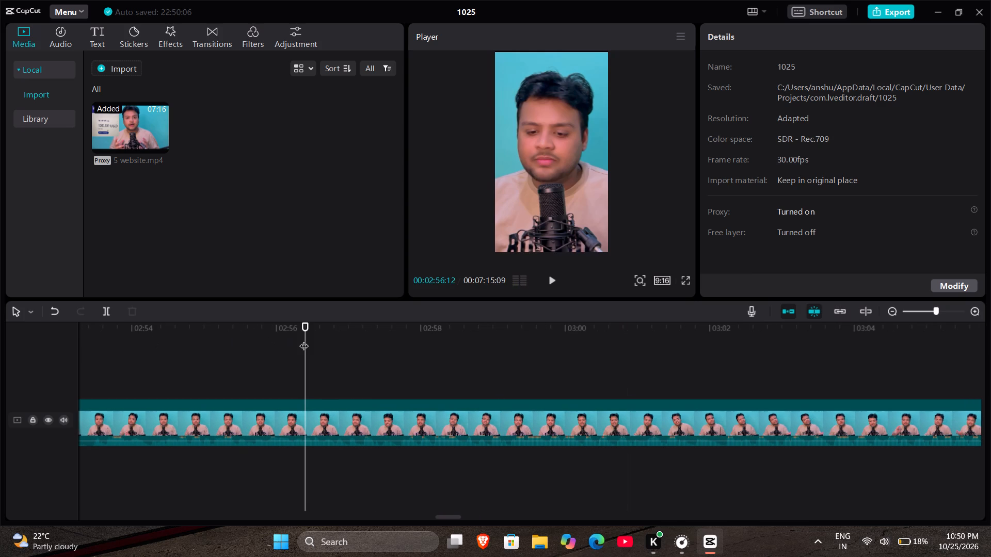
key("space")
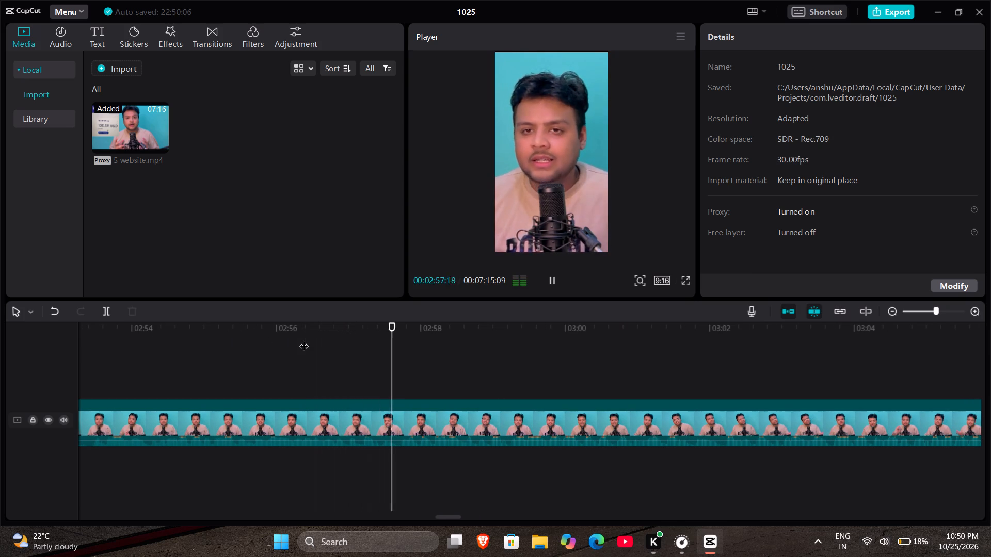
key("space")
left_click(304, 339)
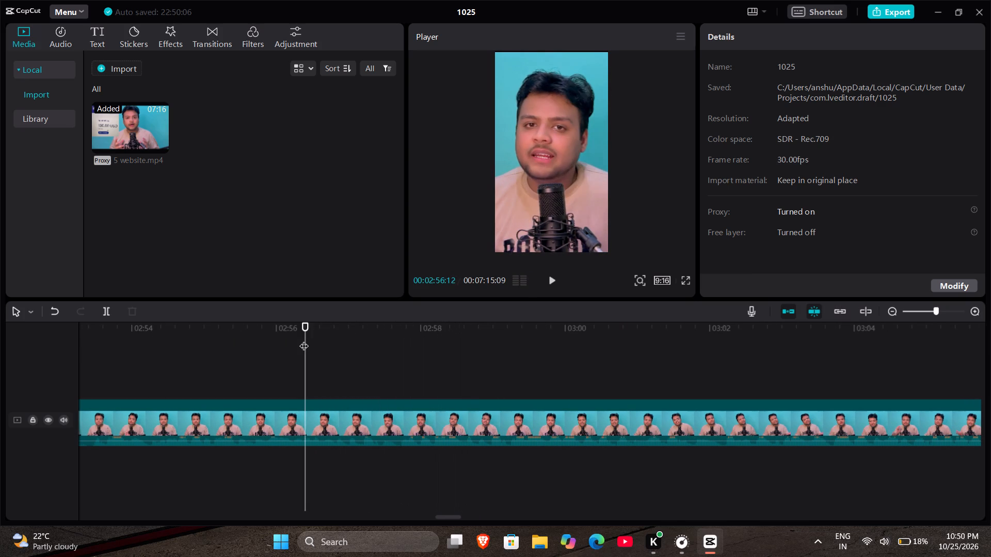
key("space")
key("space")
key("space")
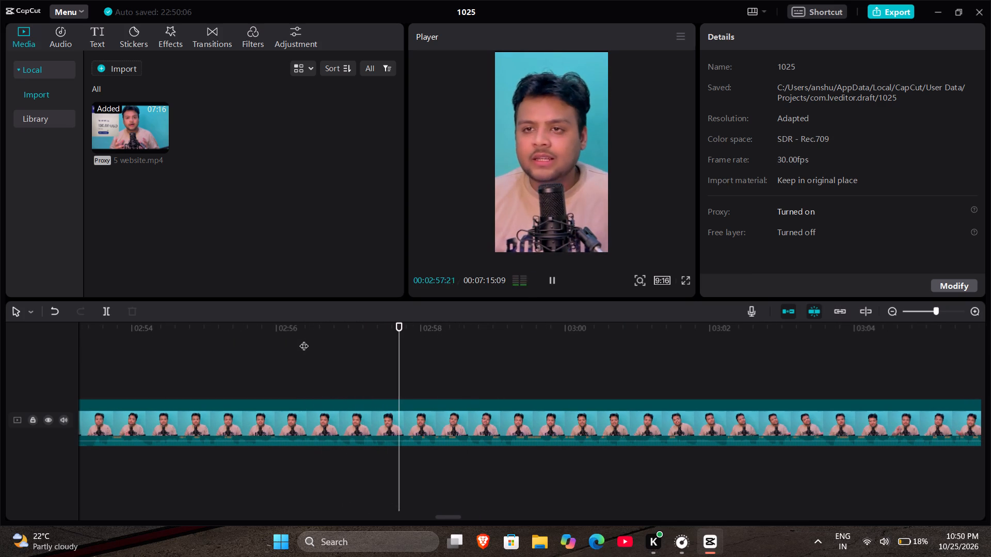
key("space")
key("ctrl+b")
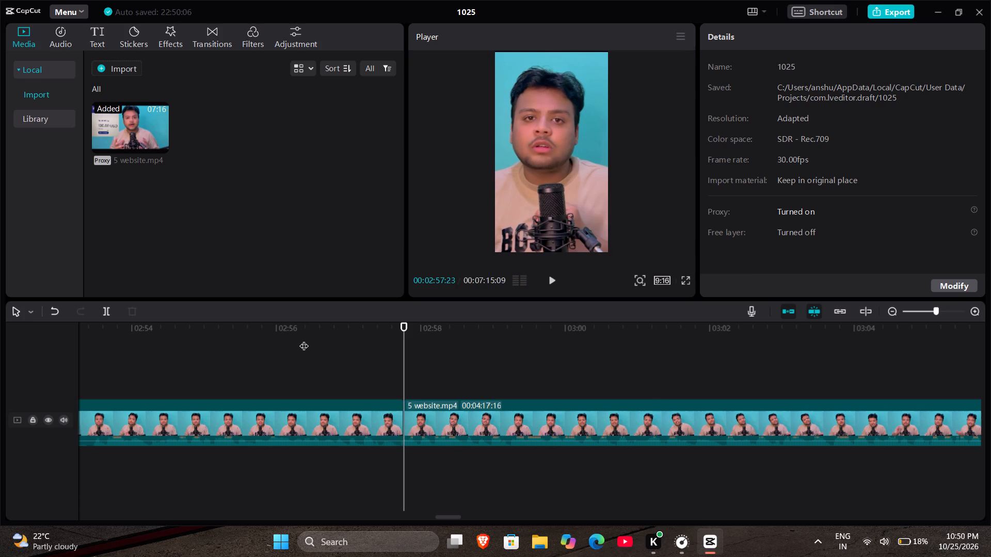
Review the passage after the new cut and split the clip again at 00:03:00:28.
scroll(304, 339, "left", 1)
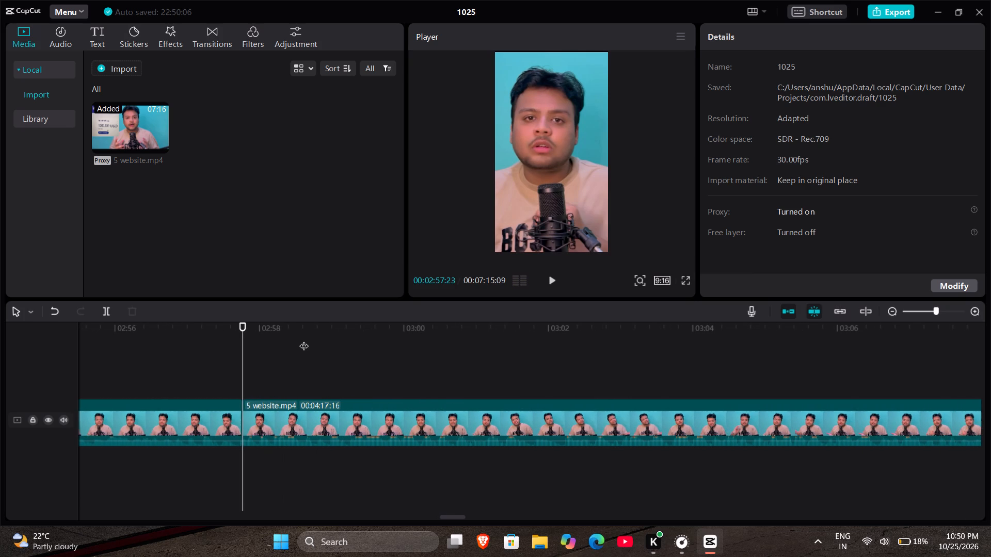
key("space")
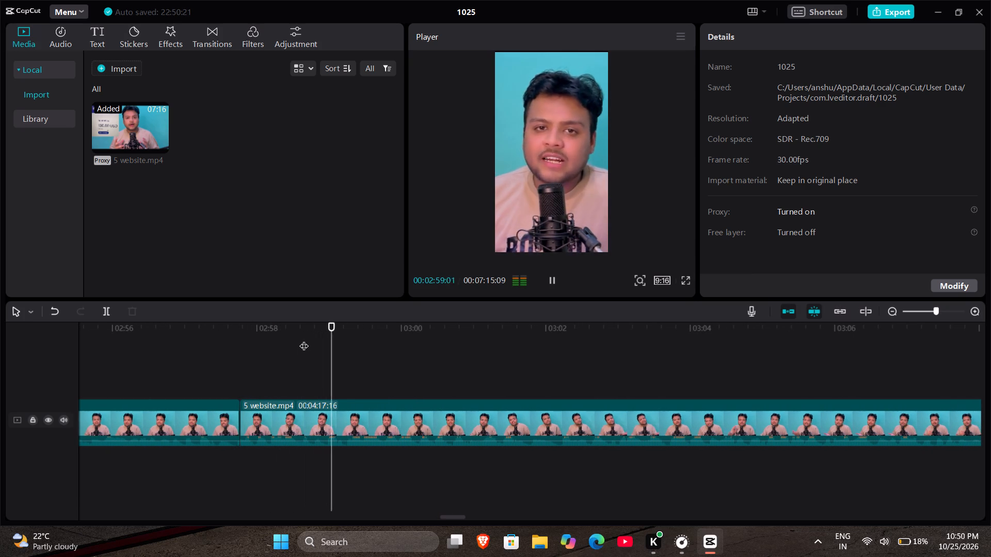
key("space")
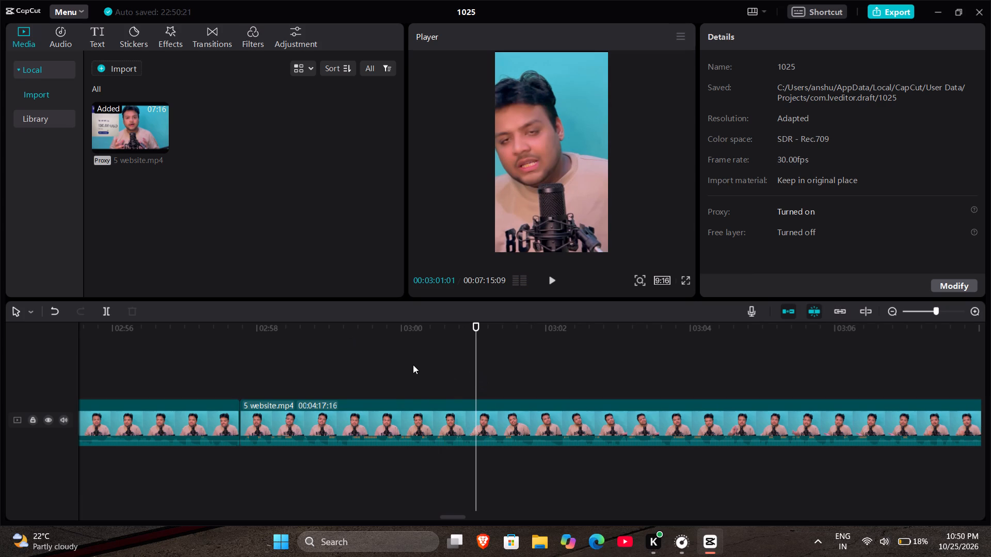
left_click_drag(473, 361, 429, 356)
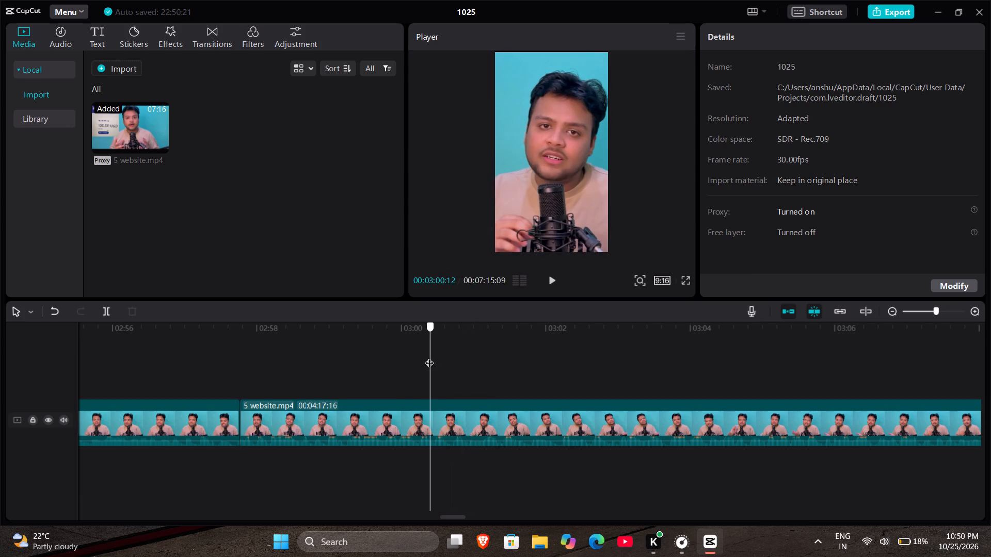
key("space")
key("space")
key("space")
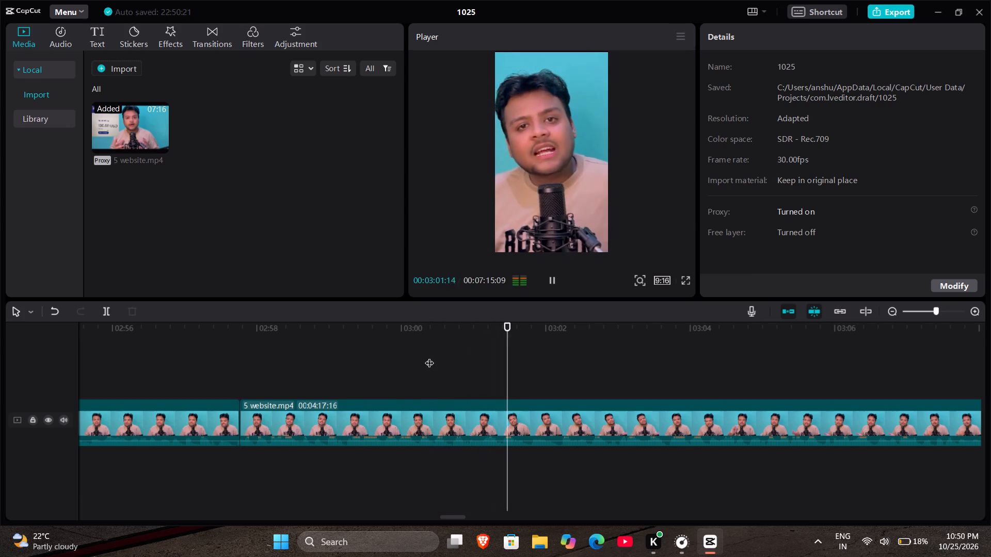
left_click(324, 356)
key("space")
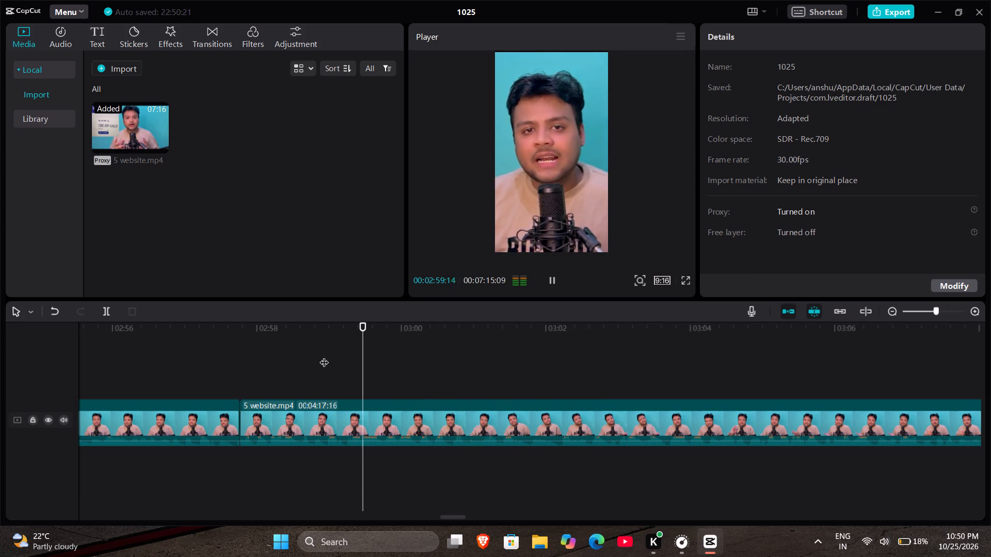
key("space")
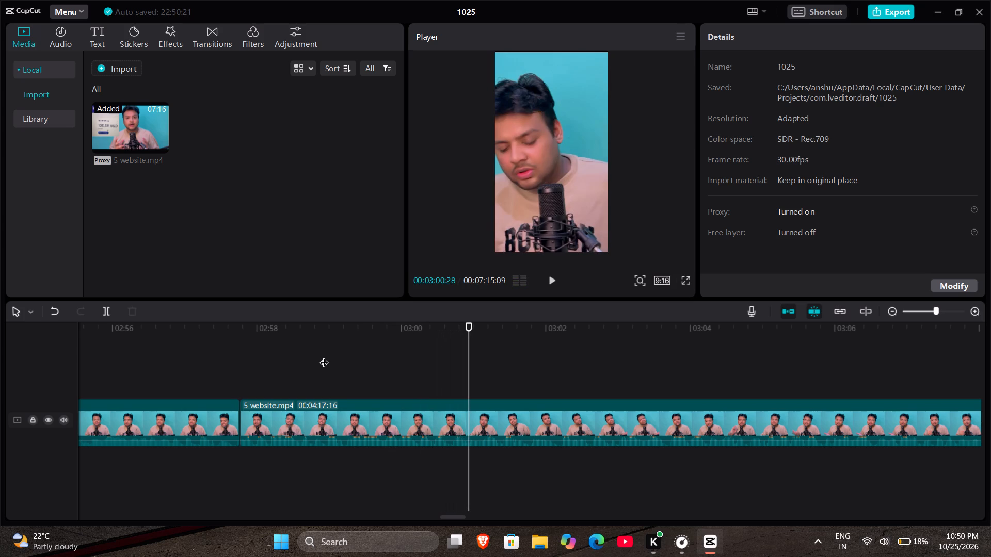
key("ctrl+b")
Play the footage following the second cut, from about 3:01 to 3:08.
key("space")
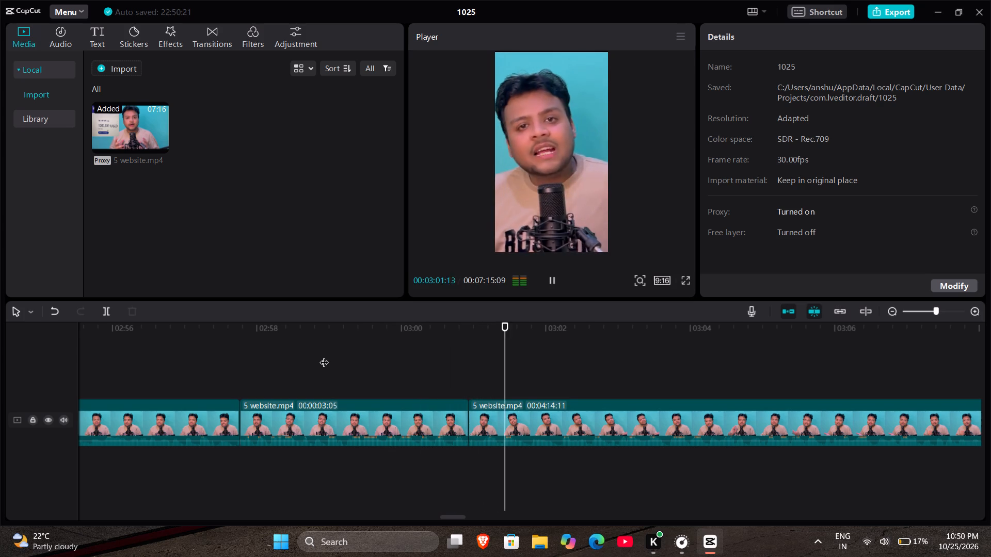
scroll(379, 367, "left", 1)
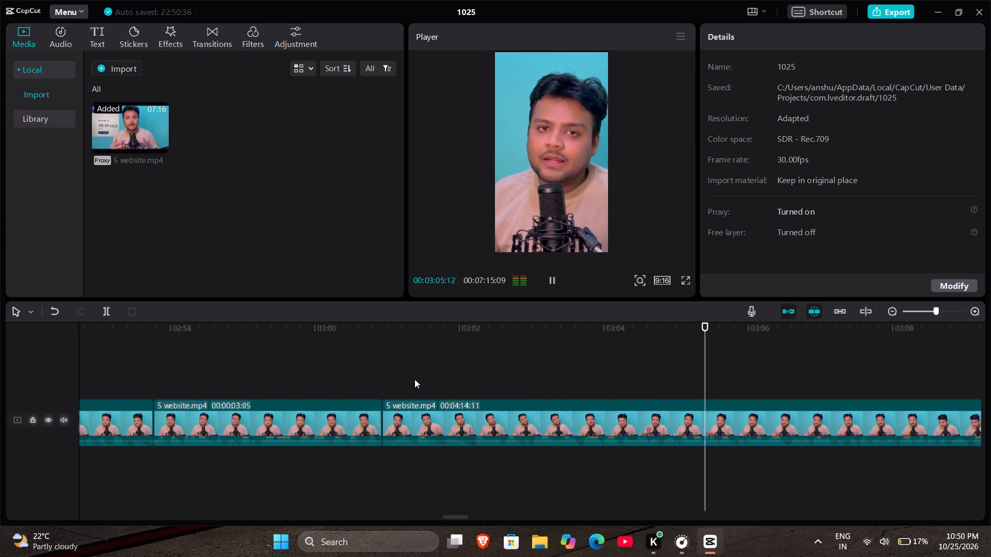
scroll(644, 401, "left", 1)
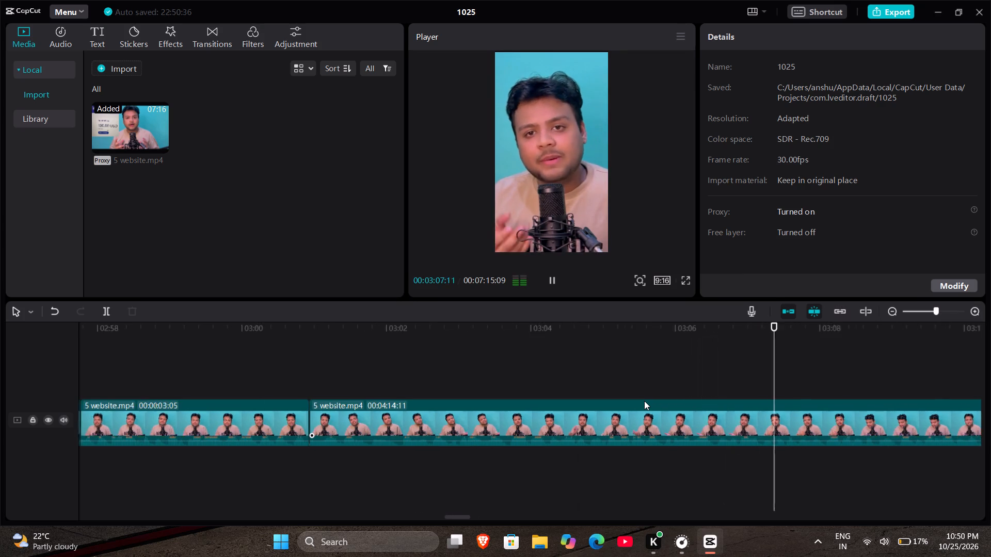
scroll(644, 401, "left", 1)
left_click(644, 401)
key("space")
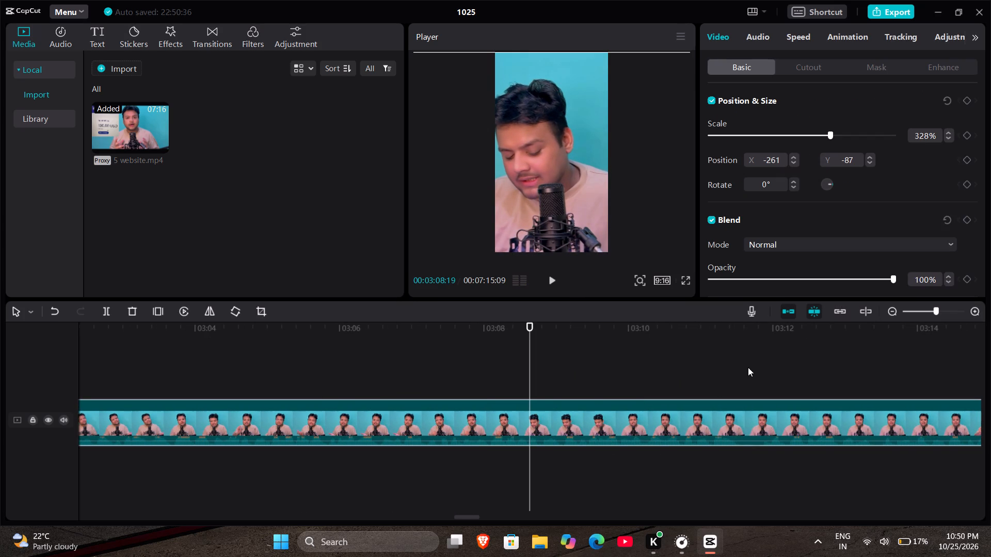
Sample the footage at about 3:14, 3:28 and 3:37 to look for the next usable take.
left_click(892, 373)
key("space")
scroll(892, 373, "left", 4)
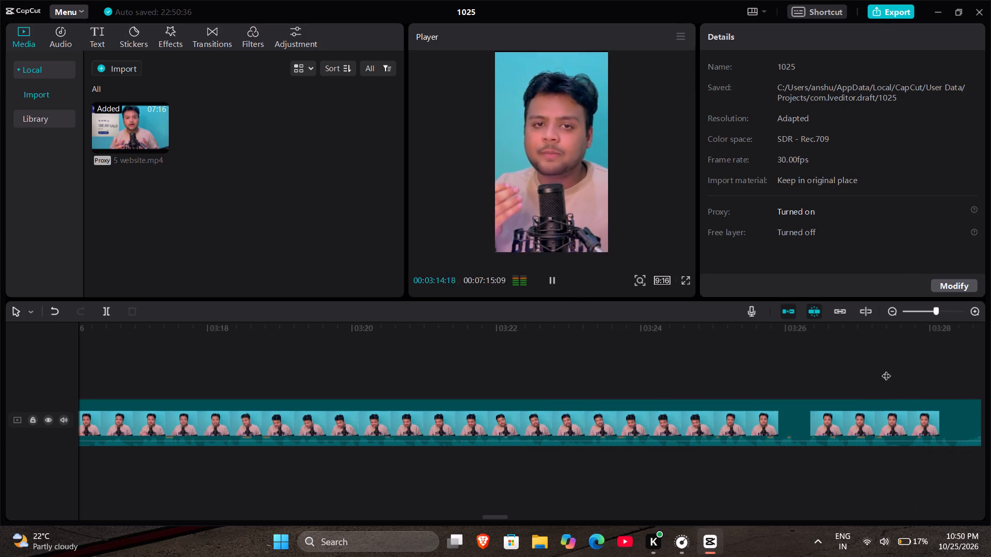
left_click(885, 364)
key("space")
scroll(885, 364, "left", 3)
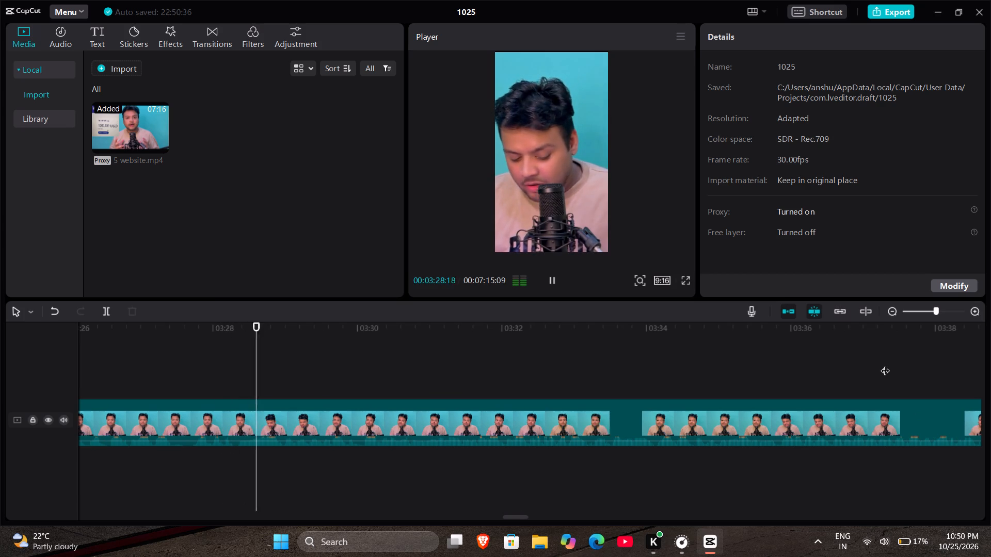
left_click(911, 363)
scroll(911, 363, "left", 2)
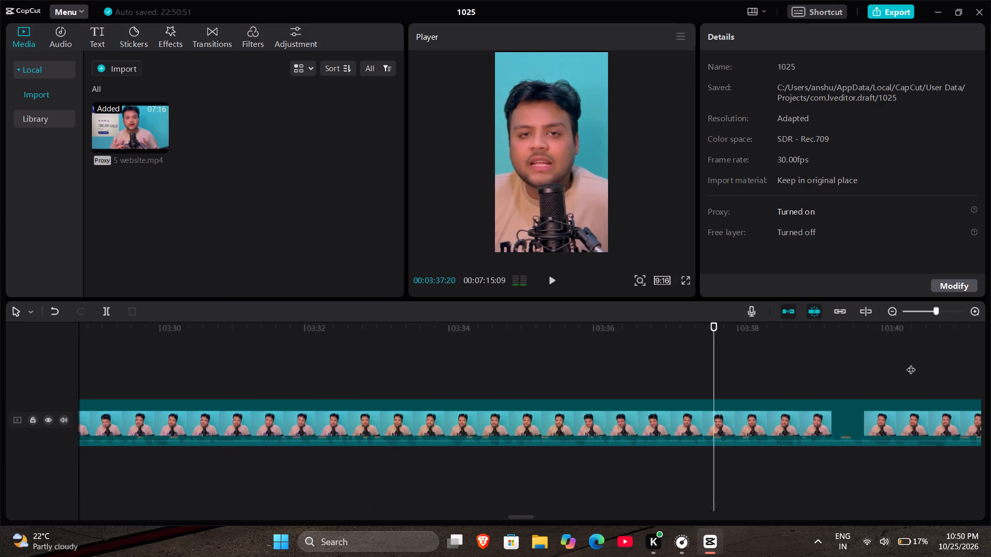
scroll(911, 363, "left", 1)
key("space")
Play the footage from about 3:37 to 3:51 while surveying the rest of the timeline through to its end.
scroll(911, 363, "left", 5)
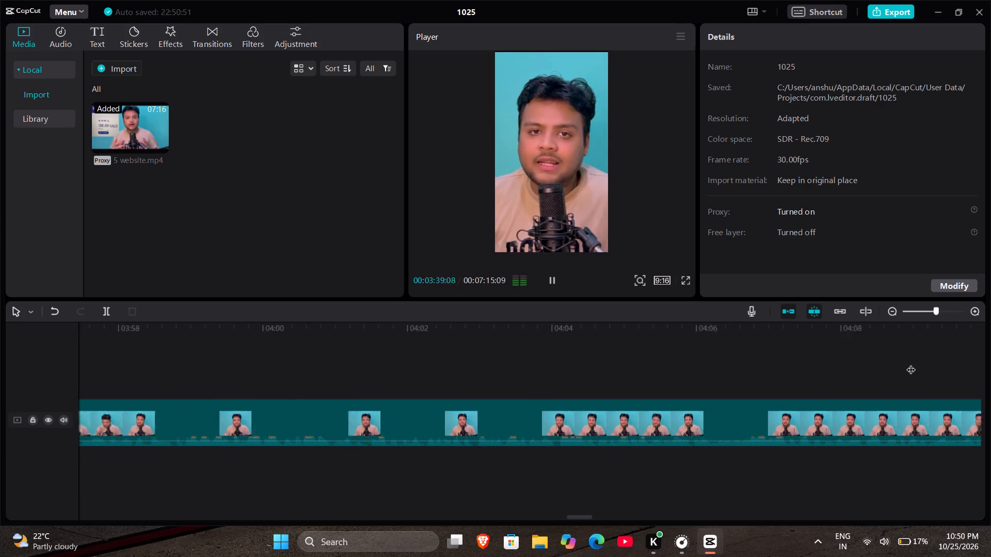
scroll(911, 363, "left", 4)
scroll(911, 363, "down", 9, "ctrl")
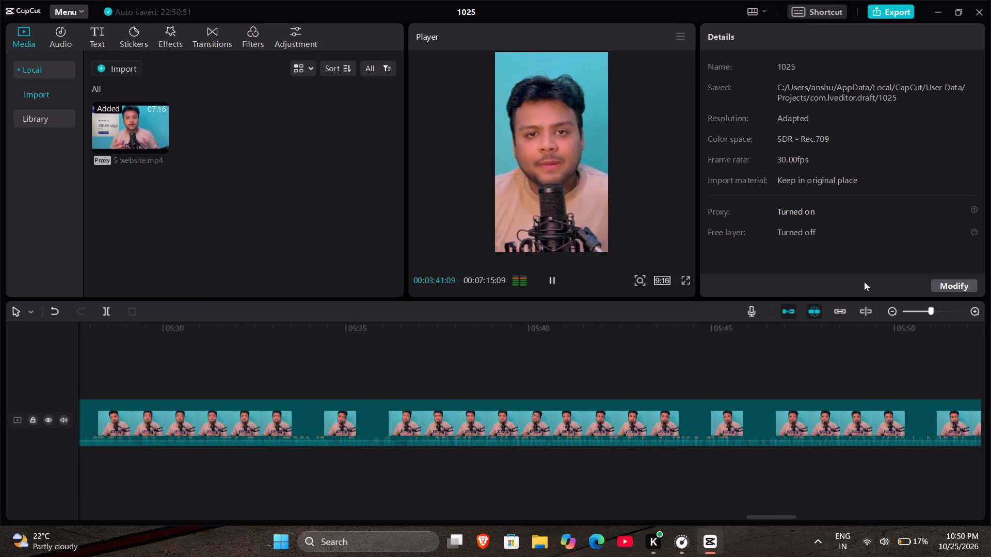
left_click(864, 282)
scroll(864, 282, "down", 1, "ctrl")
scroll(864, 362, "down", 3, "ctrl")
scroll(864, 362, "down", 2)
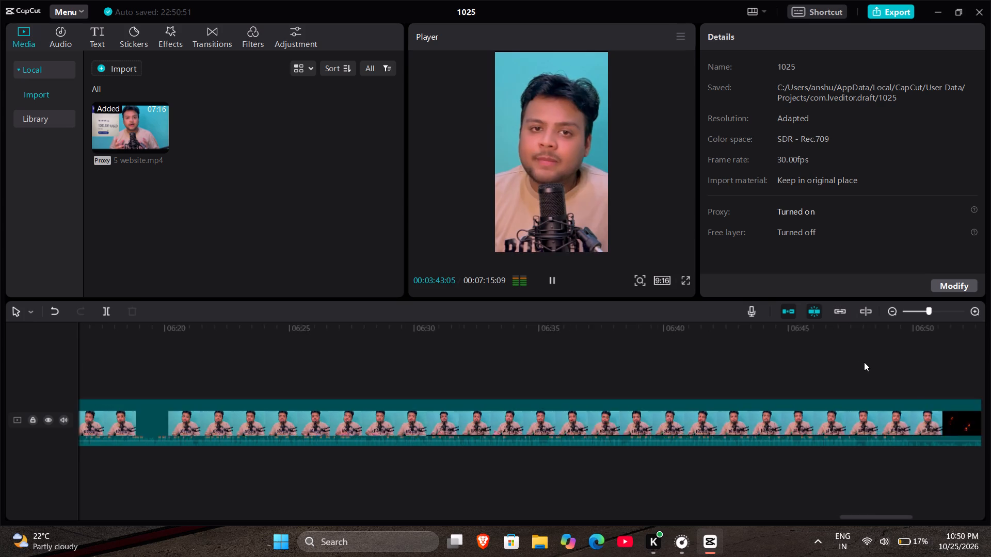
scroll(864, 362, "down", 5)
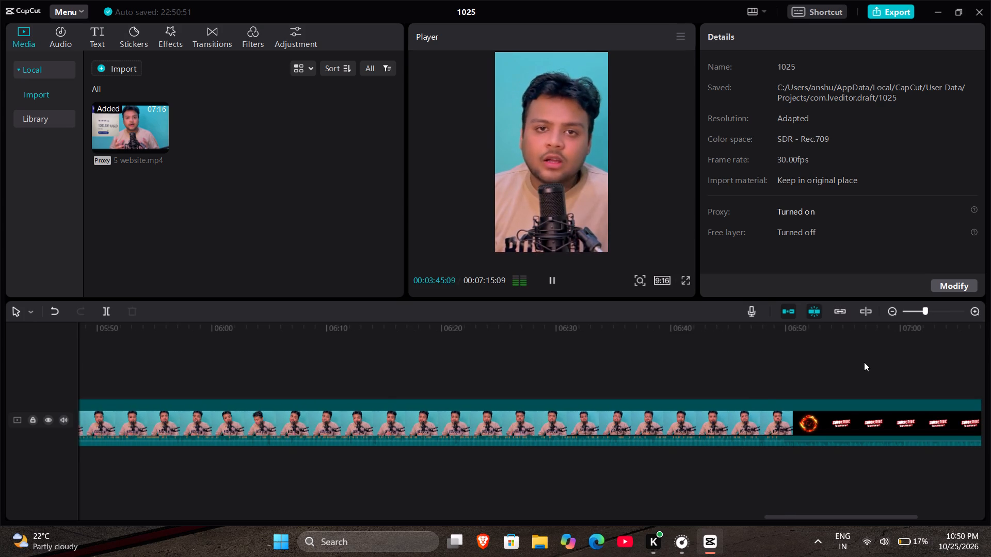
scroll(652, 382, "right", 2)
scroll(652, 382, "down", 5, "ctrl")
scroll(652, 382, "right", 2)
scroll(652, 382, "left", 1)
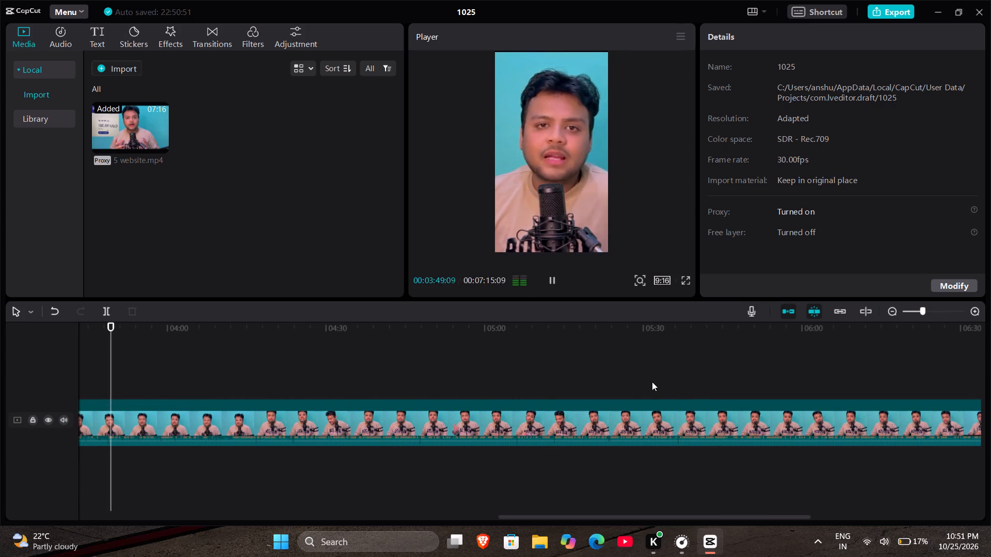
Sample the footage at about 5:00, 6:30, 5:20 and 4:25 to compare how the speaker is framed.
left_click(490, 335)
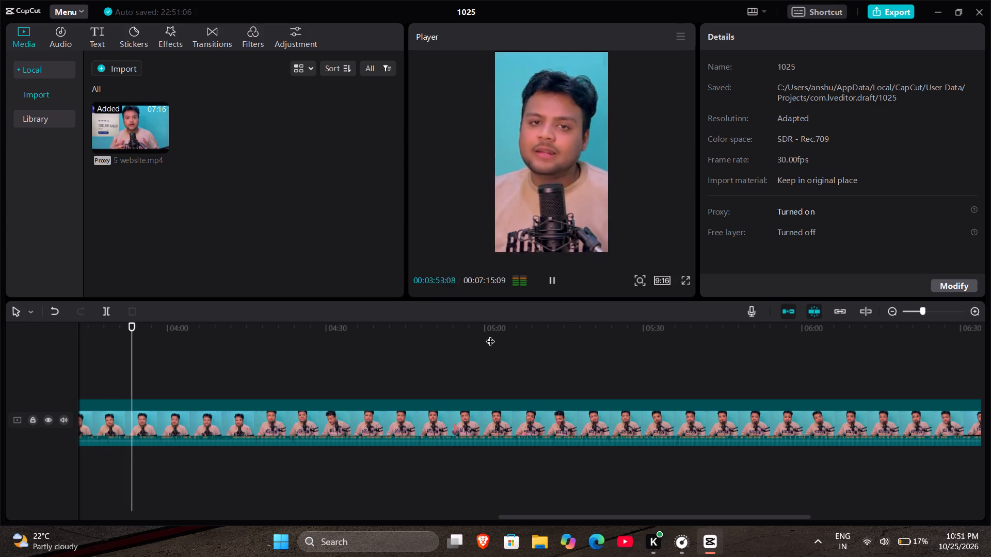
key("space")
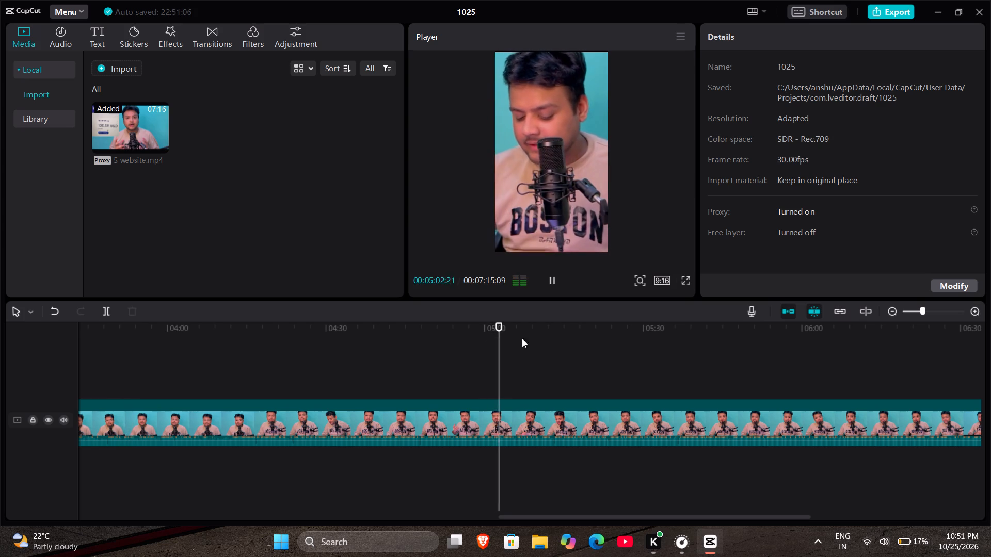
scroll(564, 351, "left", 1)
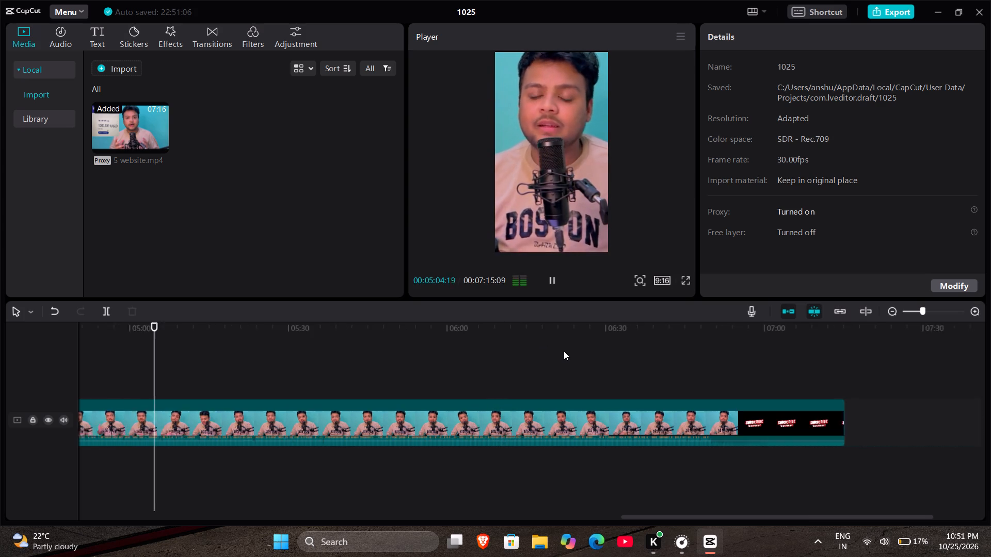
left_click(659, 323)
left_click(481, 332)
key("space")
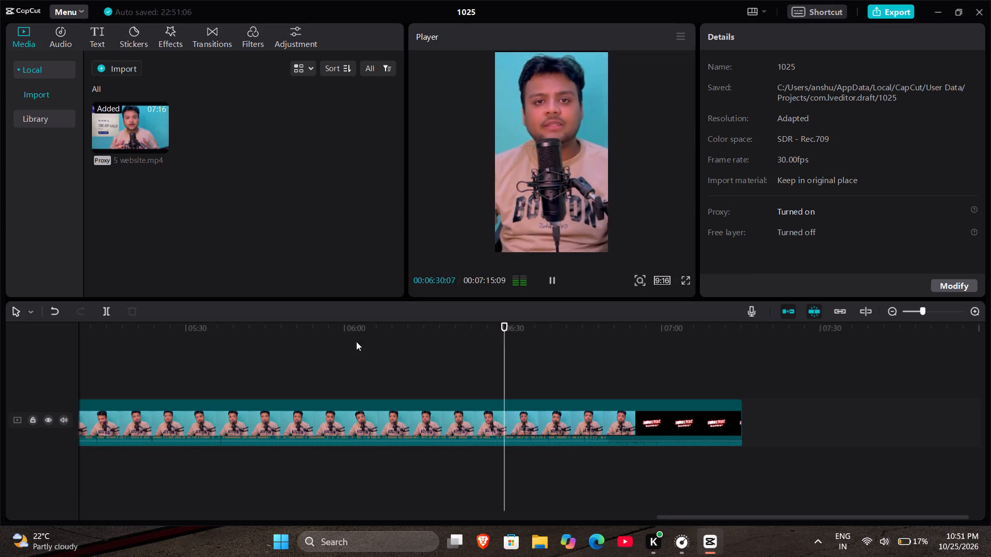
left_click(138, 332)
scroll(138, 332, "right", 3)
key("space")
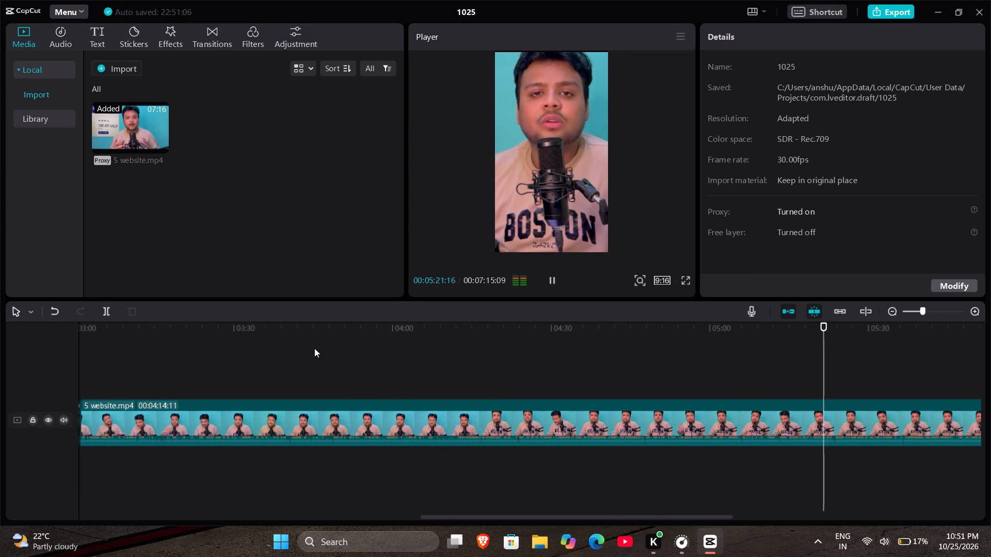
left_click(527, 323)
key("space")
key("space")
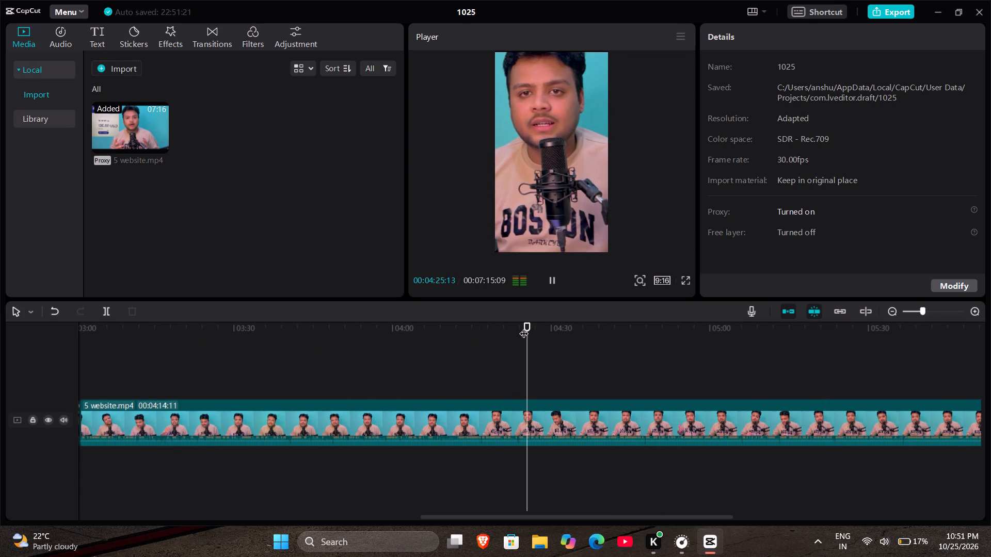
Play short passages between about 4:04 and 4:16 to look for the point where the camera framing changes.
left_click(419, 332)
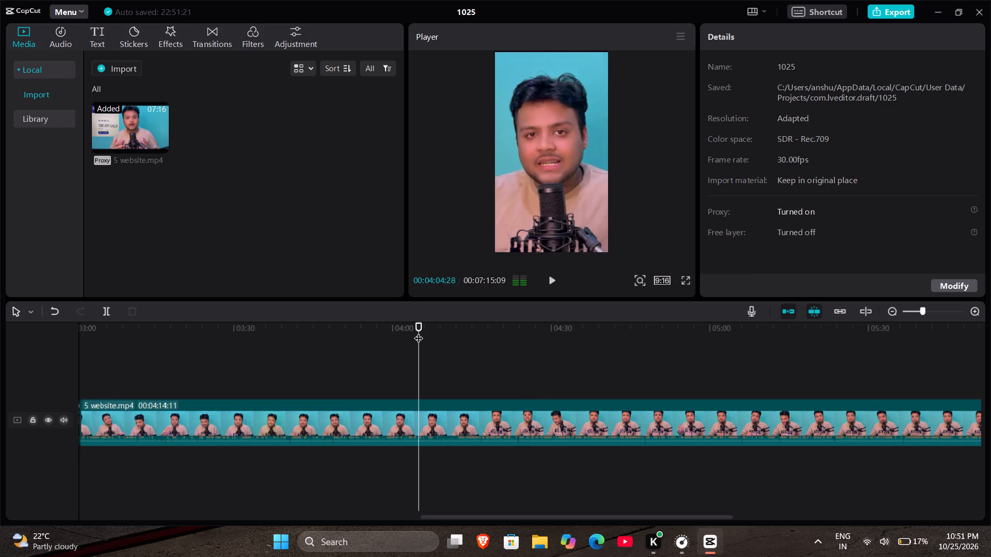
key("space")
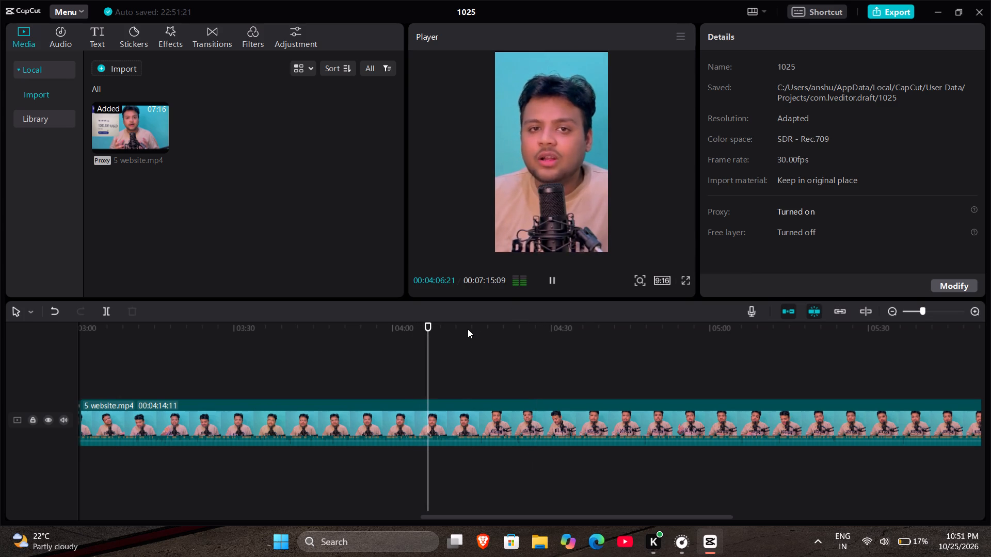
left_click(474, 331)
key("space")
scroll(474, 331, "left", 1)
key("space")
scroll(474, 331, "left", 1)
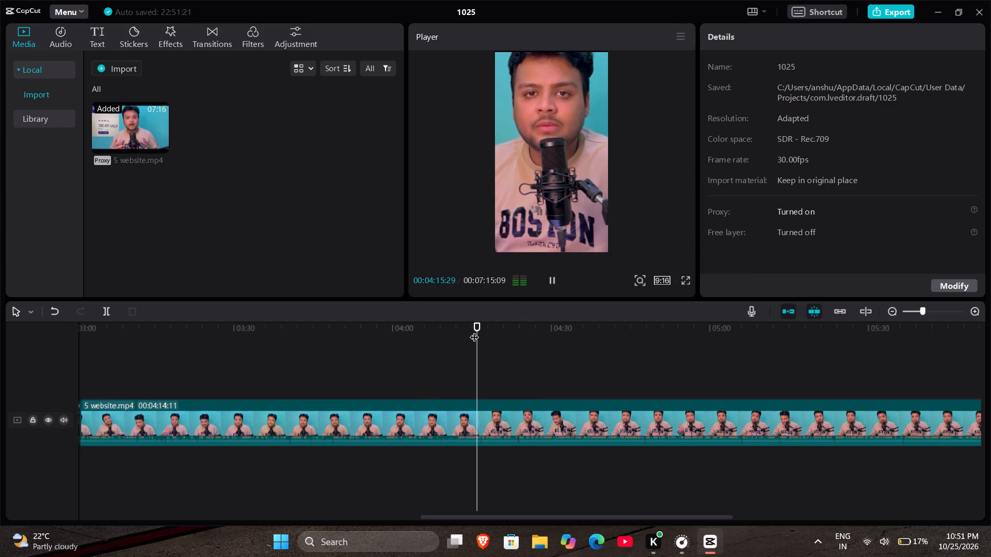
scroll(474, 331, "left", 1)
key("space")
left_click(443, 332)
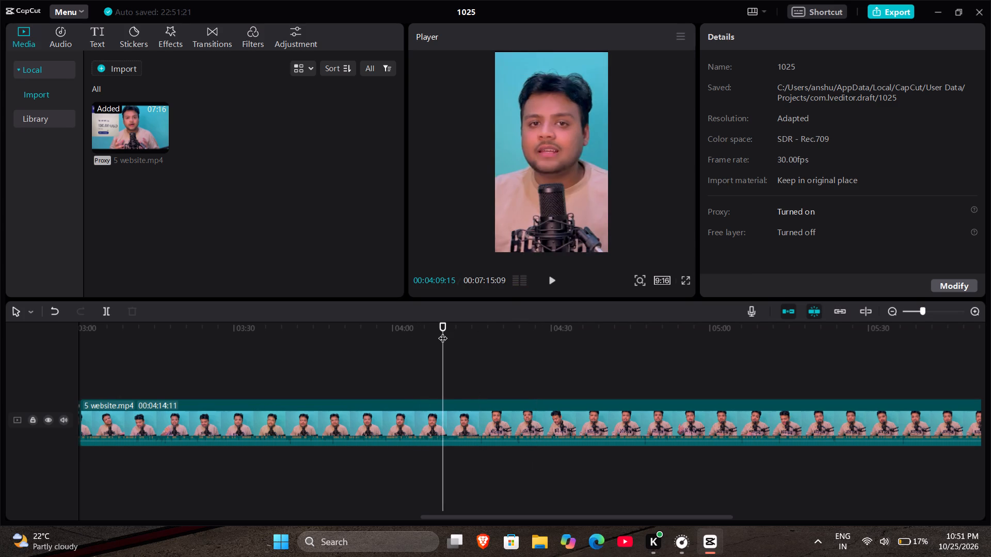
key("space")
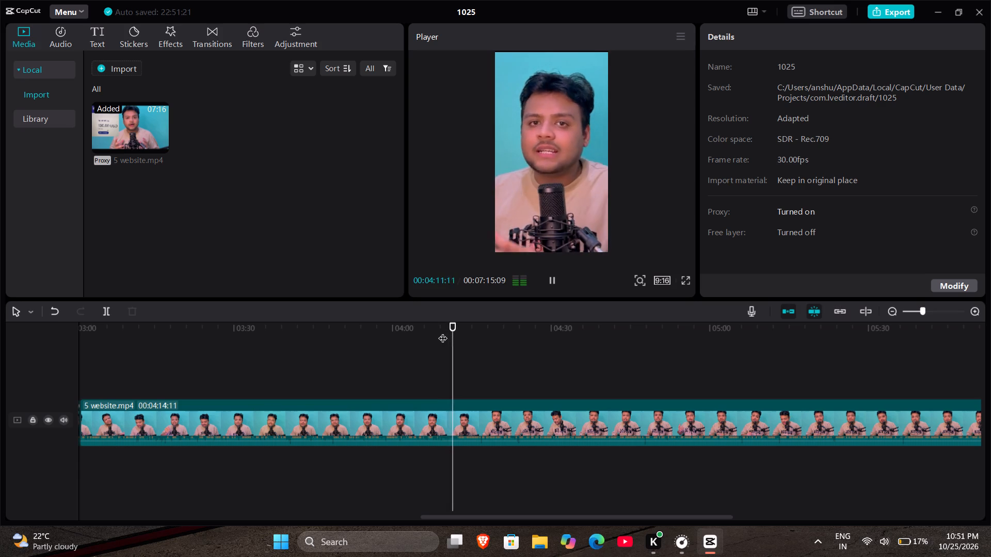
key("space")
key("space")
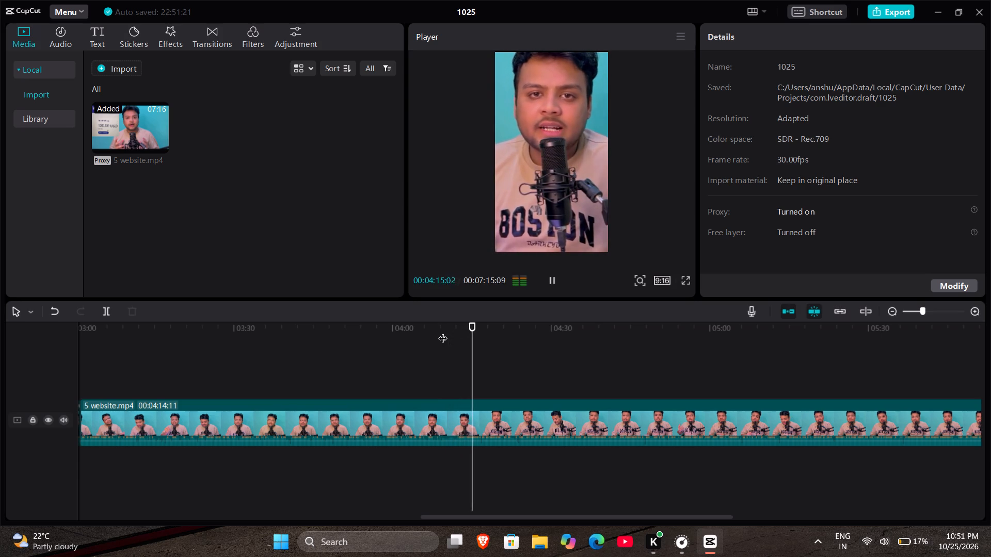
Replay the passage from about 4:09 and split the 5 website.mp4 clip at the framing change, at 00:04:14:06.
left_click(469, 322)
key("space")
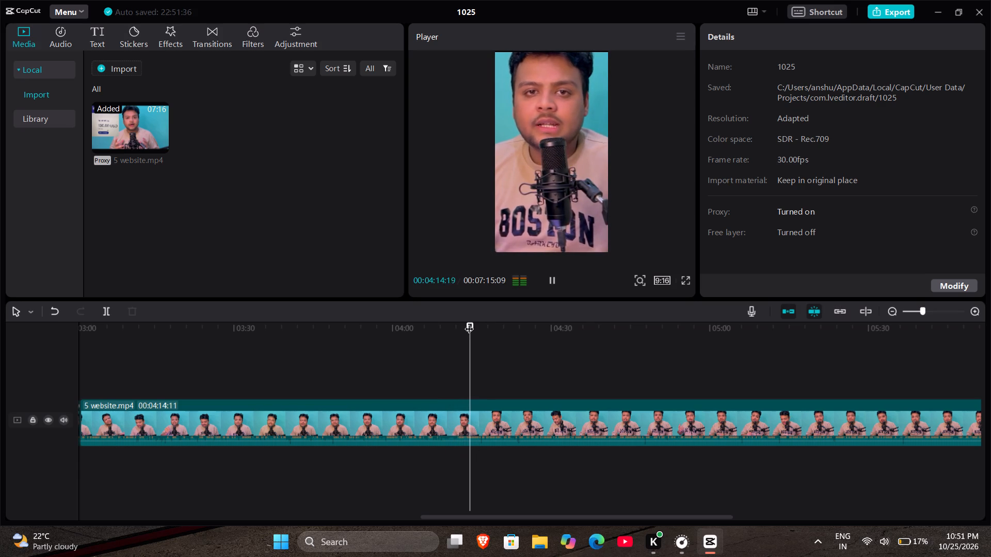
left_click(442, 337)
key("space")
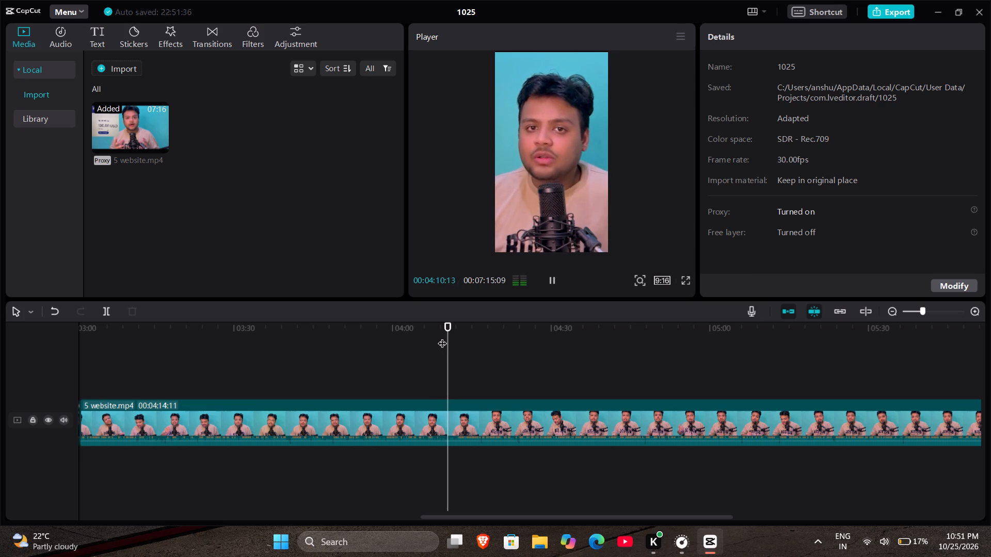
key("space")
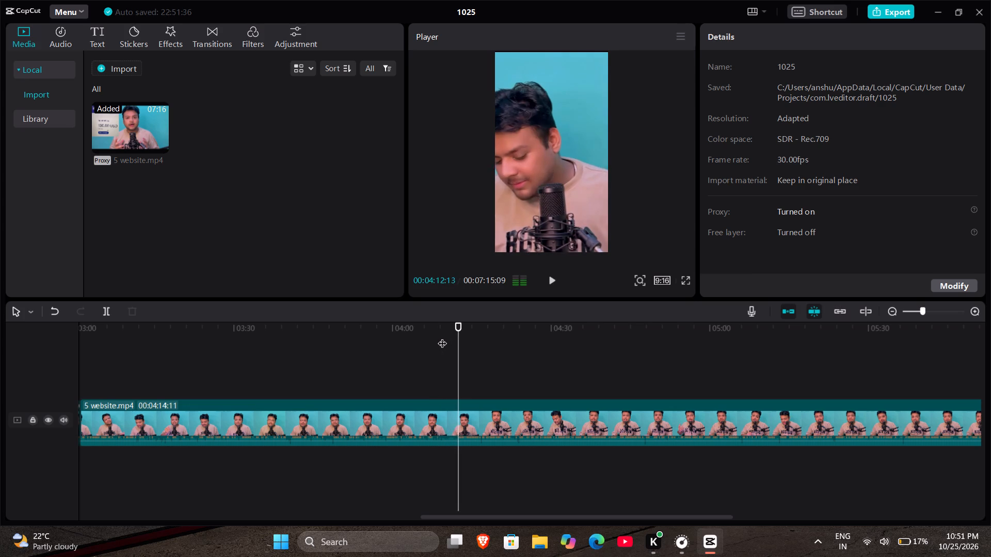
key("space")
key("space")
key("space")
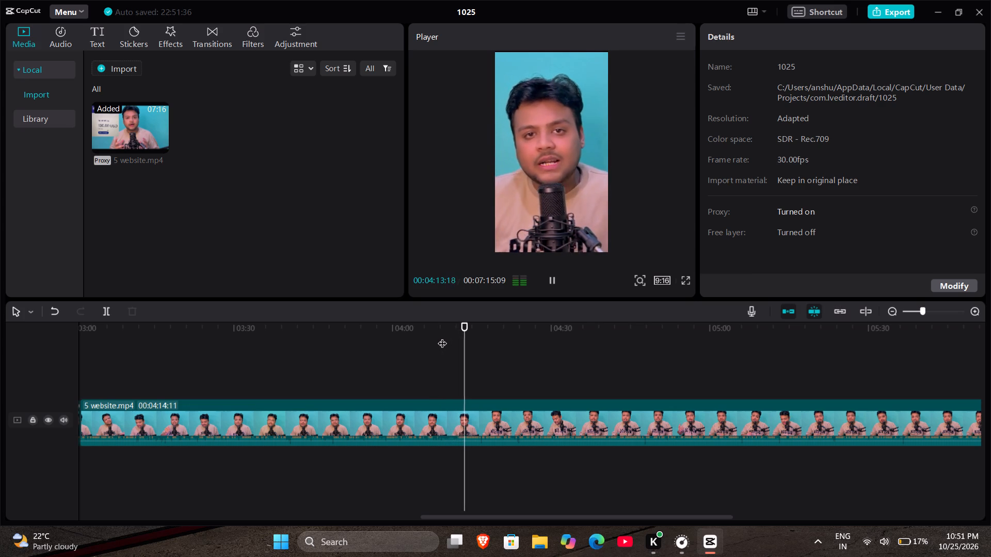
key("space")
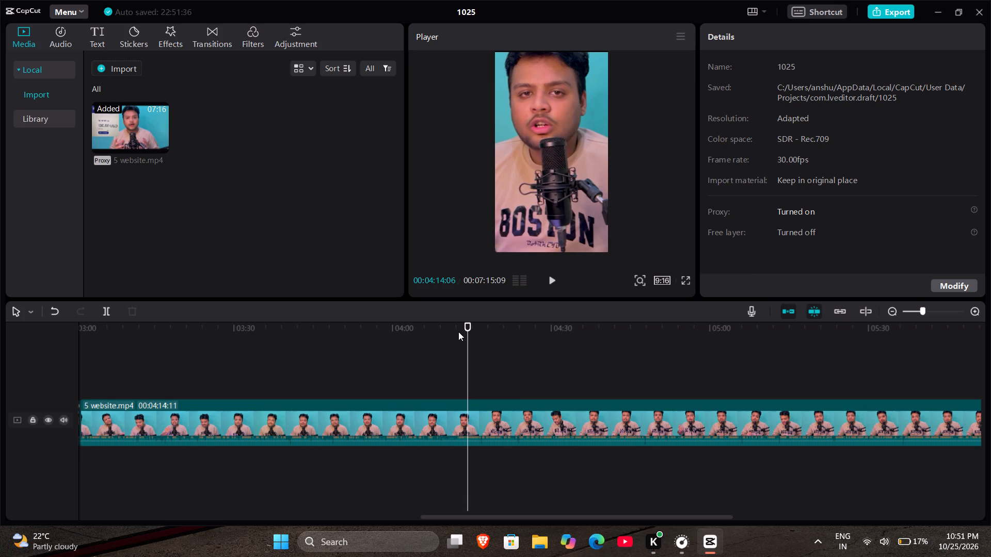
key("ctrl+b")
Reposition the clip after the new cut to X -192, Y -69 so the speaker is better centred.
left_click(515, 415)
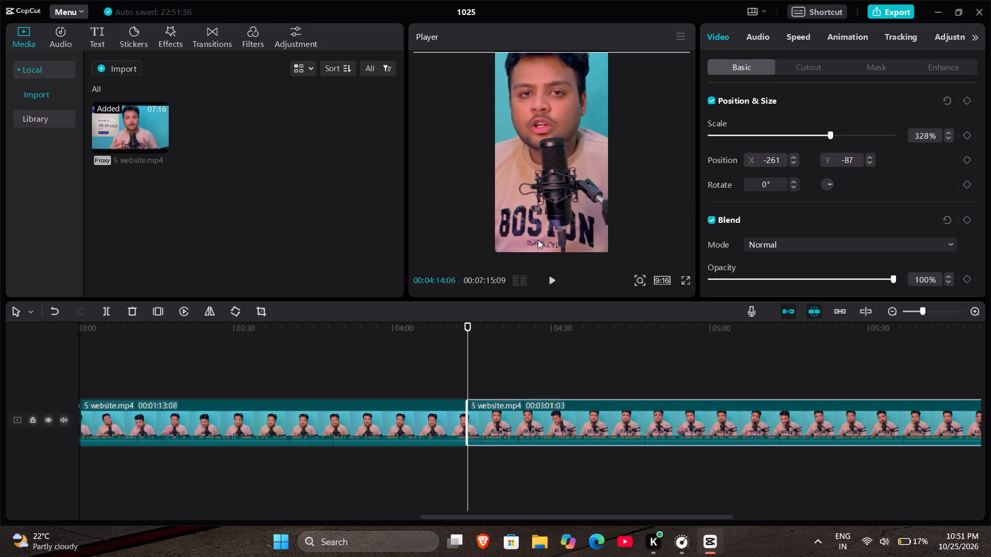
left_click(534, 140)
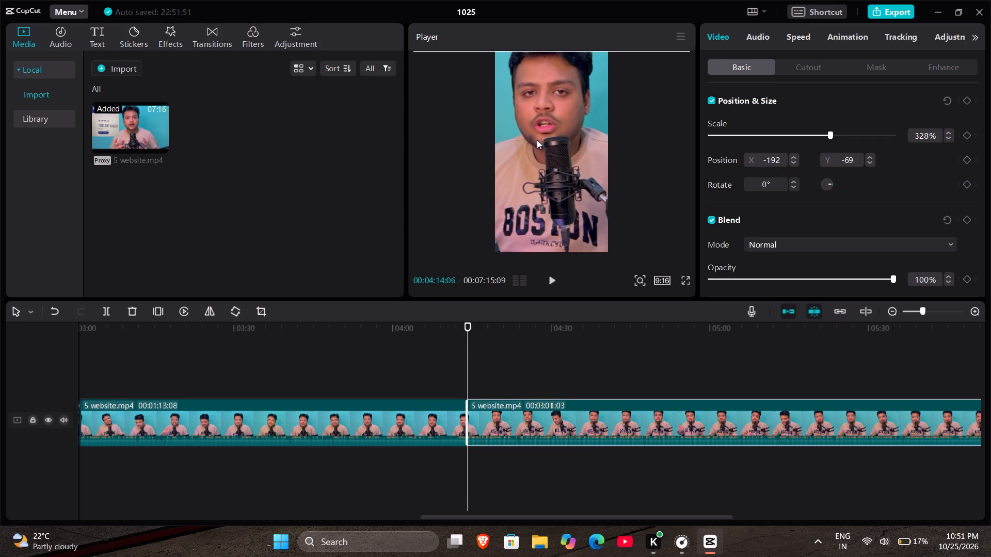
left_click(550, 157)
Replay the start of the repositioned clip and split it at 00:04:16:19.
key("space")
key("space")
scroll(550, 157, "left", 1)
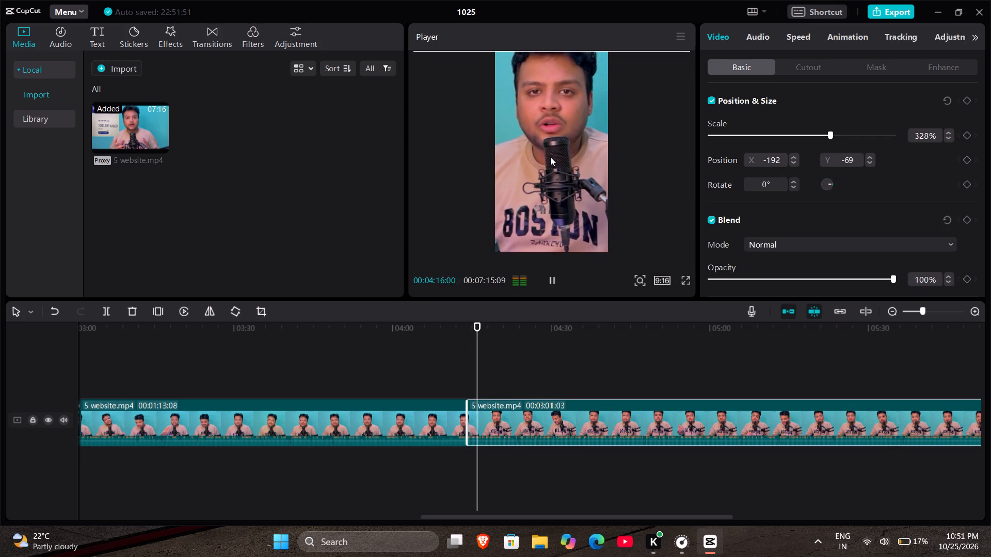
key("space")
key("space")
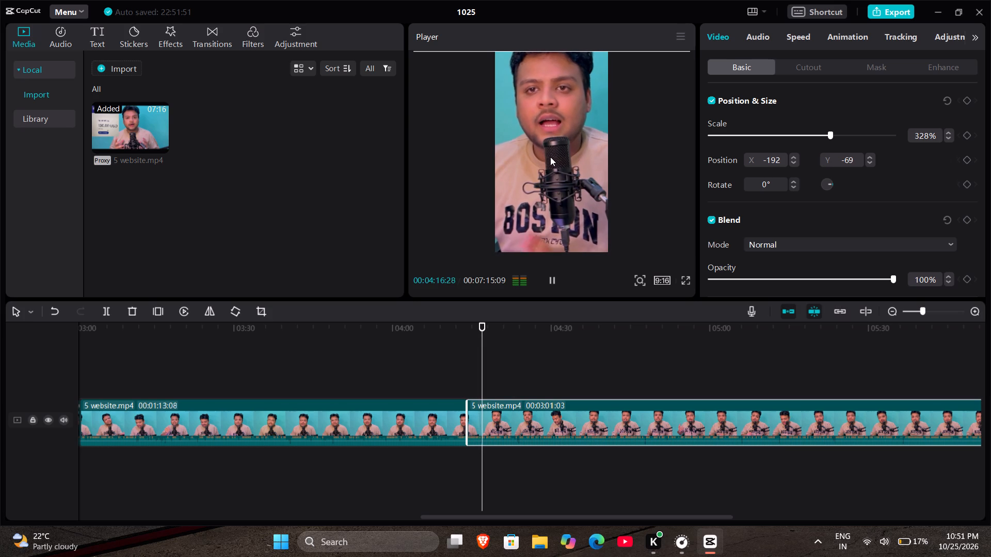
left_click_drag(491, 357, 468, 360)
key("space")
key("space")
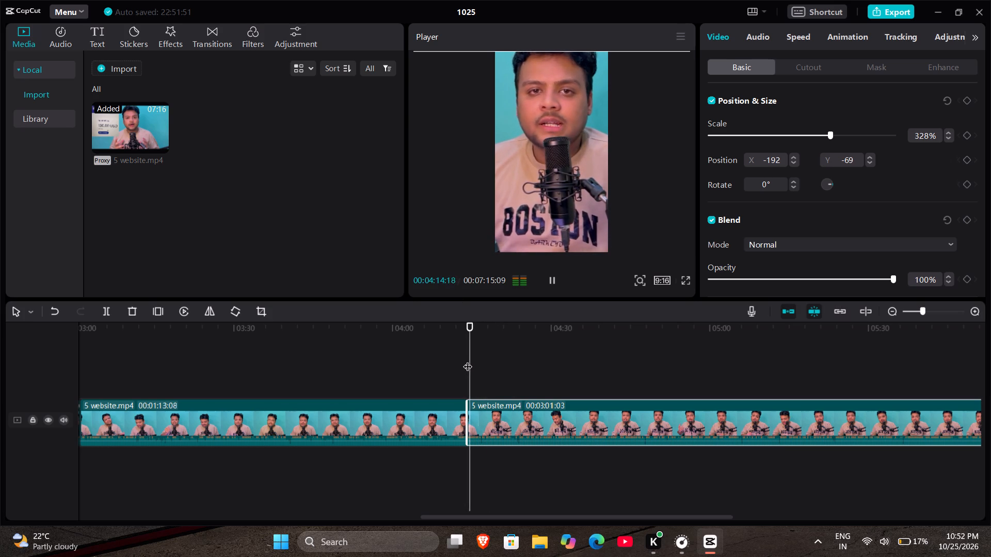
key("space")
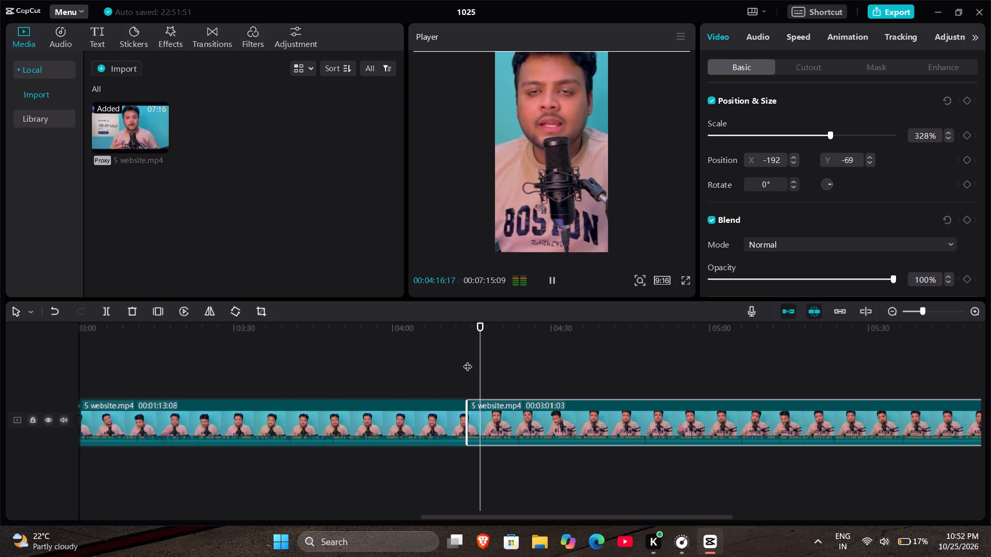
key("ctrl+b")
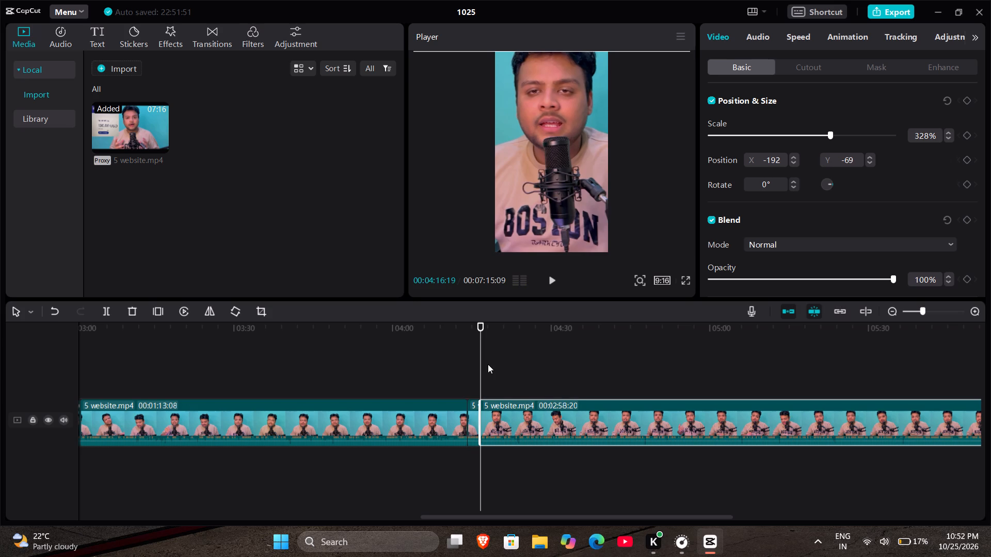
Sample the remaining footage at about 5:23, 6:32, 5:36, 5:50 and 6:05 to check the speaker's framing.
left_click_drag(483, 360, 834, 359)
scroll(834, 359, "left", 3)
key("space")
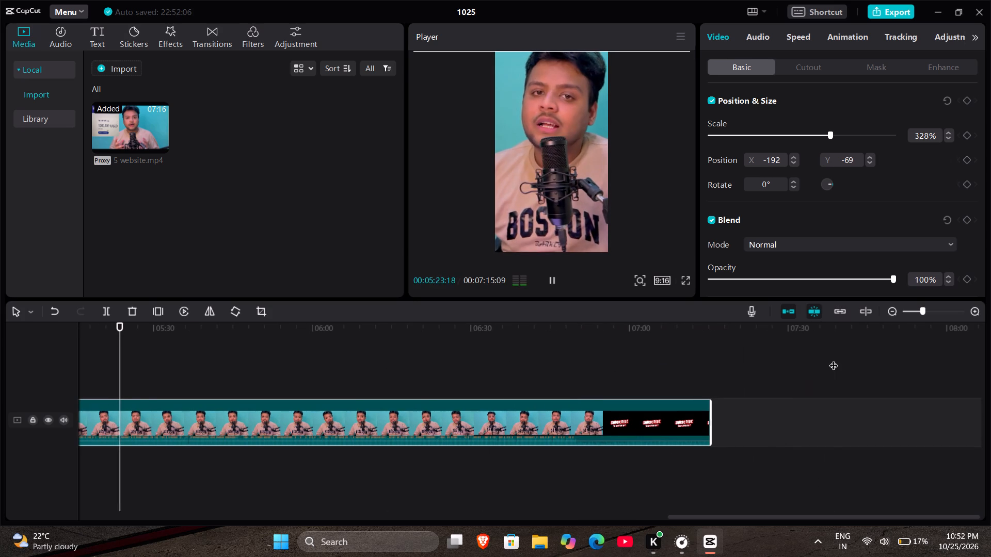
left_click(480, 359)
key("space")
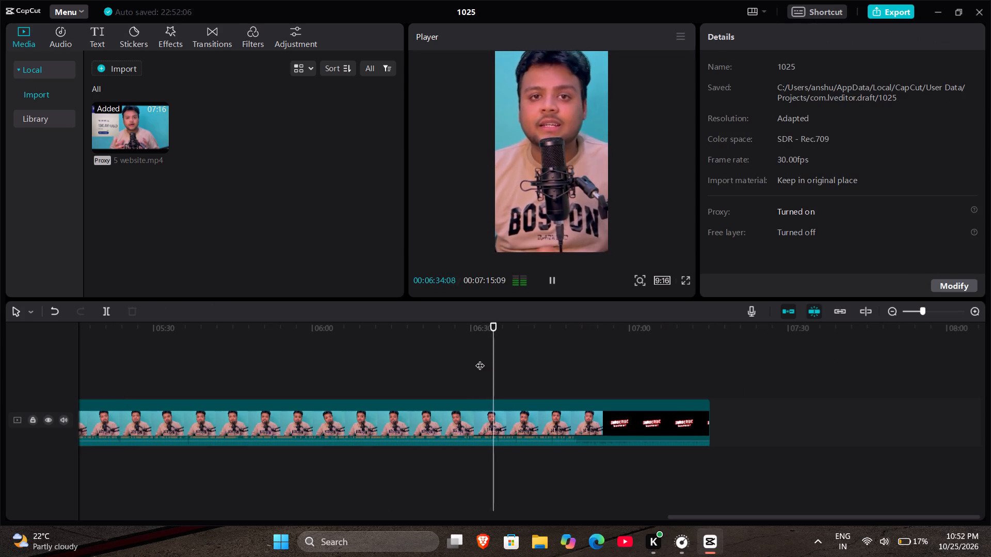
left_click_drag(495, 358, 191, 386)
key("space")
scroll(191, 386, "right", 1)
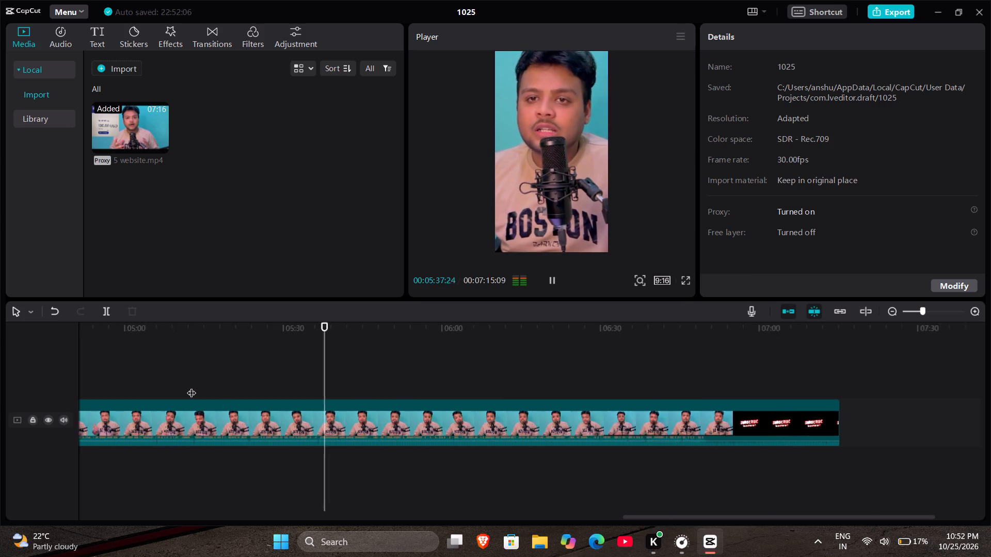
scroll(191, 386, "right", 1)
left_click(493, 361)
key("space")
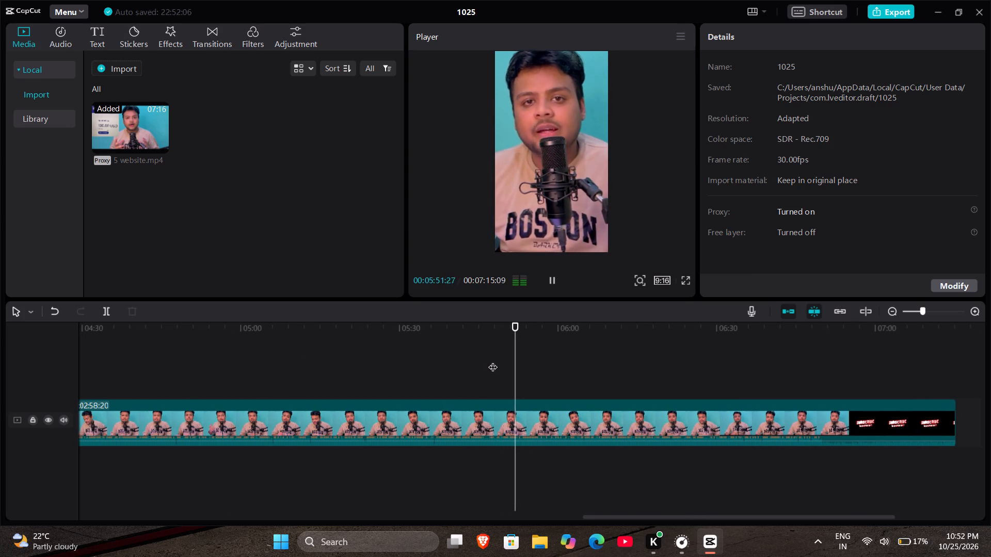
left_click(580, 365)
key("space")
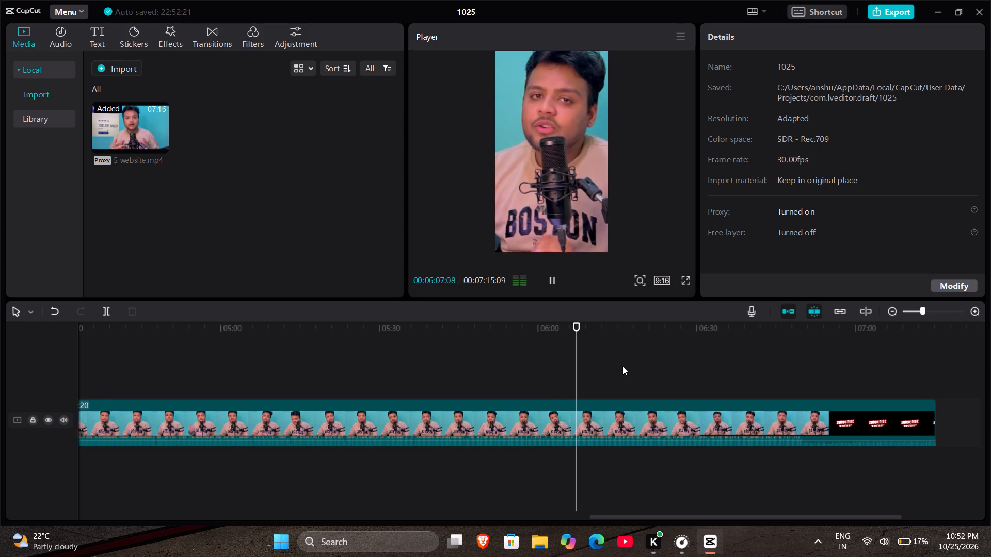
Sample the footage between about 6:12 and 6:30 for the framing change and split the 5 website.mp4 clip at 00:06:23:24.
left_click(604, 364)
key("space")
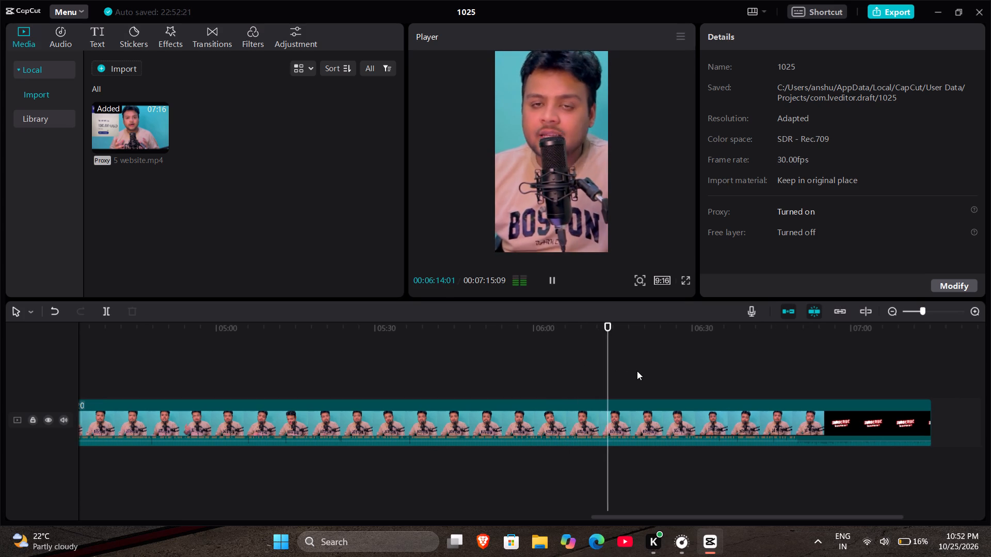
left_click(634, 371)
key("space")
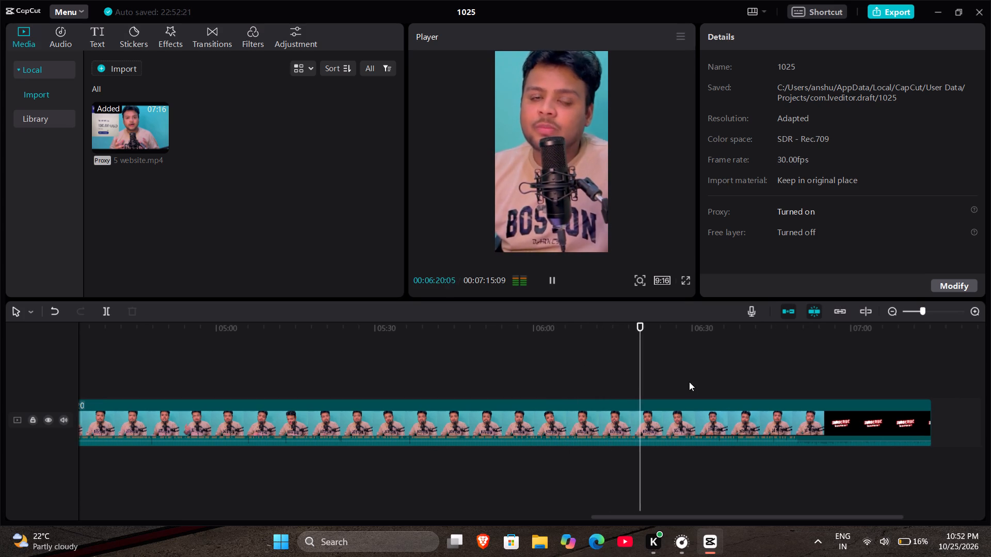
left_click(690, 383)
key("space")
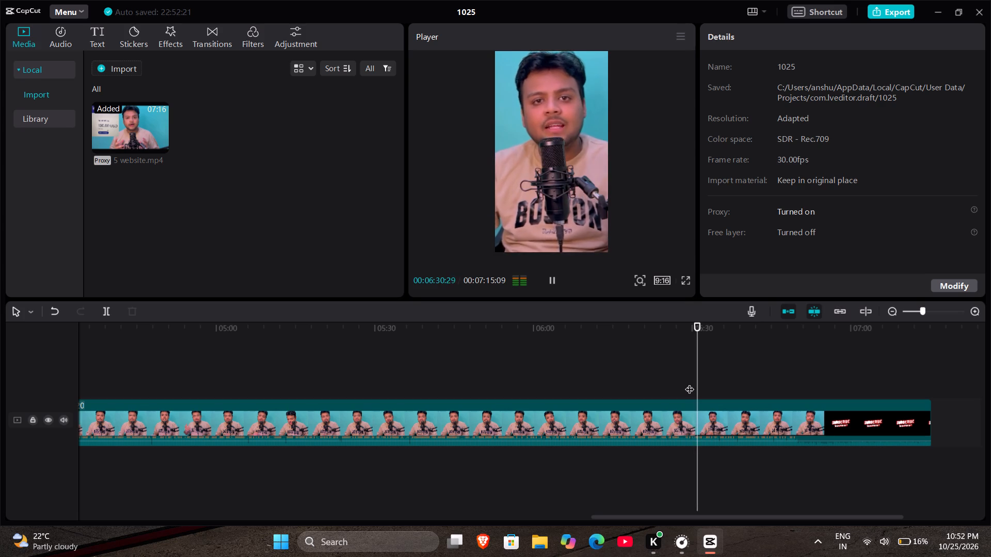
left_click(663, 375)
key("space")
left_click(621, 369)
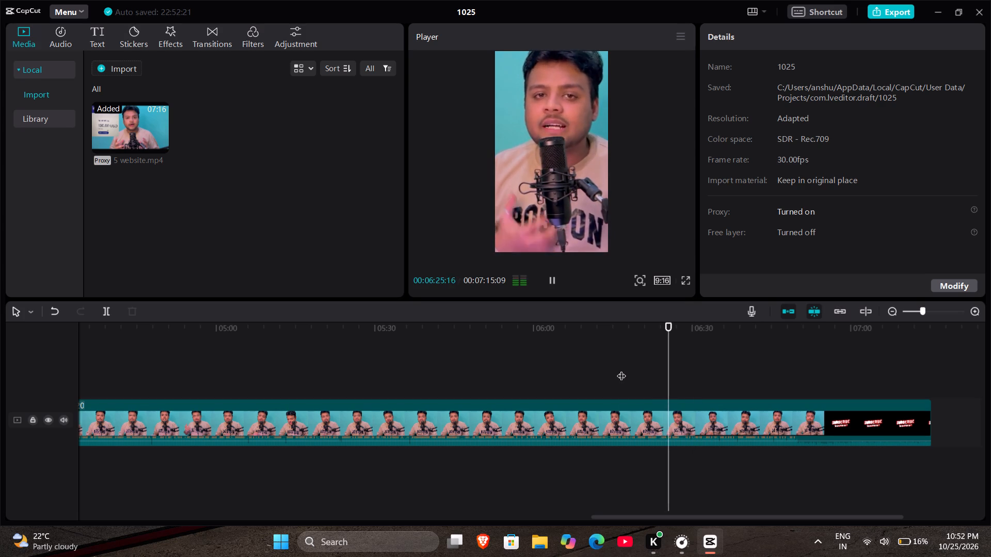
key("space")
left_click(646, 372)
key("space")
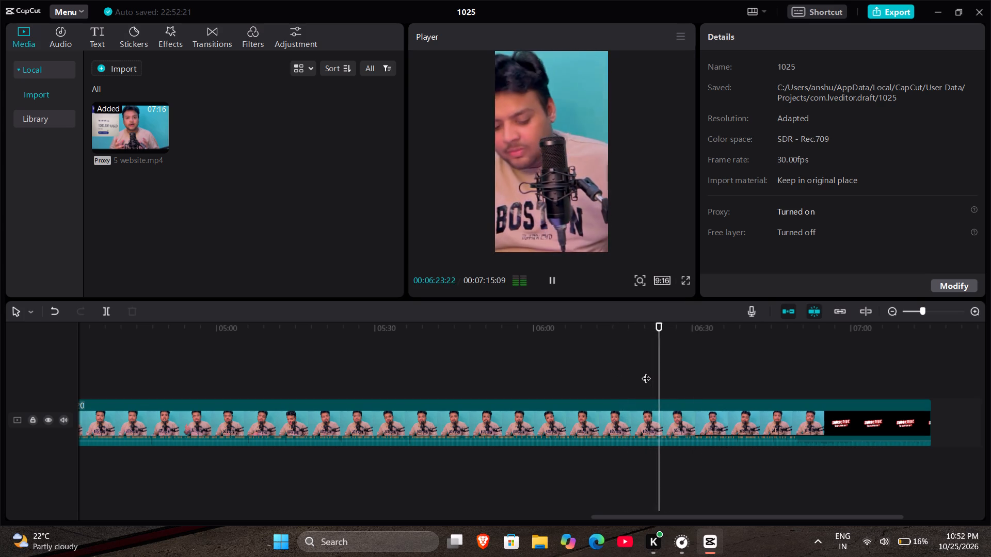
left_click(654, 371)
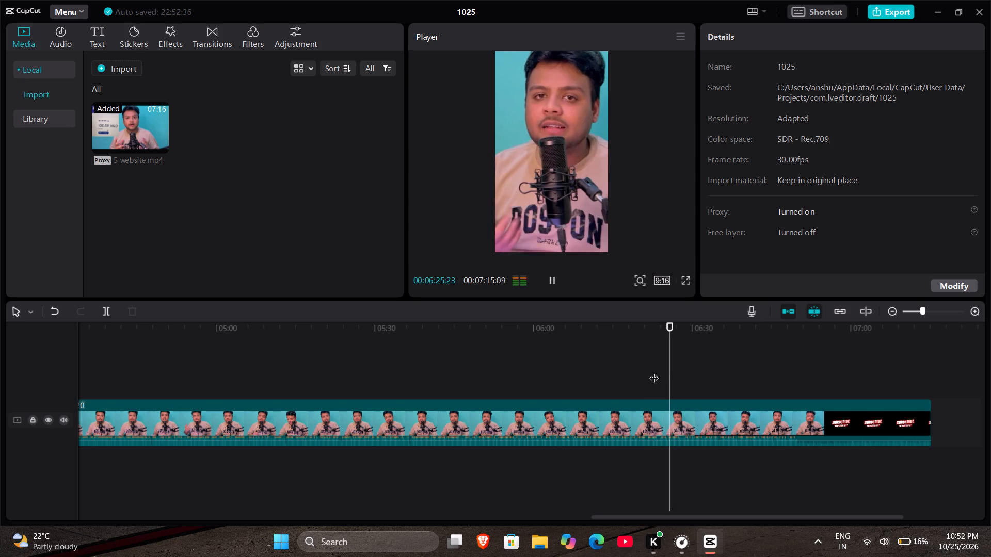
key("space")
key("space")
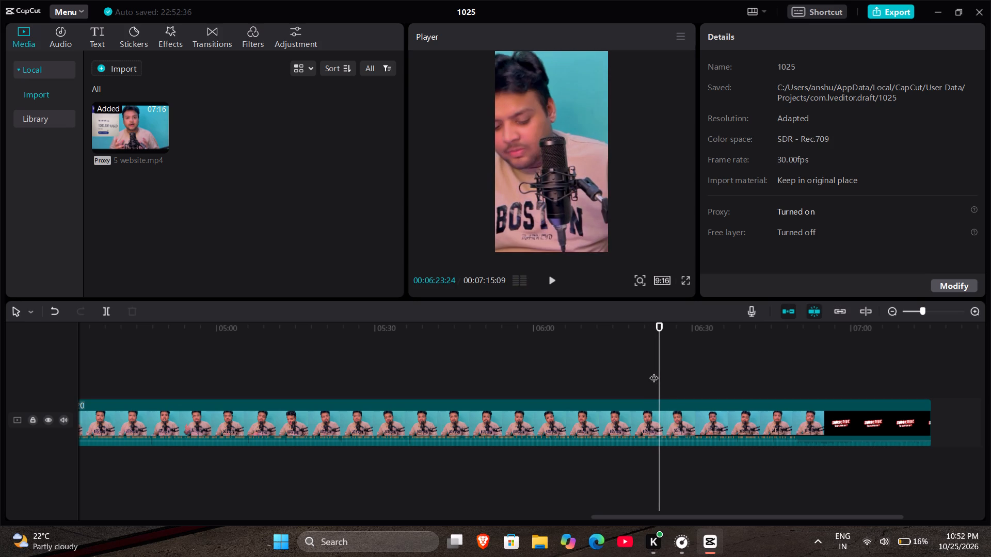
key("ctrl+b")
Play on from the new cut, replay the passage around 6:28, and split the clip at 00:06:29:09.
key("space")
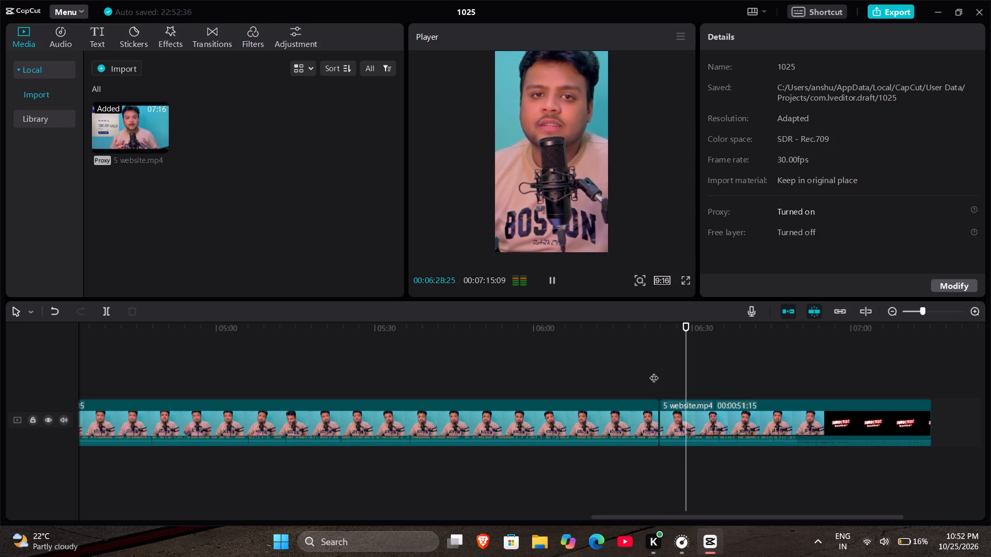
key("space")
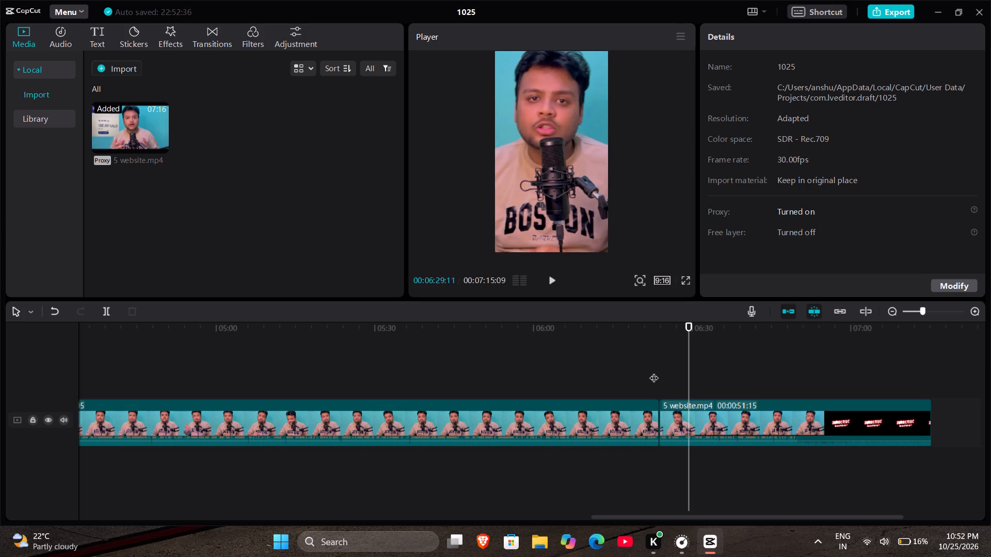
left_click_drag(687, 367, 682, 365)
key("space")
key("space")
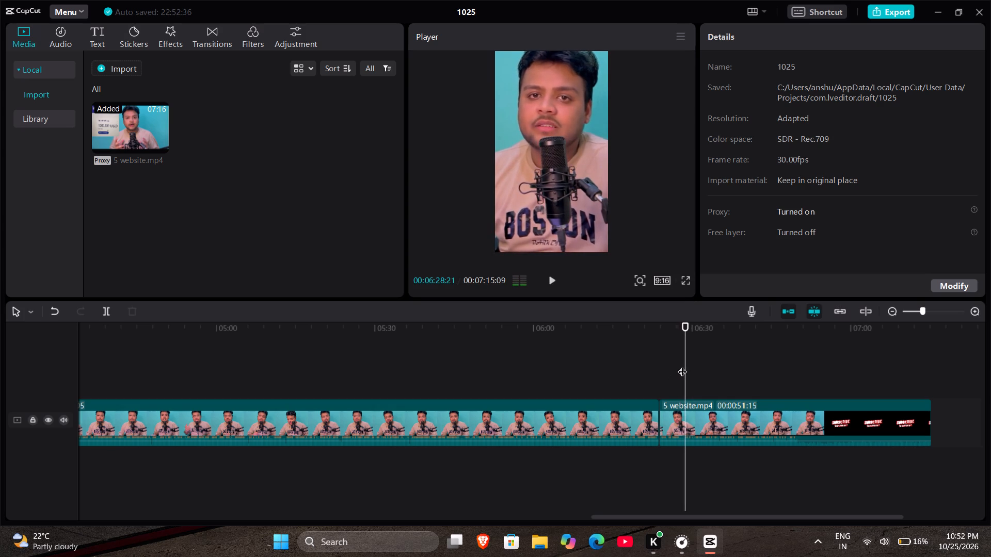
key("space")
key("space")
key("space")
key("space")
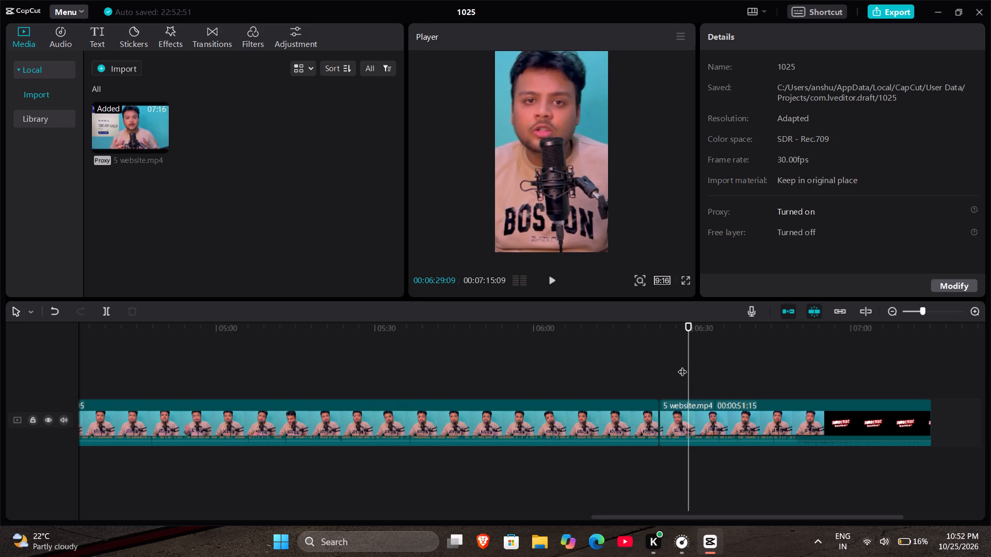
key("ctrl+b")
Scrub the last clip between about 6:55 and 6:52 to locate the start of the Subscribe end screen.
left_click(731, 415)
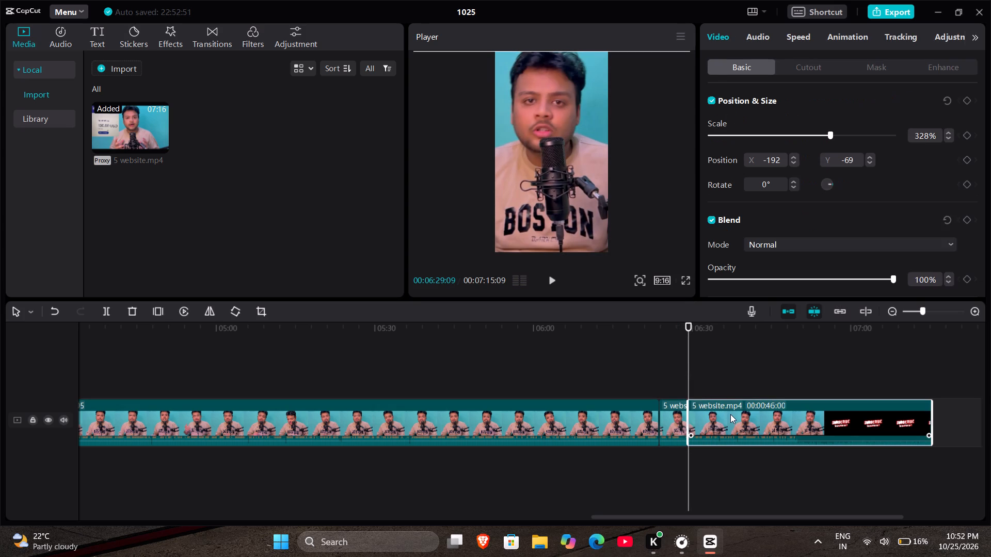
left_click(829, 388)
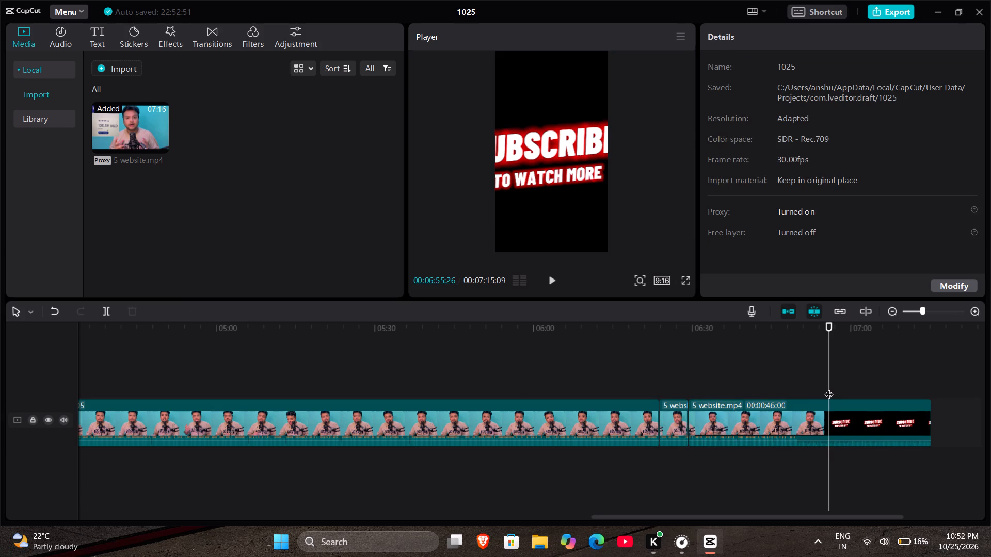
left_click_drag(829, 388, 826, 388)
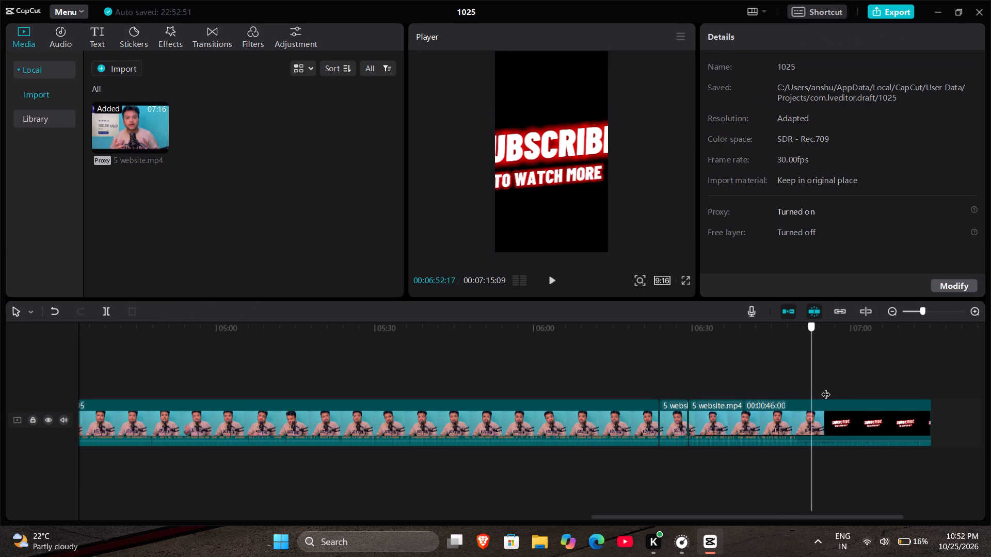
left_click_drag(826, 388, 806, 420)
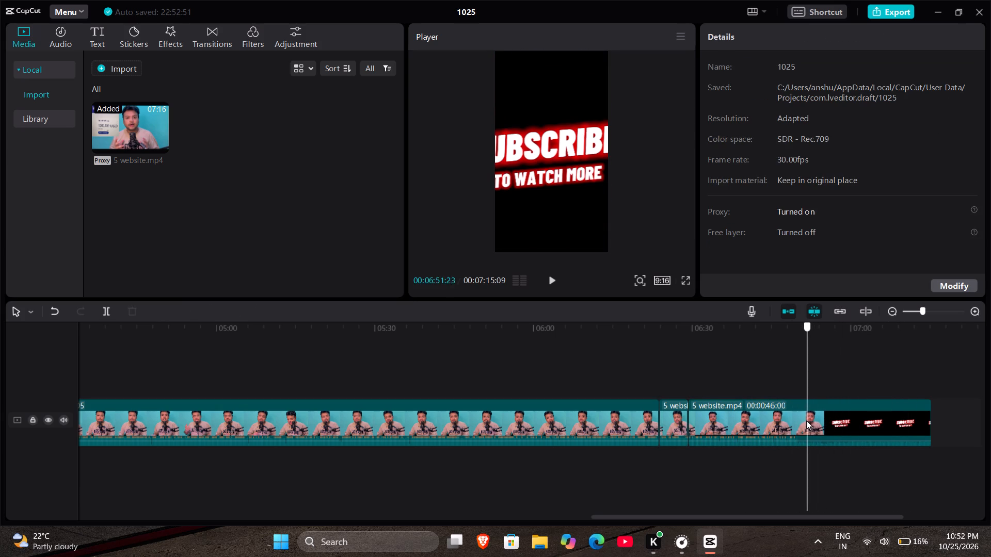
left_click_drag(806, 420, 809, 416)
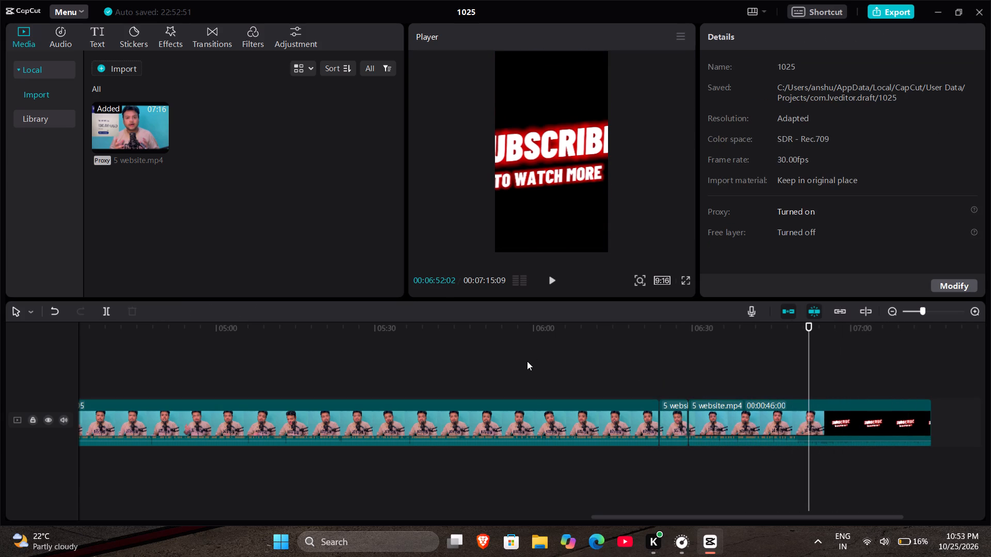
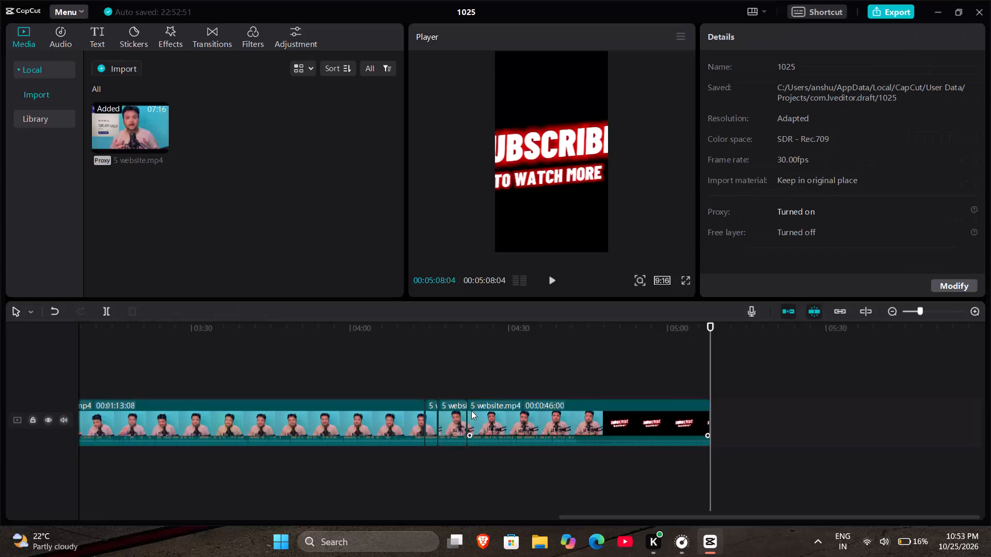
Play parts of the opening and second segments from the timeline start, and delete the second segment, beginning at about 00:00:32.
scroll(471, 411, "right", 3)
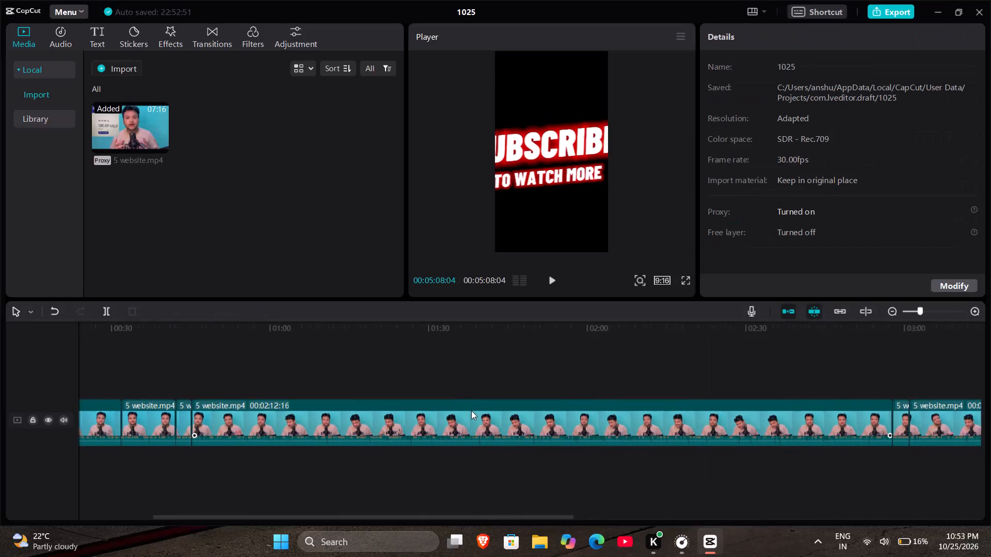
scroll(471, 411, "right", 10)
left_click(198, 429)
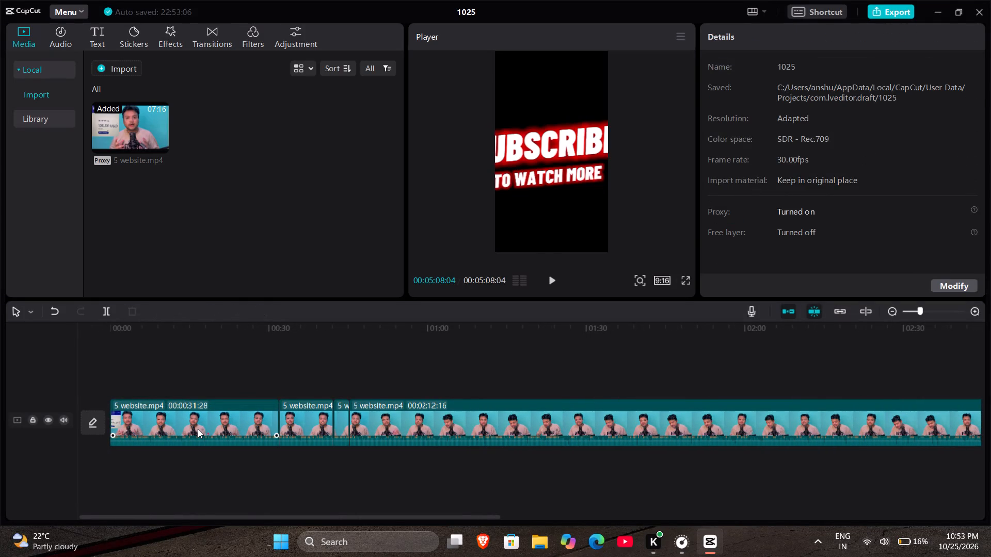
key("space")
left_click(301, 416)
key("space")
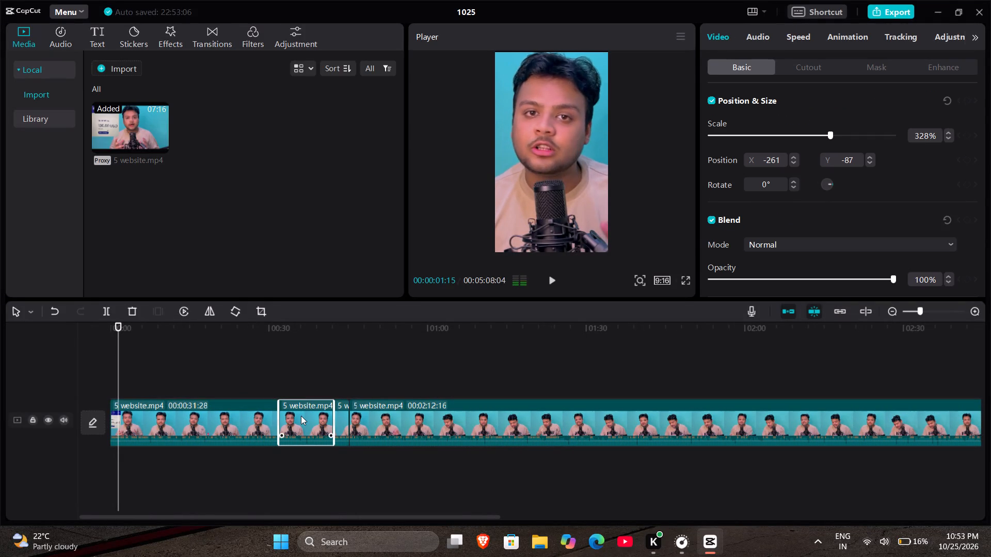
left_click(278, 373)
key("space")
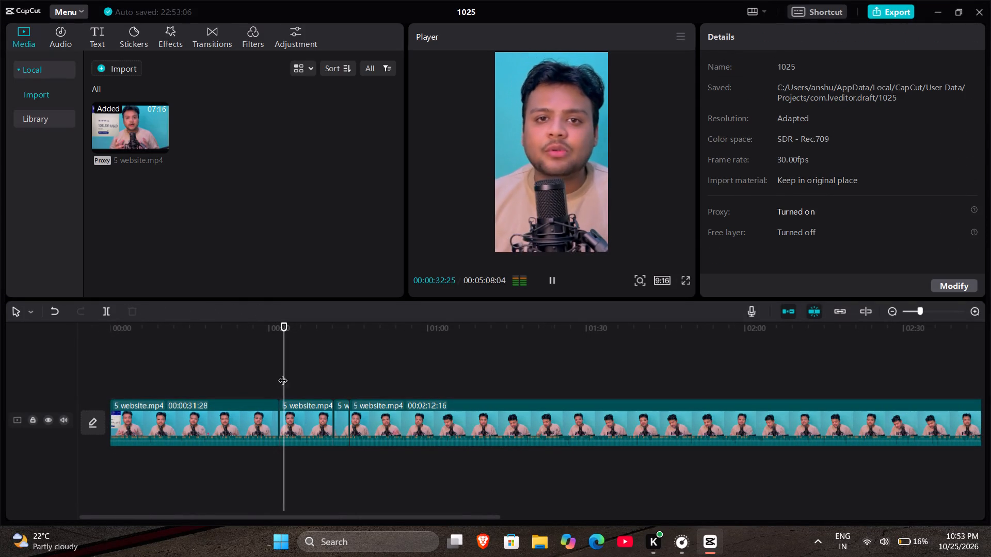
left_click(312, 419)
key("BackSpace")
Replay the passage around the new join, between about 00:00:25 and 00:00:37, to check how the segments run together.
left_click(241, 376)
key("space")
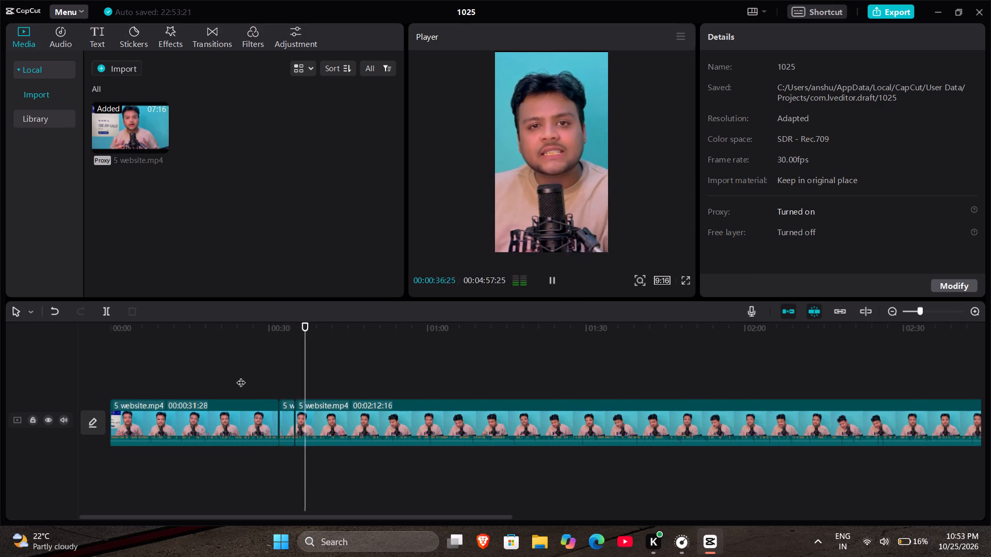
left_click(283, 383)
key("space")
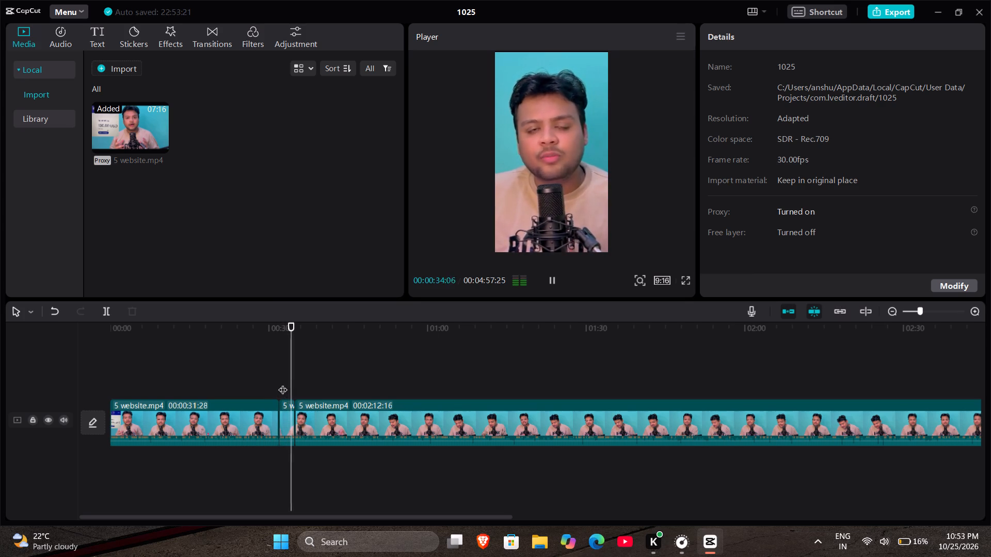
scroll(293, 388, "up", 17, "ctrl")
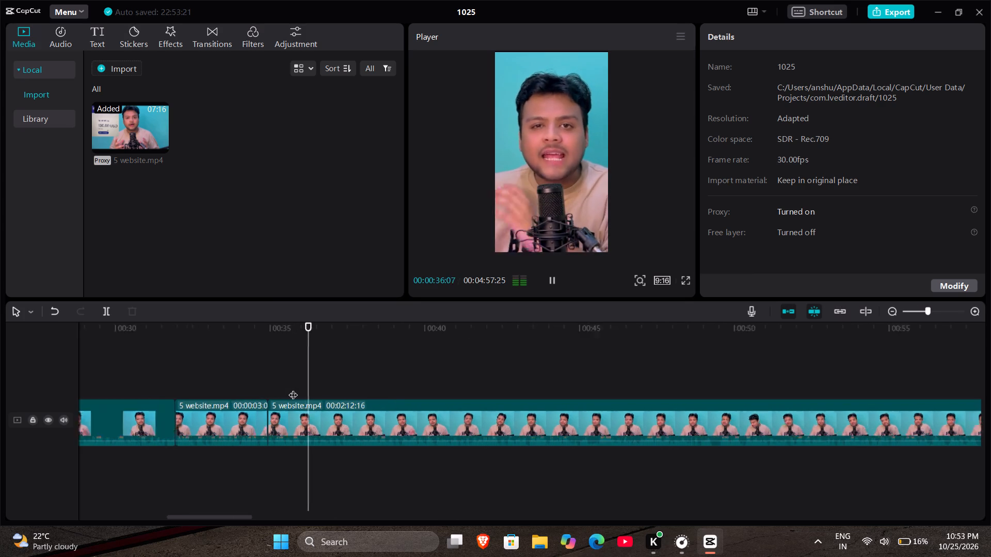
scroll(293, 388, "up", 4, "ctrl")
left_click(116, 370)
key("space")
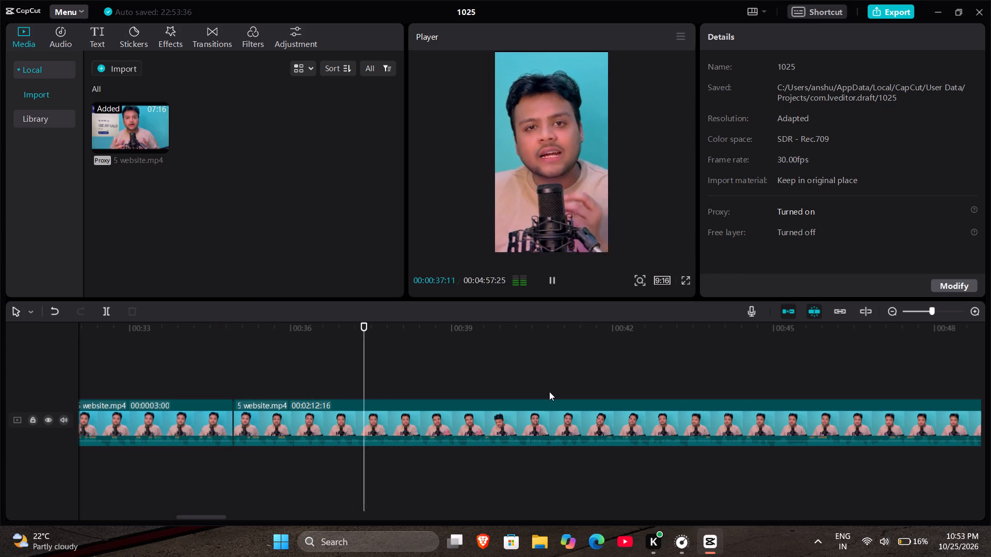
Replay the footage around 00:00:37 to 00:00:39 where the speaker looks down, and split the clip at 00:00:38:03.
key("space")
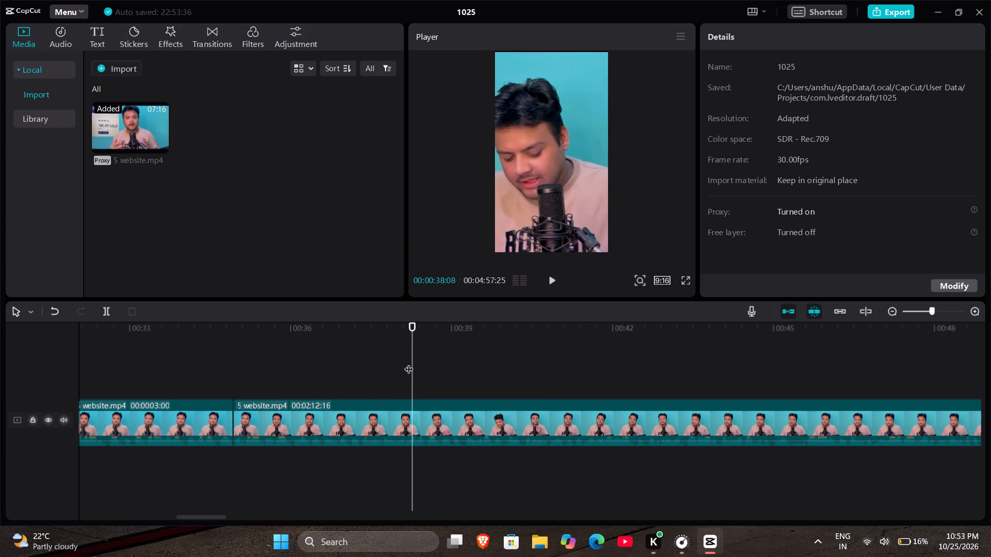
left_click(409, 363)
key("space")
left_click(405, 359)
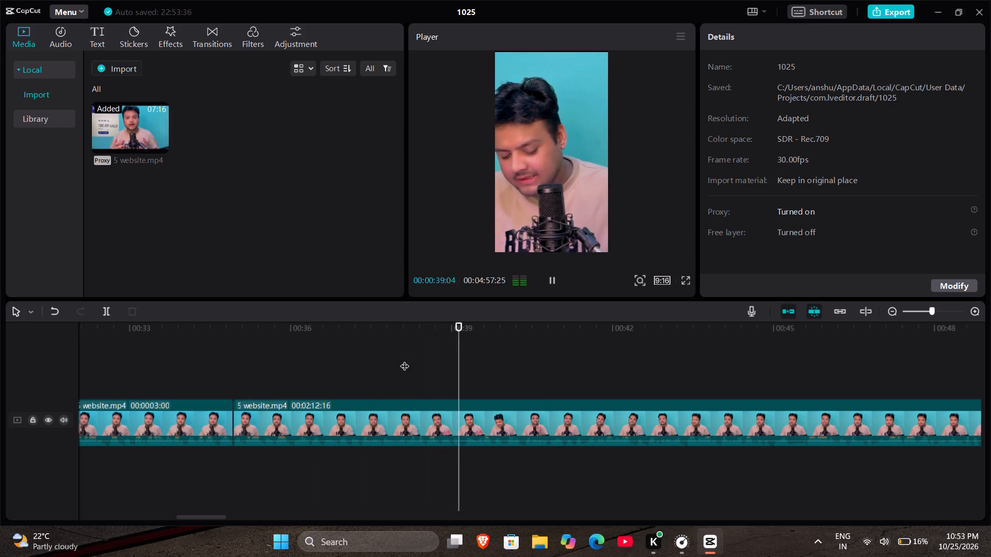
key("space")
left_click(309, 379)
key("space")
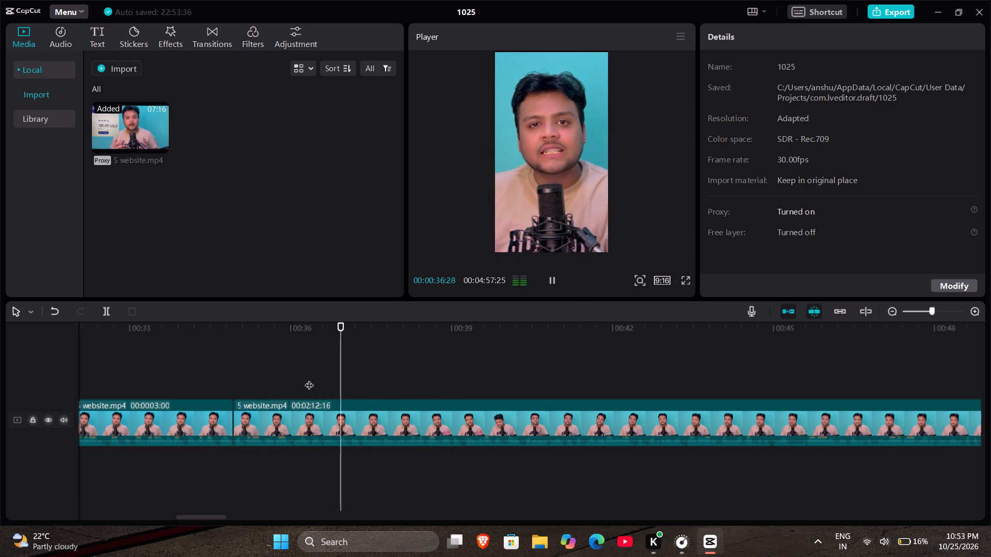
key("space")
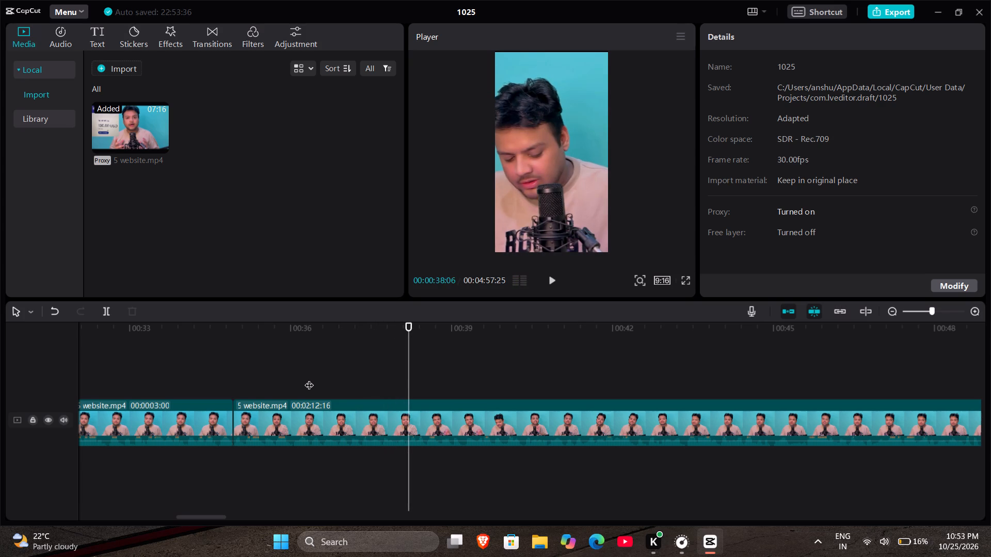
left_click_drag(409, 368, 404, 369)
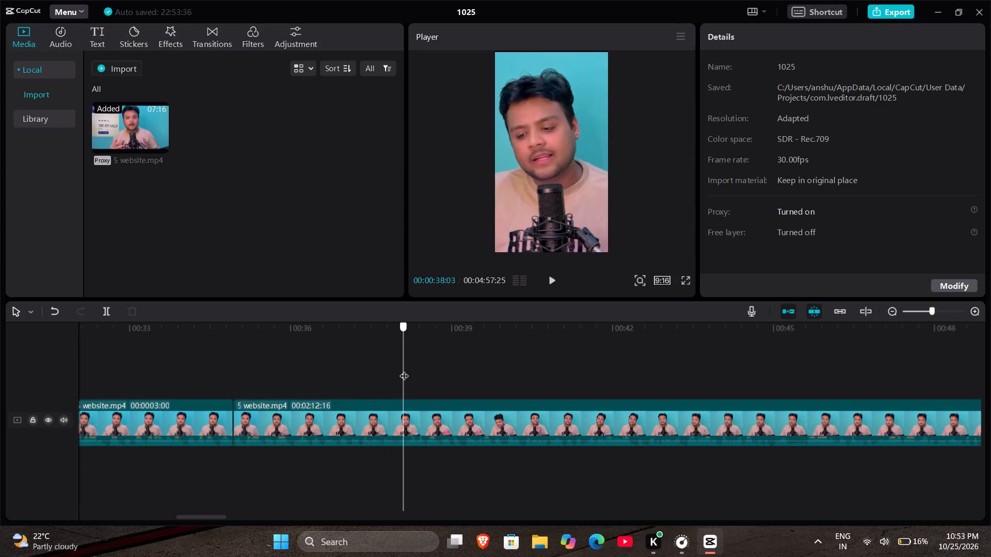
left_click_drag(404, 369, 403, 369)
key("ctrl+b")
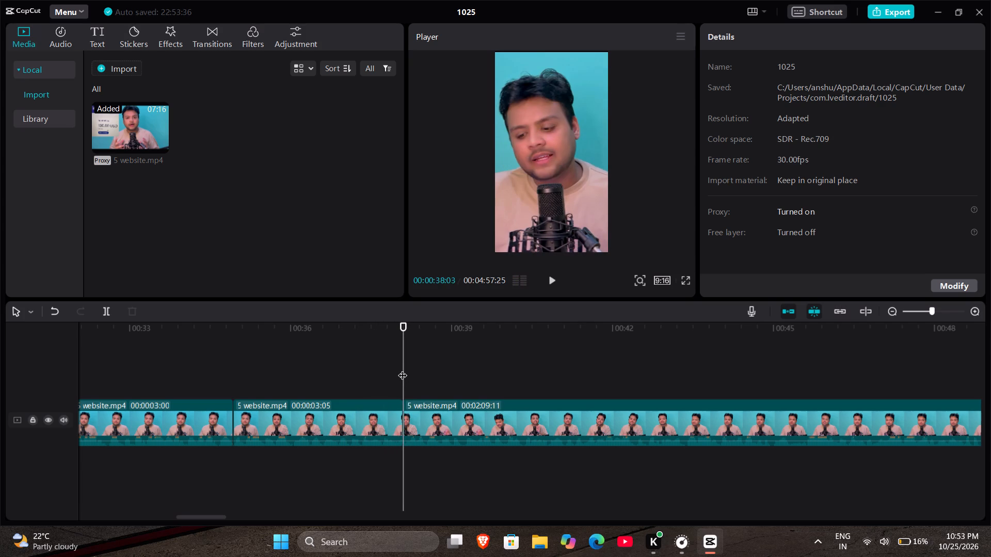
Play on from the new cut and survey the rest of the timeline through to the Subscribe end screen for the end of the long segment.
key("space")
key("space")
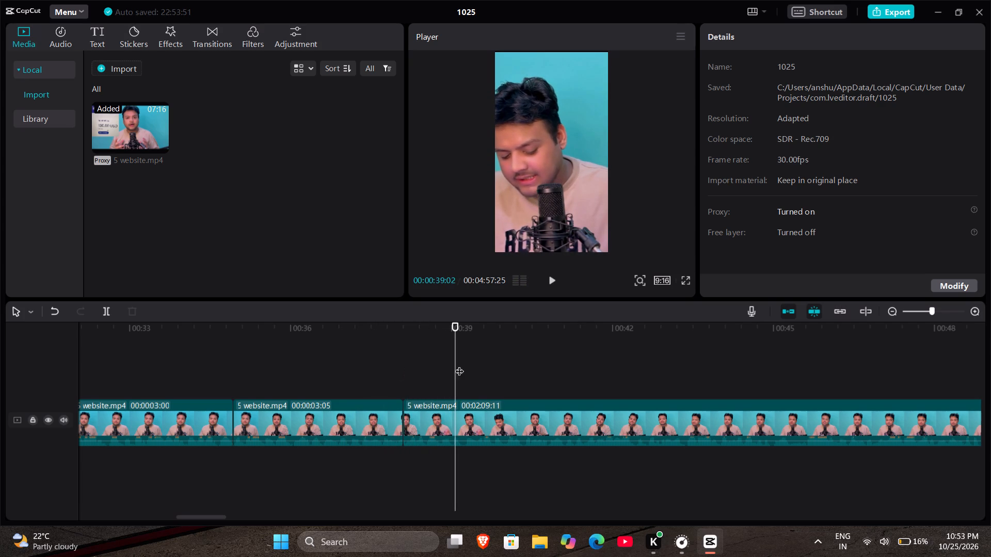
scroll(564, 368, "left", 6)
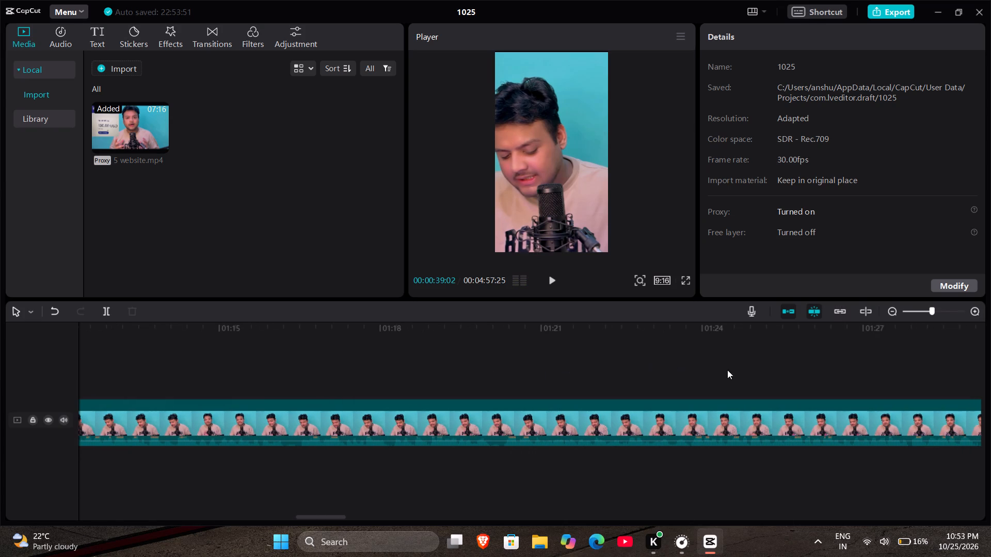
scroll(791, 368, "left", 9)
scroll(791, 368, "right", 7)
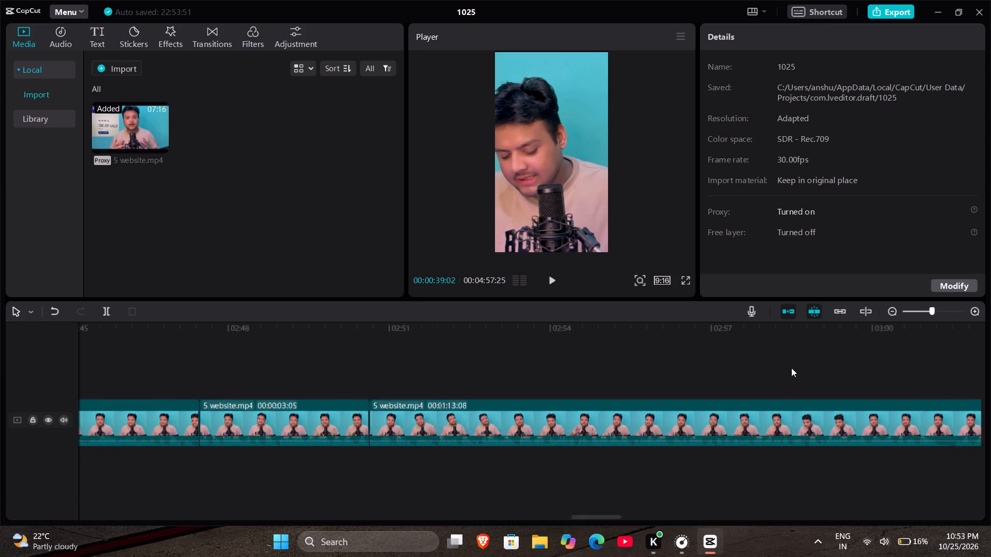
scroll(791, 368, "down", 5)
scroll(791, 368, "down", 8, "ctrl")
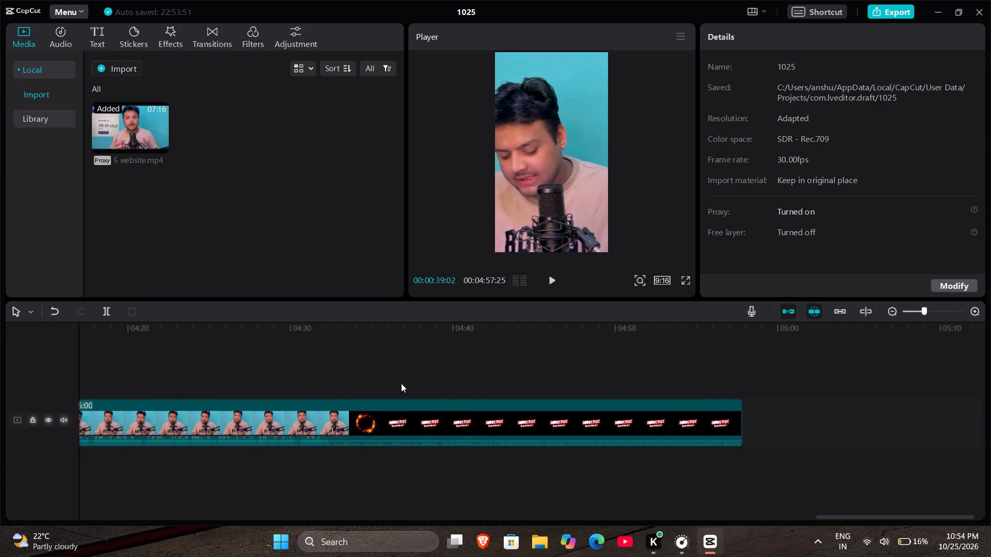
scroll(401, 383, "right", 3)
scroll(339, 292, "up", 2)
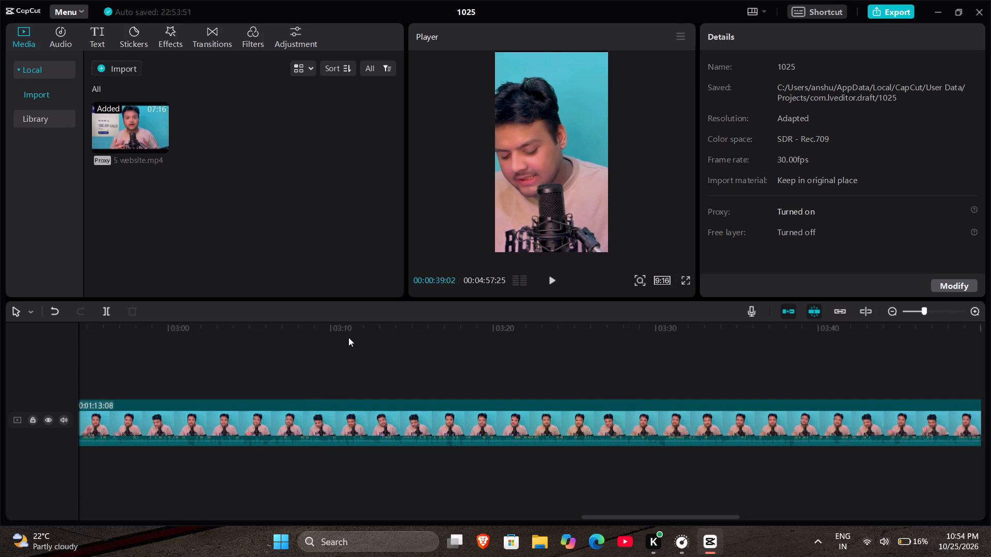
scroll(369, 360, "down", 5, "ctrl")
scroll(369, 360, "right", 6)
scroll(369, 360, "left", 2)
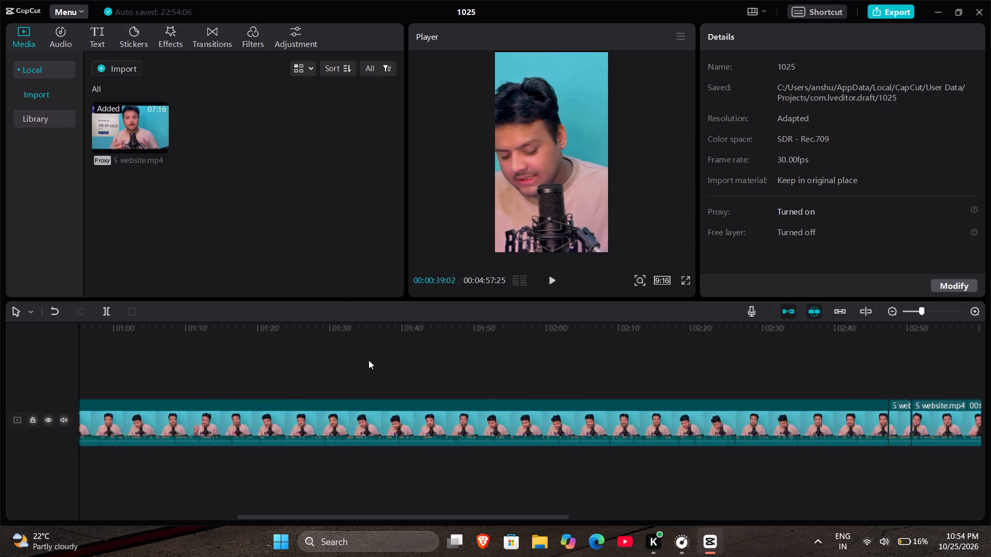
scroll(369, 360, "left", 3)
Replay the end of the long segment between about 00:02:39 and 00:02:46, and split it at 00:02:45:13.
left_click(388, 366)
key("space")
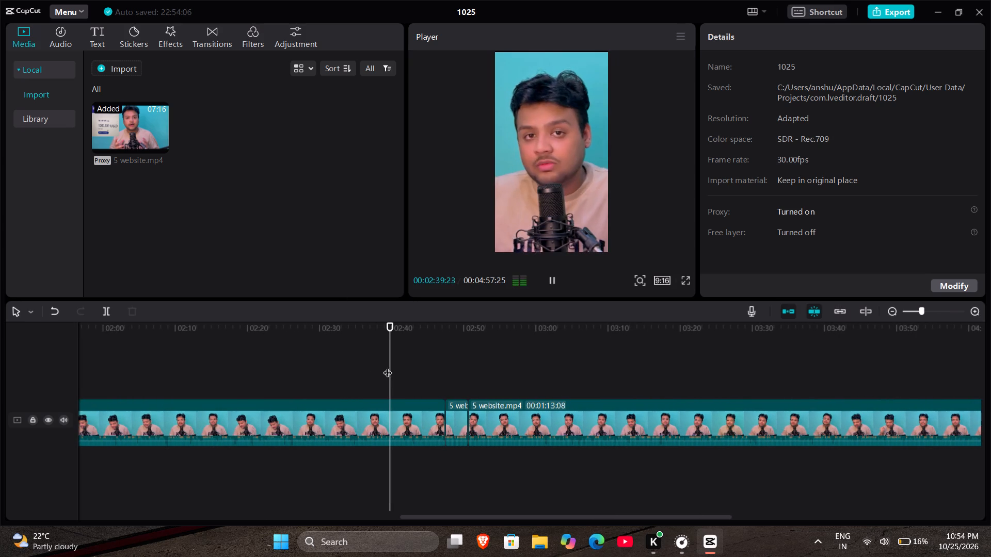
left_click(403, 368)
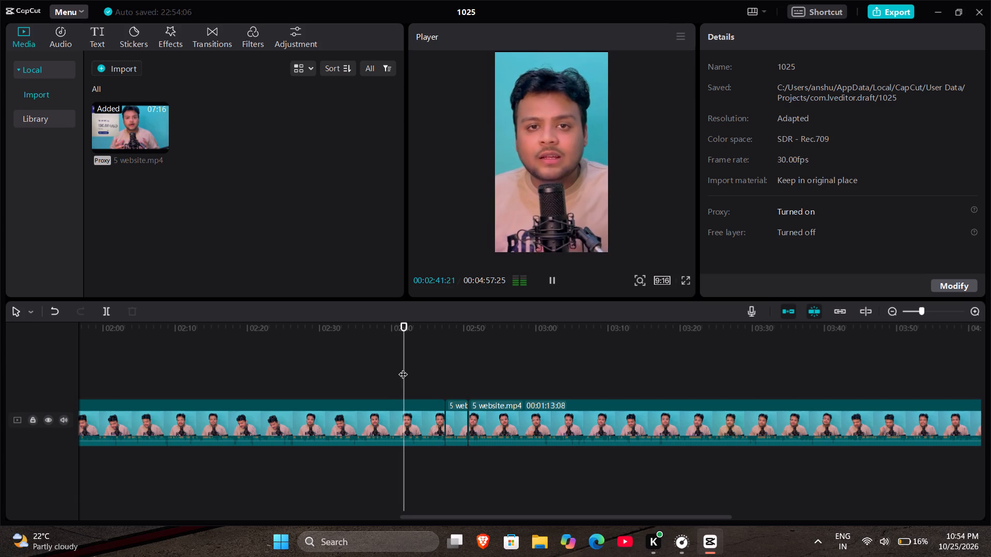
key("space")
key("space")
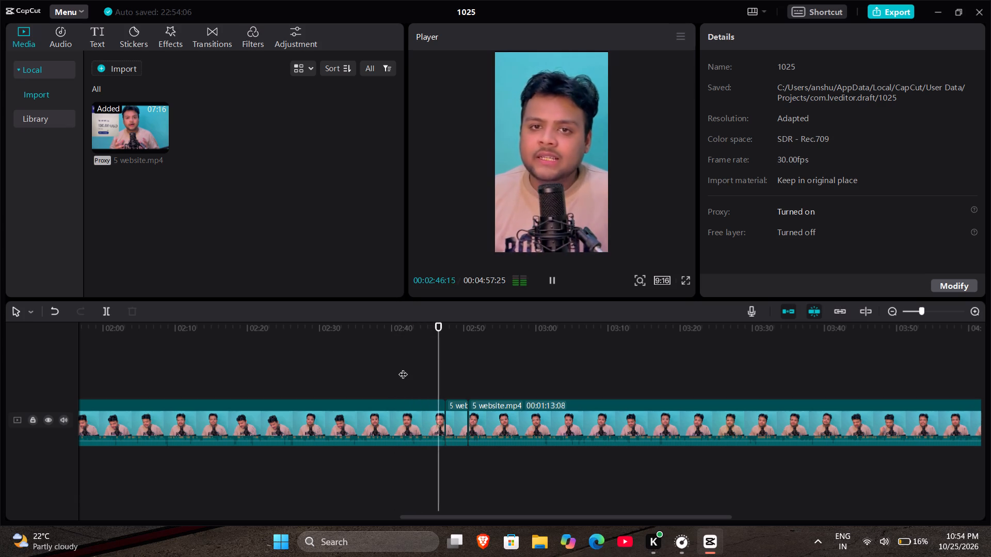
left_click_drag(440, 364, 401, 359)
key("space")
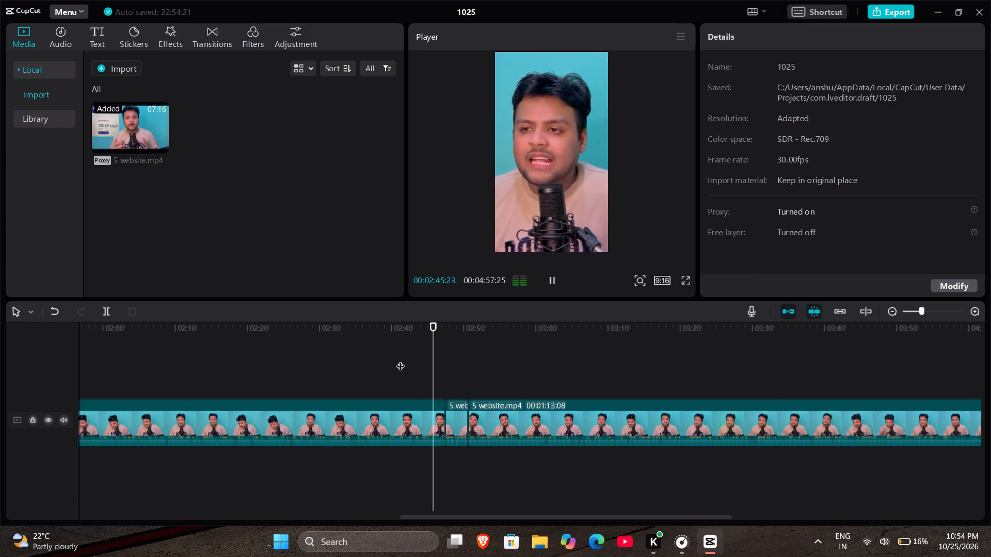
left_click_drag(439, 361, 401, 366)
key("space")
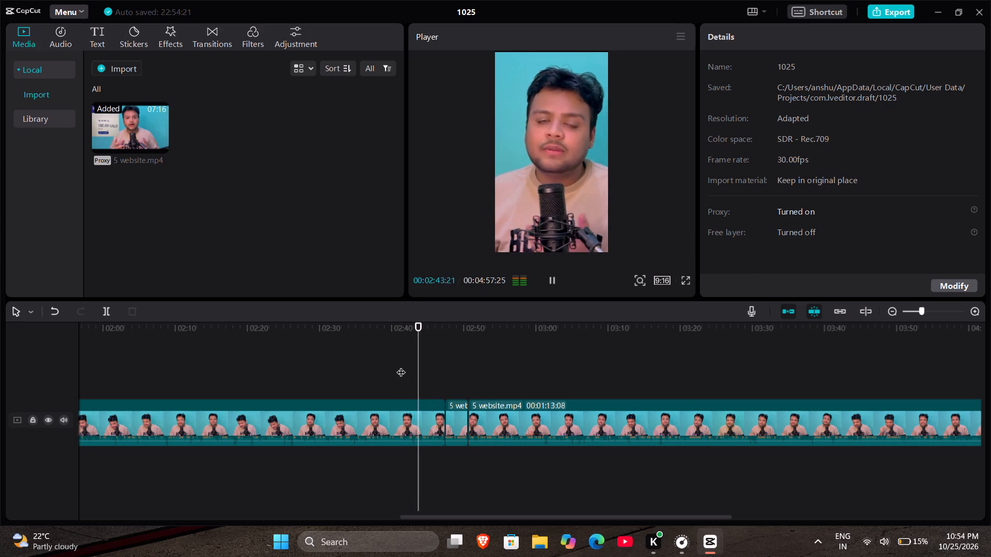
key("space")
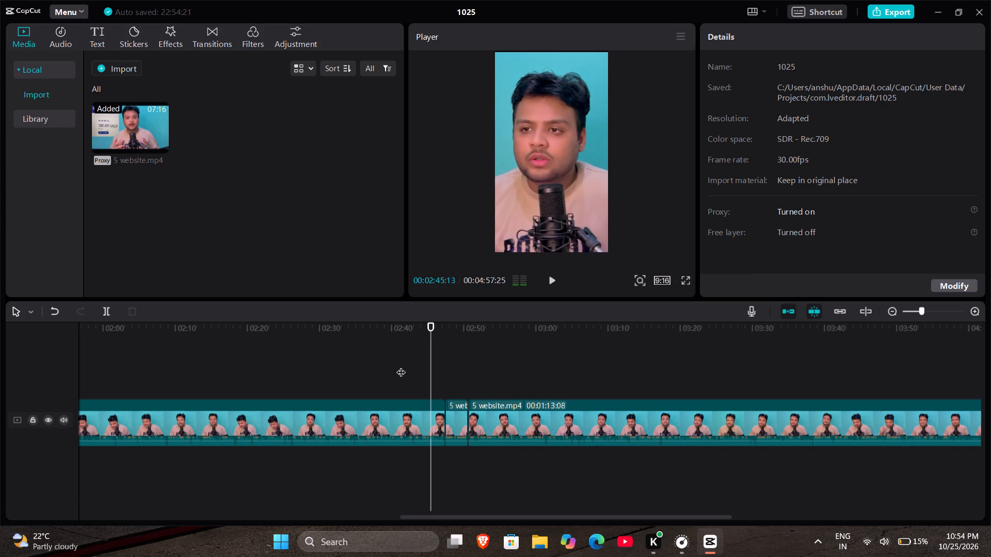
key("ctrl+b")
Delete the long segment between the cuts at 00:00:38:03 and 00:02:45:13.
left_click(381, 421)
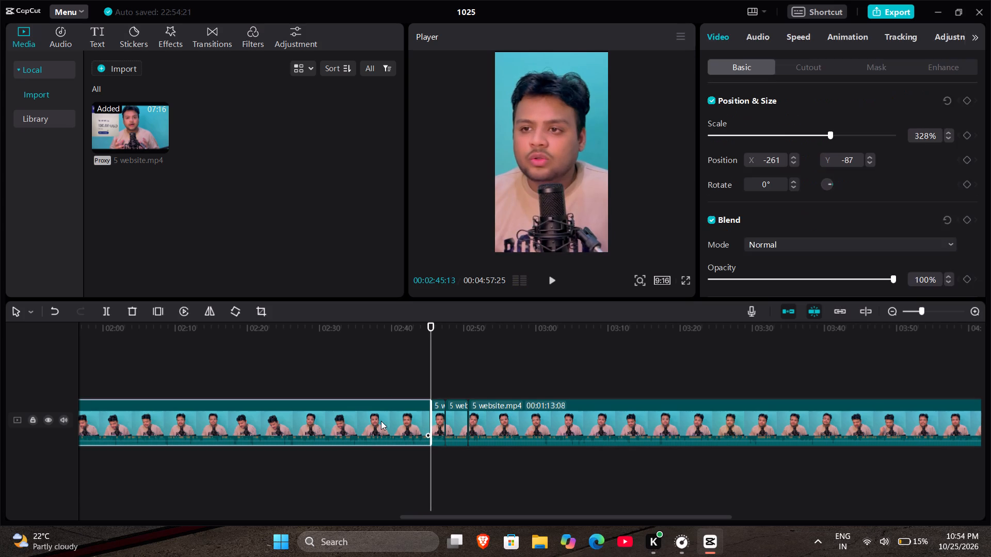
key("BackSpace")
Play samples of the shortened timeline around 00:00:41, 00:01:38 and 00:00:50 to find where the next long clip needs cutting.
left_click_drag(675, 367, 27, 342)
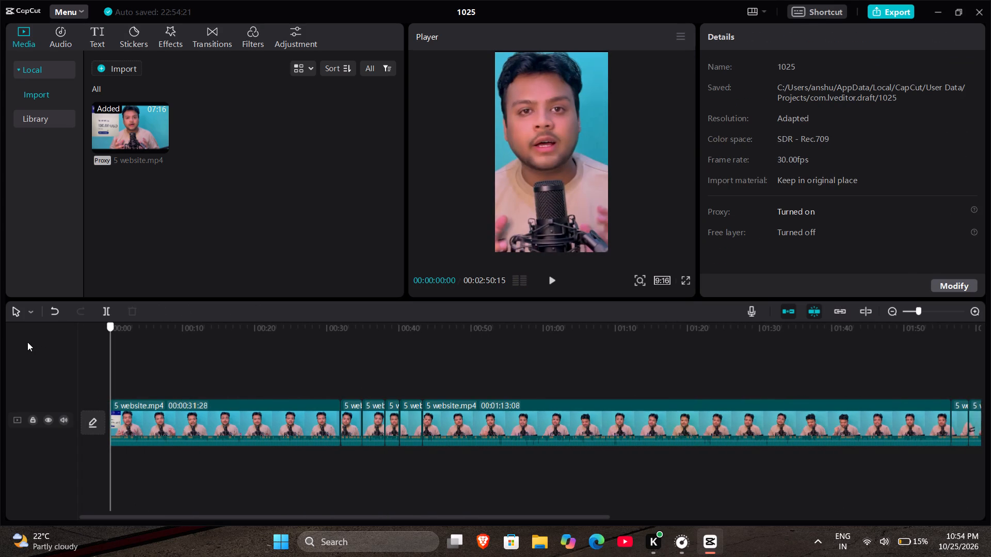
left_click_drag(27, 342, 405, 372)
key("space")
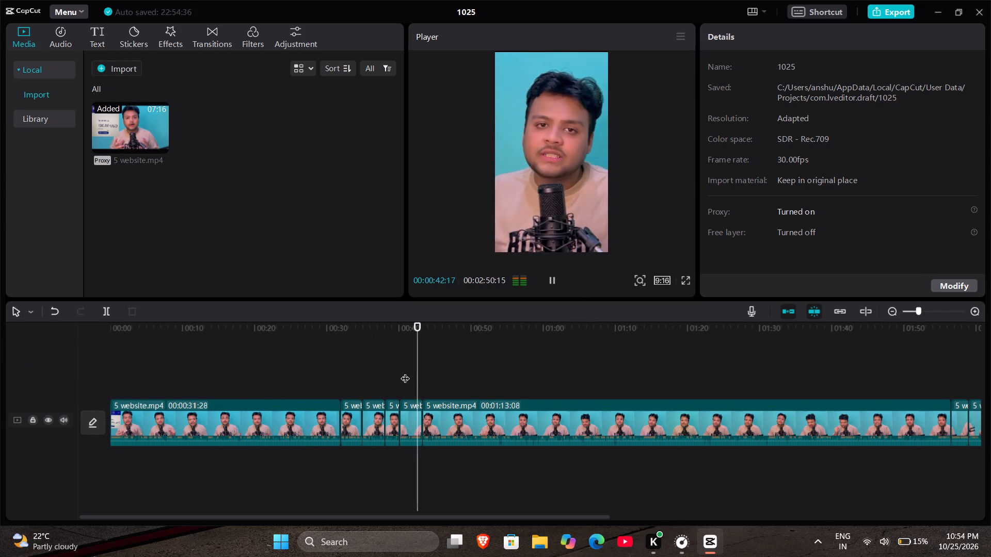
scroll(578, 405, "left", 1)
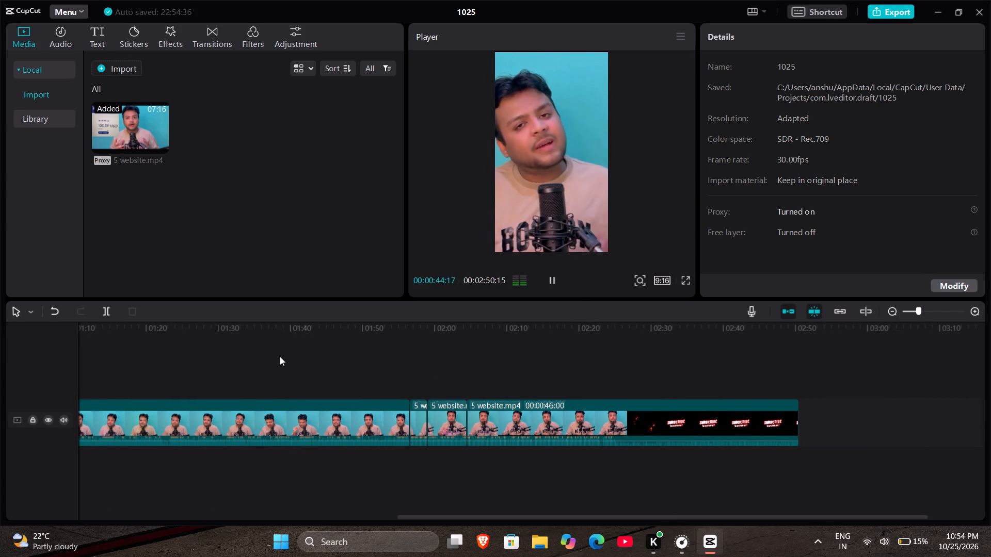
left_click(272, 361)
key("space")
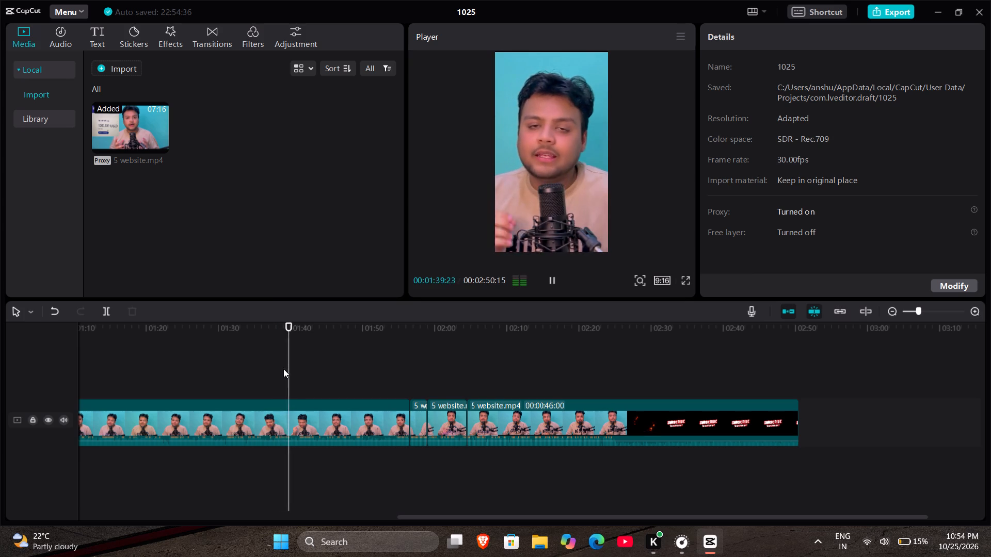
scroll(283, 369, "right", 1)
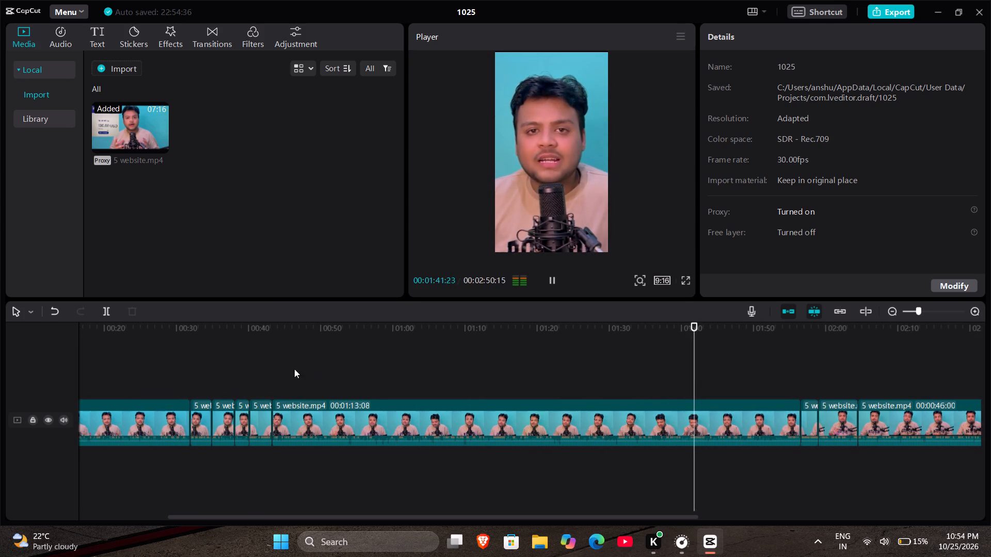
left_click(321, 370)
key("space")
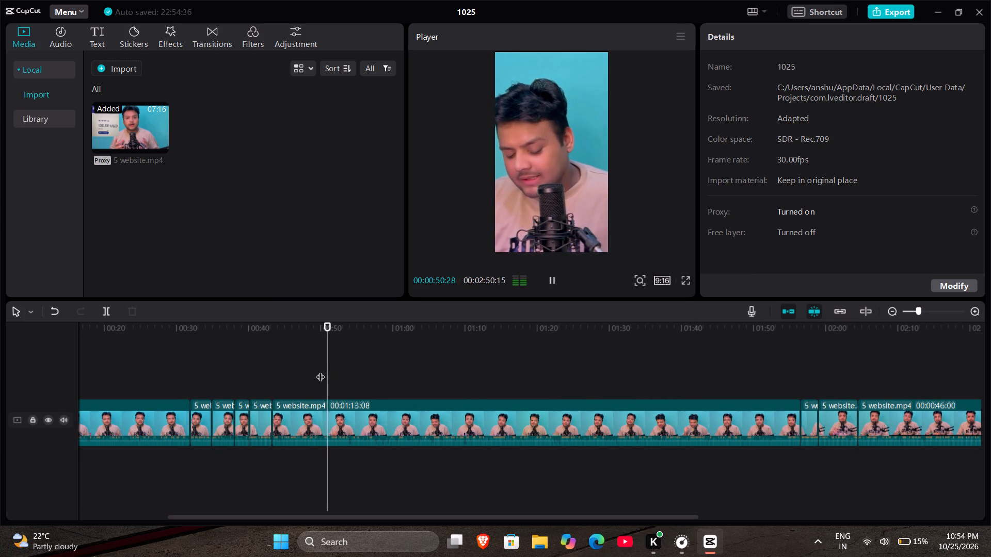
Replay the start of the long clip between about 00:00:43 and 00:00:48, and split it at 00:00:45:29.
left_click(270, 376)
key("space")
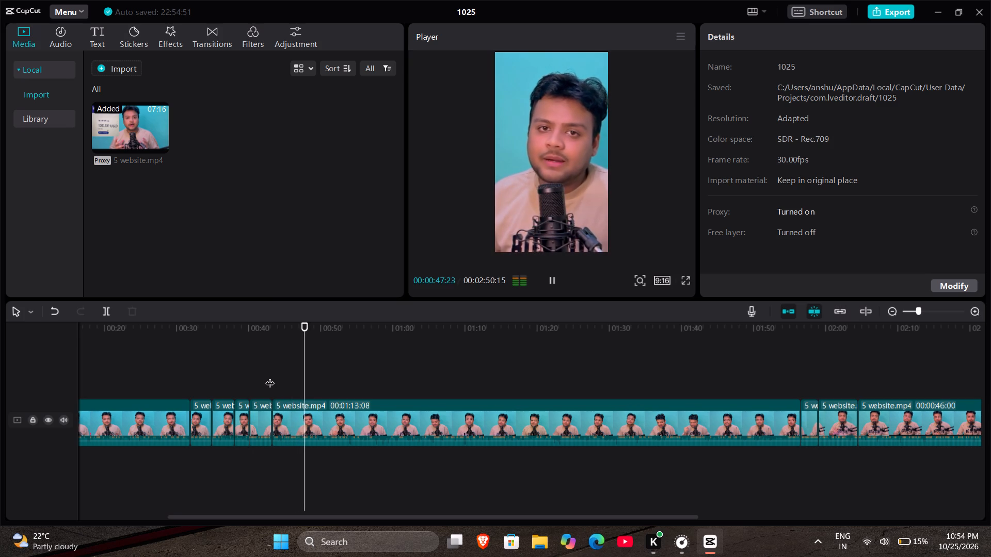
key("space")
left_click(270, 376)
key("space")
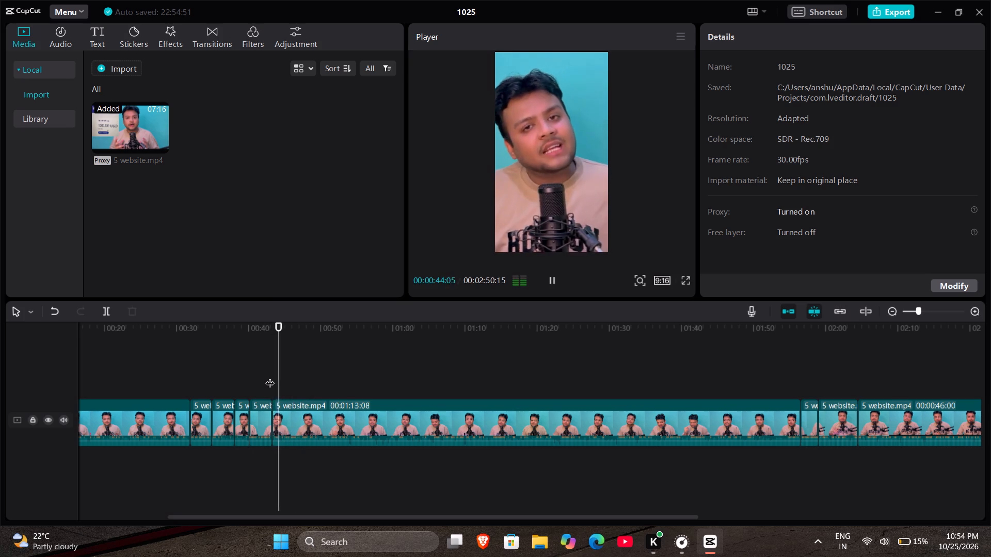
key("space")
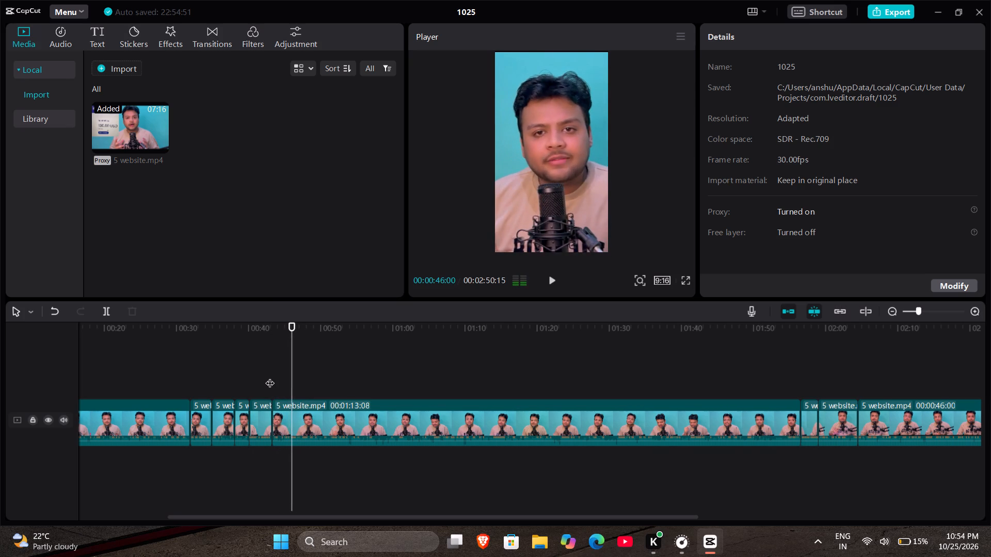
key("space")
key("space")
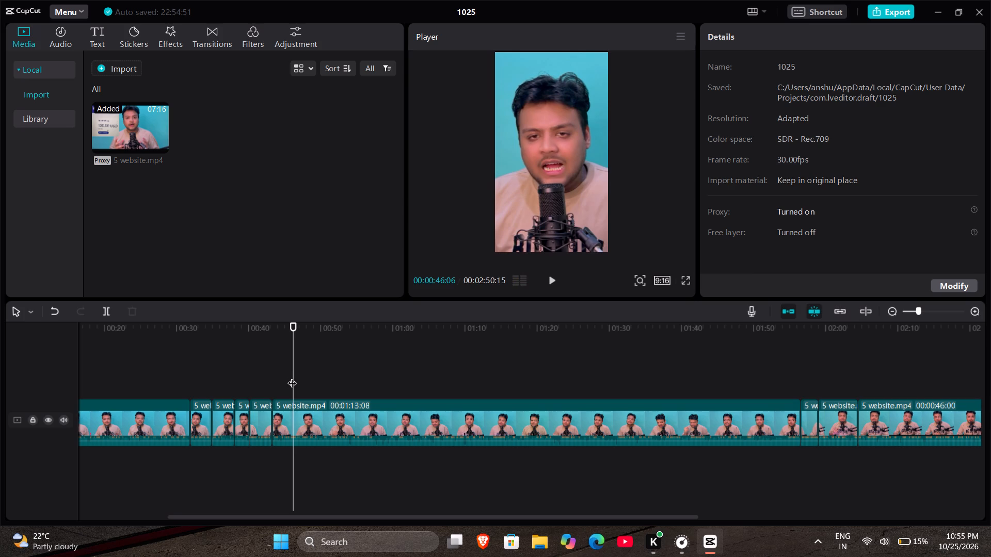
left_click(283, 378)
key("space")
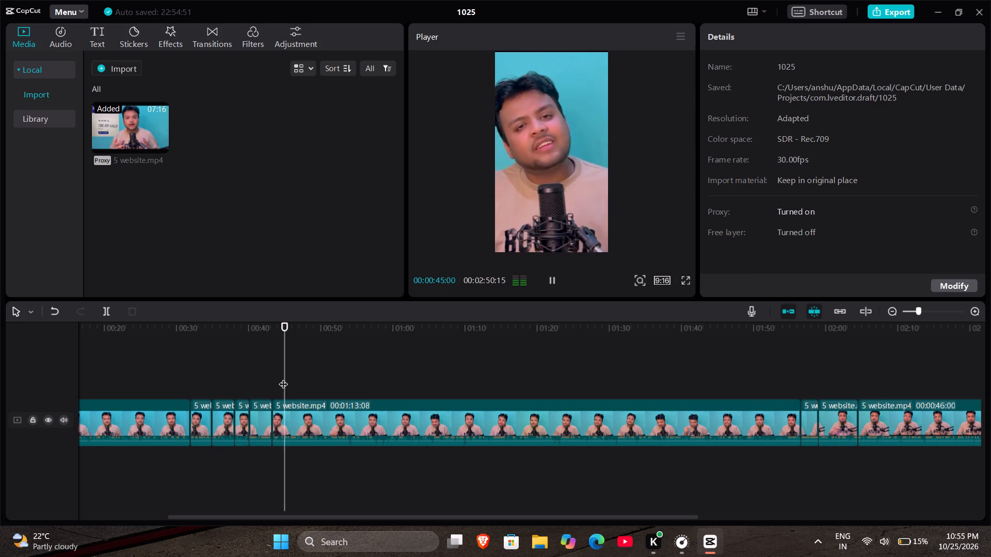
key("space")
key("ctrl+b")
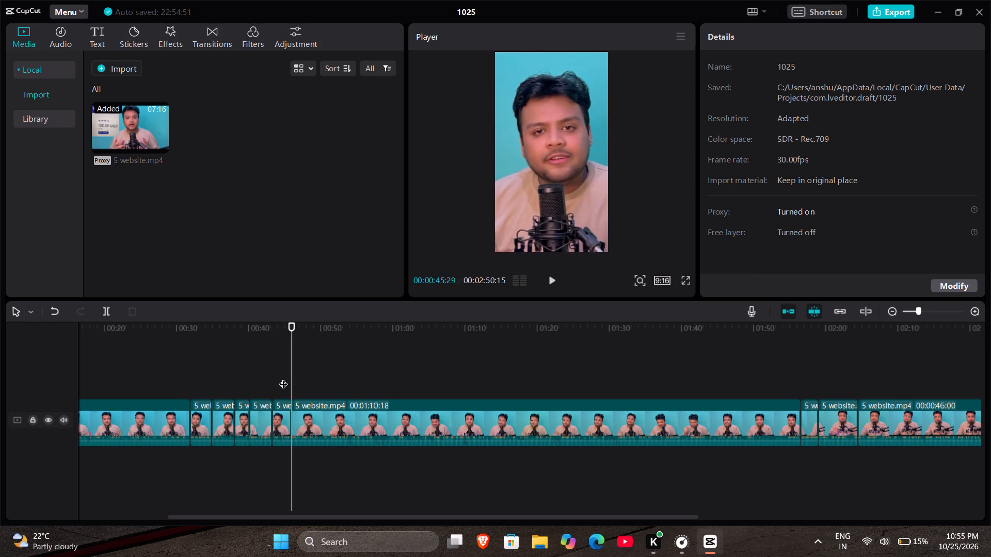
Play on from the new cut until the speaker looks down, and split the clip at 00:00:50:14.
key("space")
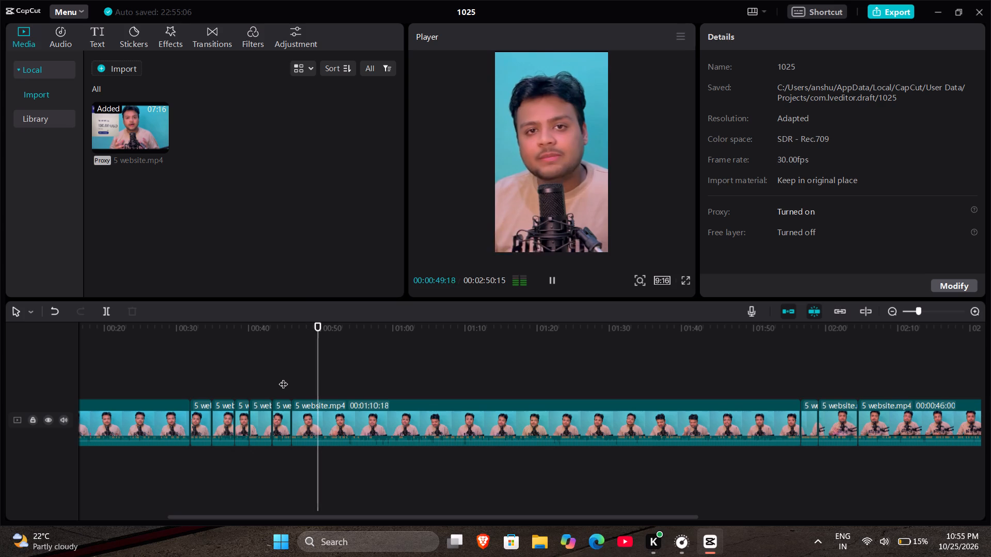
key("space")
key("ctrl+b")
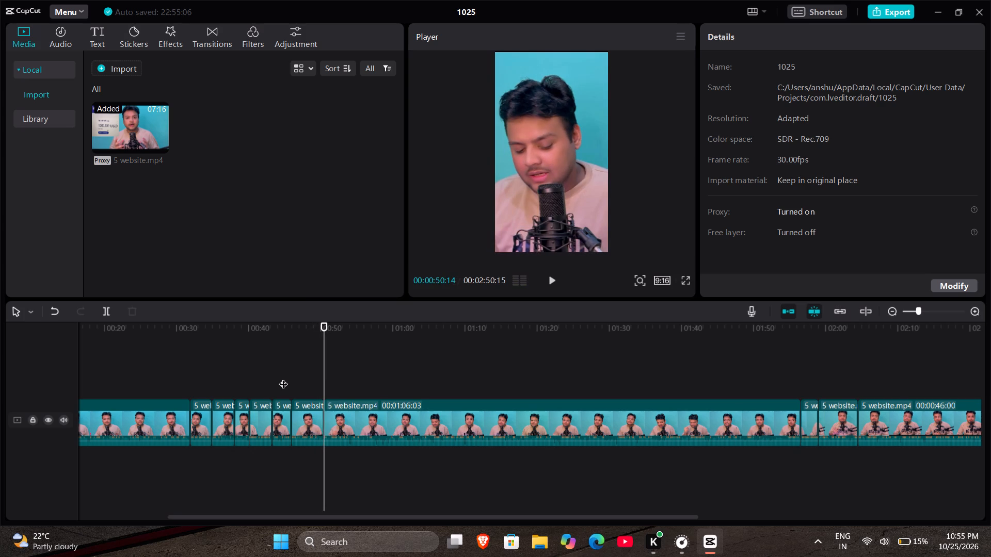
Delete the long segment that follows the cut at 00:00:50:14.
left_click(362, 412)
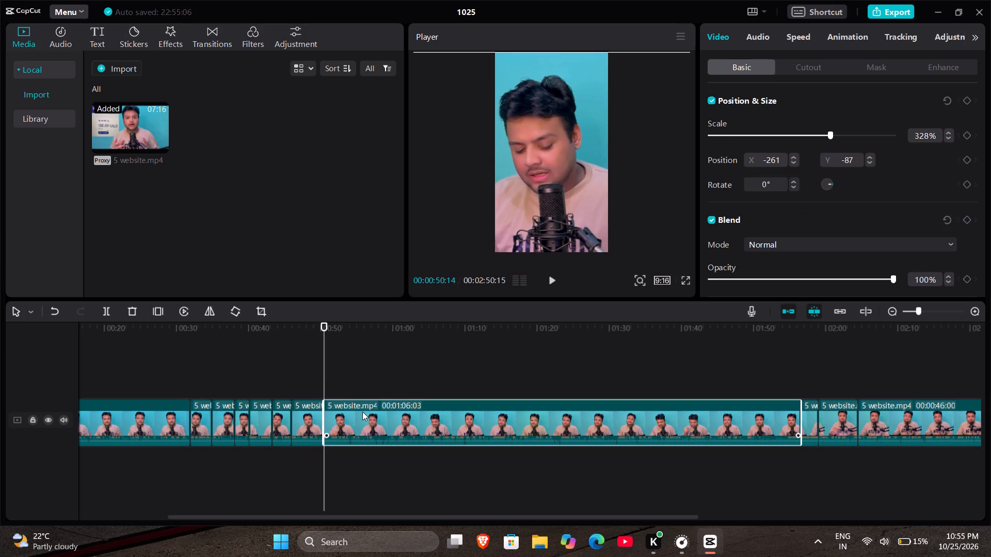
key("BackSpace")
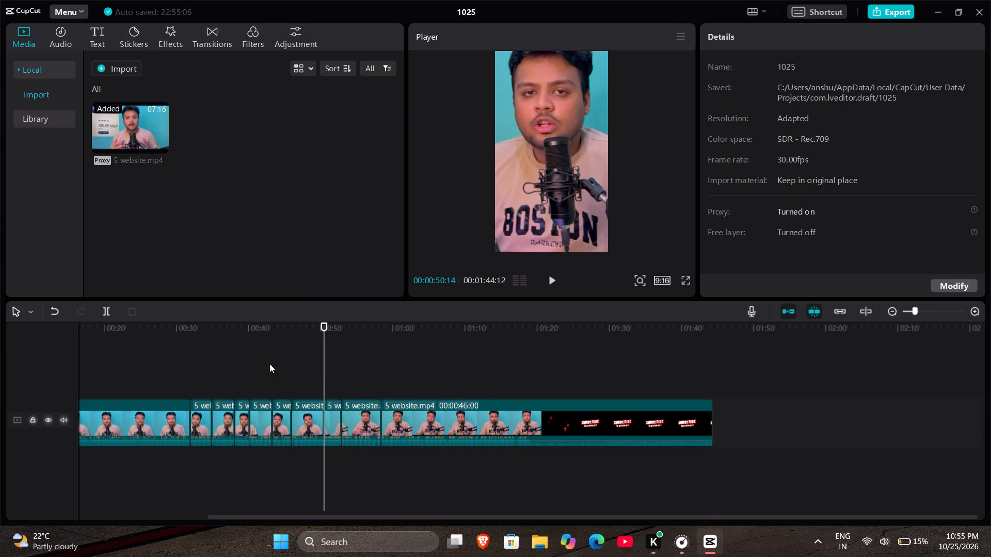
Play the shortened video from the beginning to review the edit.
left_click_drag(323, 361, 0, 356)
key("space")
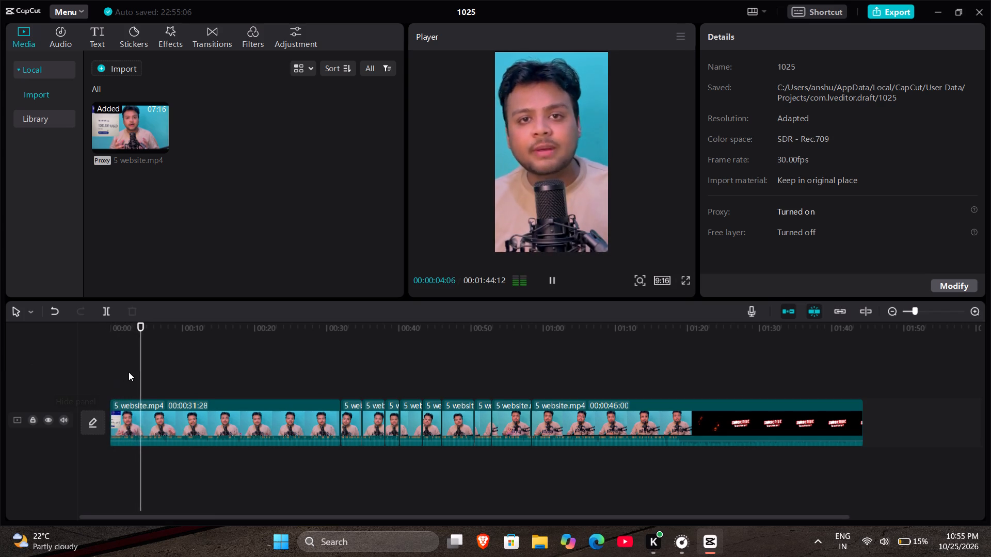
left_click_drag(141, 369, 71, 361)
key("space")
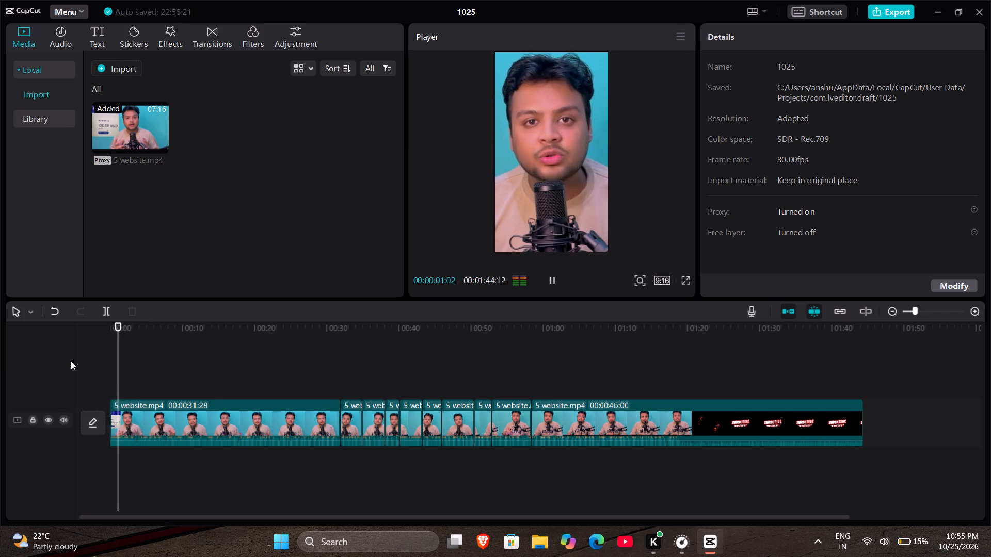
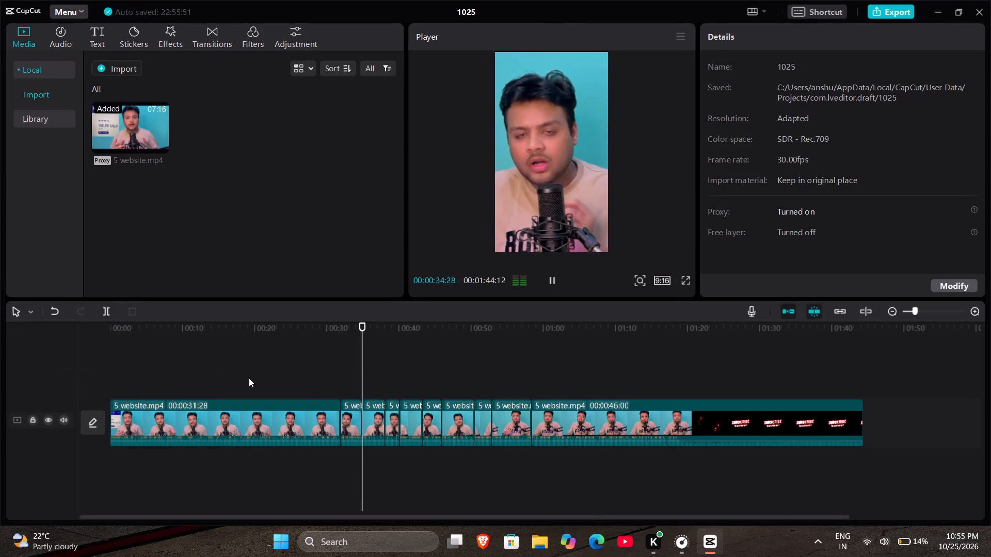
Replay the cut from 00:00:31:28, and delete the short segment between about 00:00:43 and 00:00:46.
left_click_drag(369, 367, 342, 384)
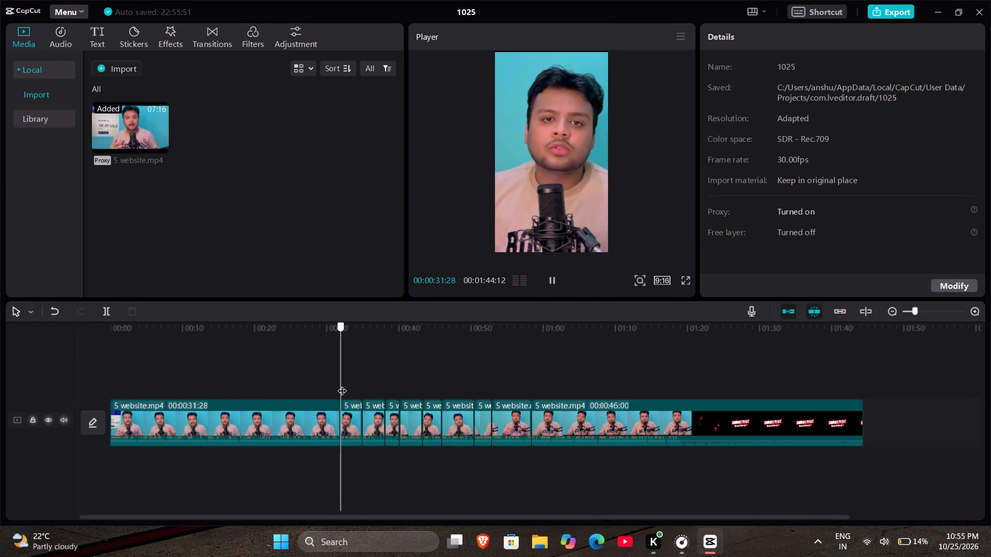
left_click_drag(342, 384, 325, 390)
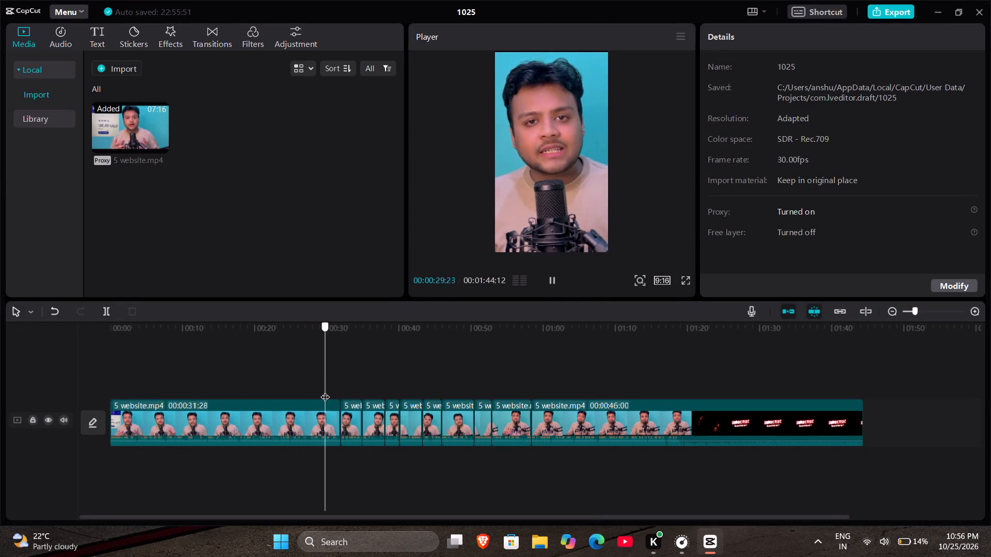
left_click_drag(325, 390, 343, 392)
key("space")
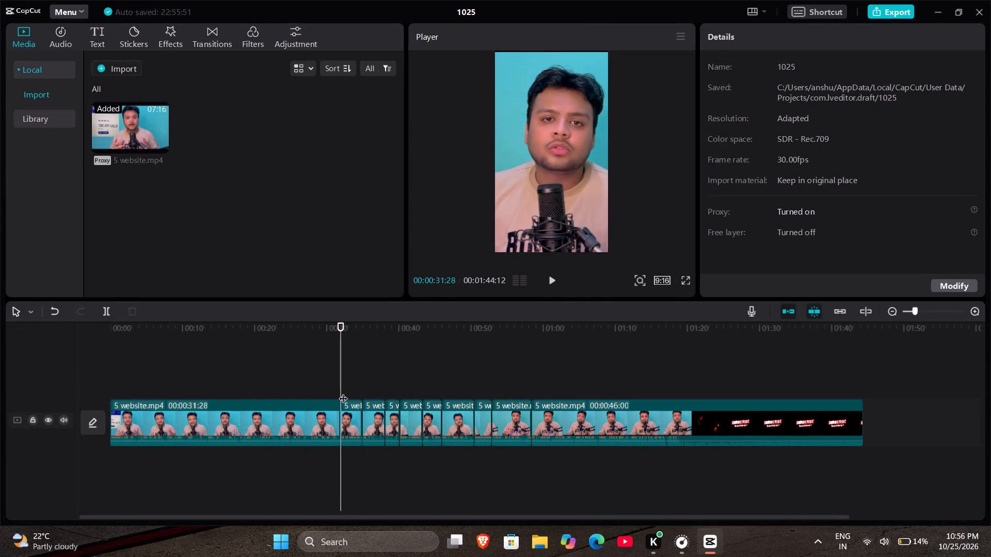
key("space")
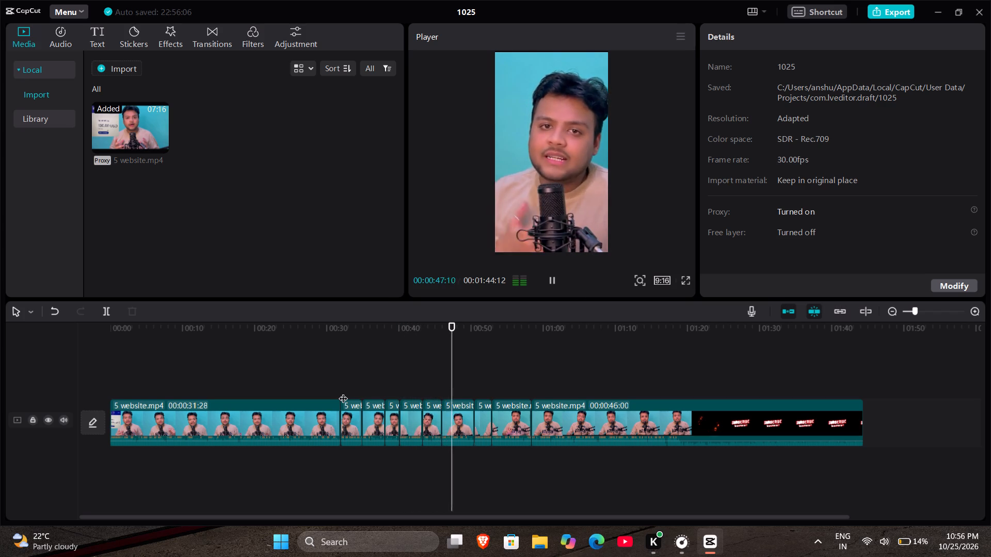
left_click(428, 418)
key("BackSpace")
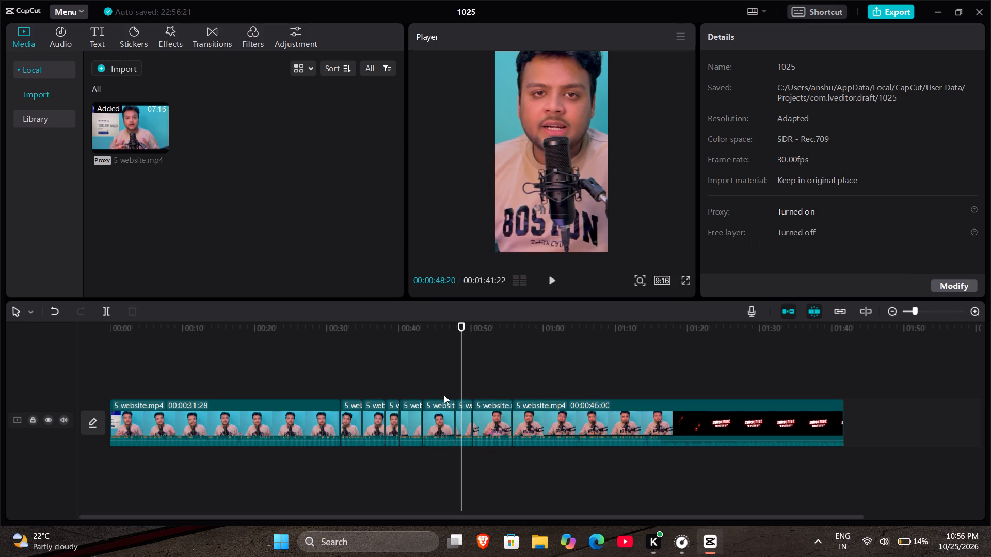
Play the edit from about 00:00:41 into the long final clip, examining the cuts up to about 00:01:07.
left_click_drag(454, 385, 462, 383)
left_click_drag(462, 383, 404, 376)
key("space")
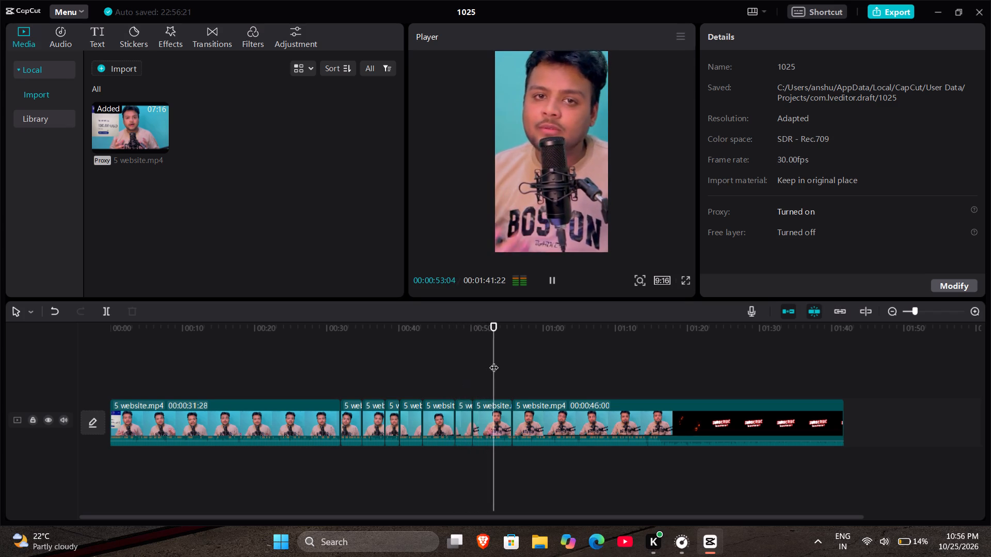
scroll(494, 361, "up", 9, "ctrl")
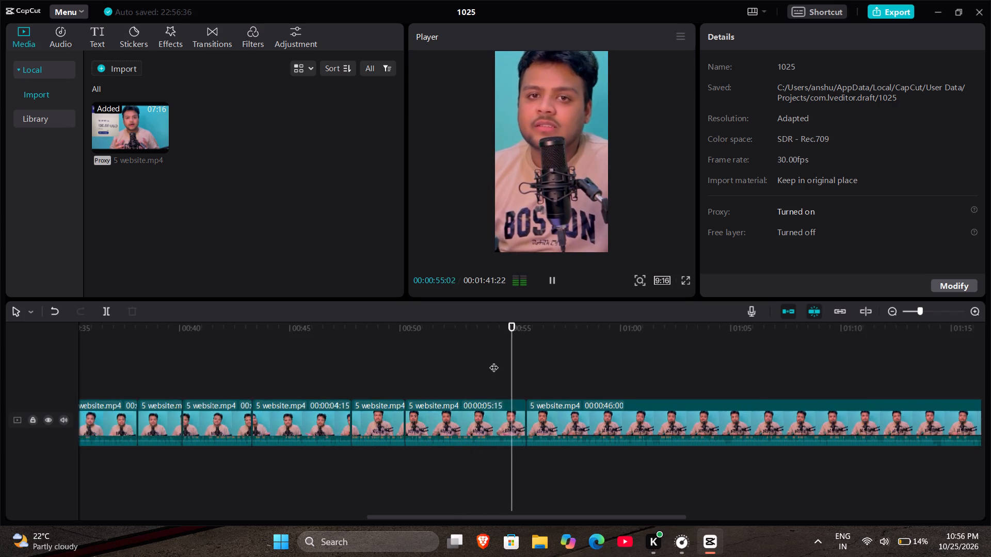
scroll(494, 361, "up", 8, "ctrl")
scroll(418, 355, "left", 1)
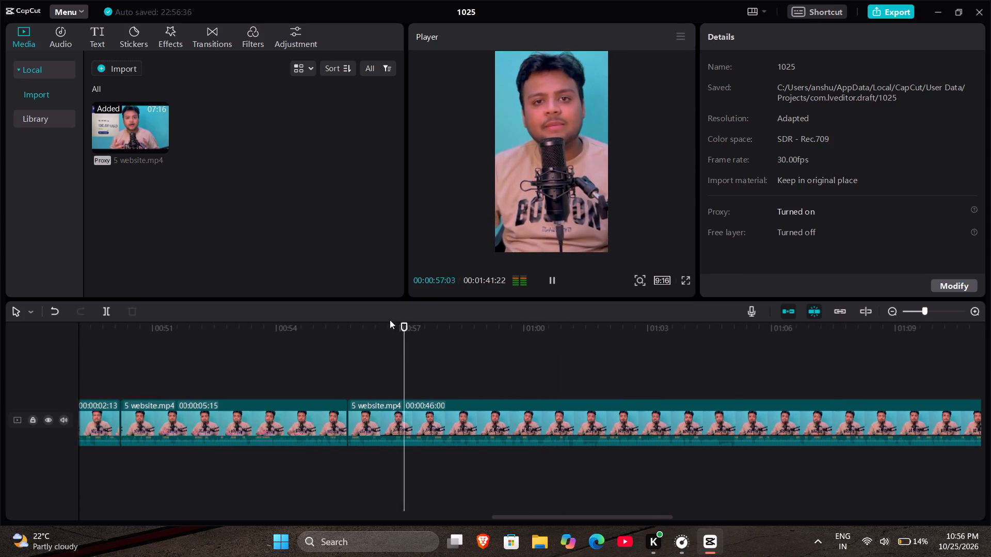
scroll(388, 313, "down", 1, "ctrl")
scroll(502, 440, "down", 5, "ctrl")
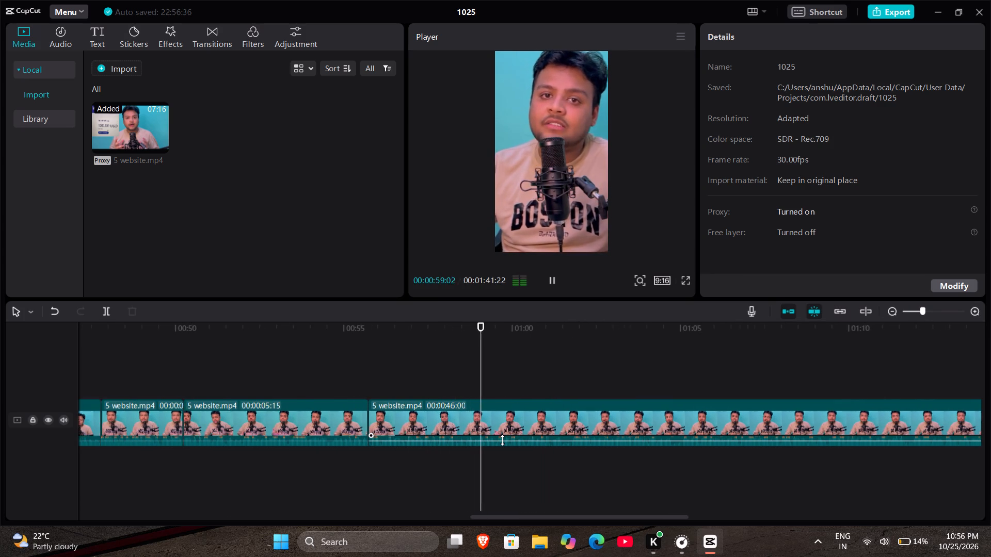
scroll(502, 440, "down", 2, "ctrl")
scroll(549, 456, "down", 2, "ctrl")
scroll(549, 456, "left", 1)
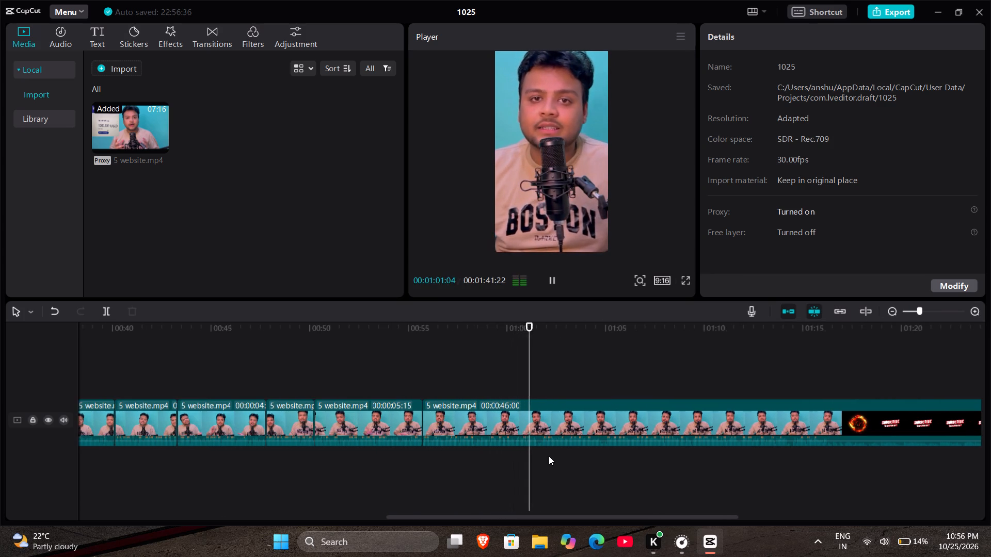
scroll(549, 456, "left", 1)
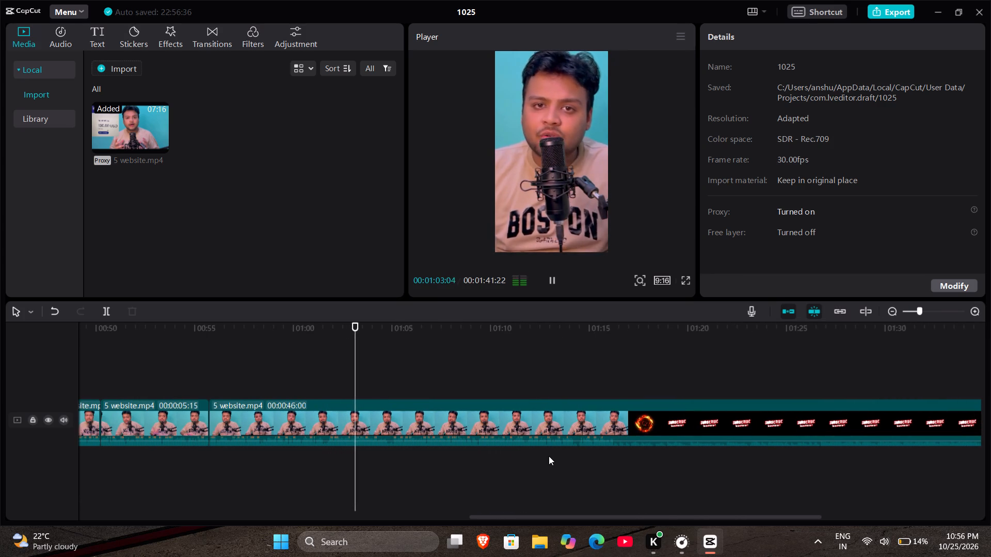
scroll(549, 456, "right", 1)
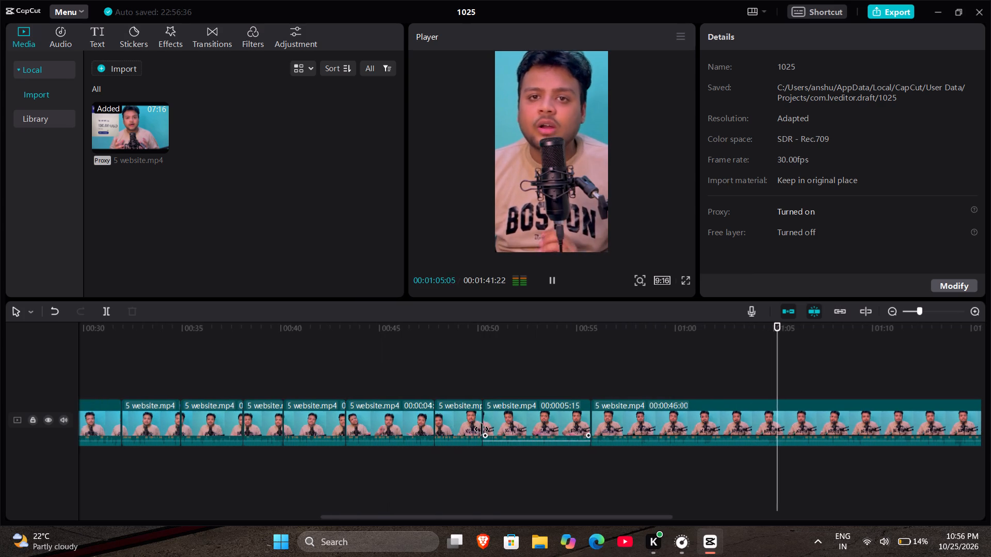
left_click(622, 414)
scroll(622, 414, "left", 1)
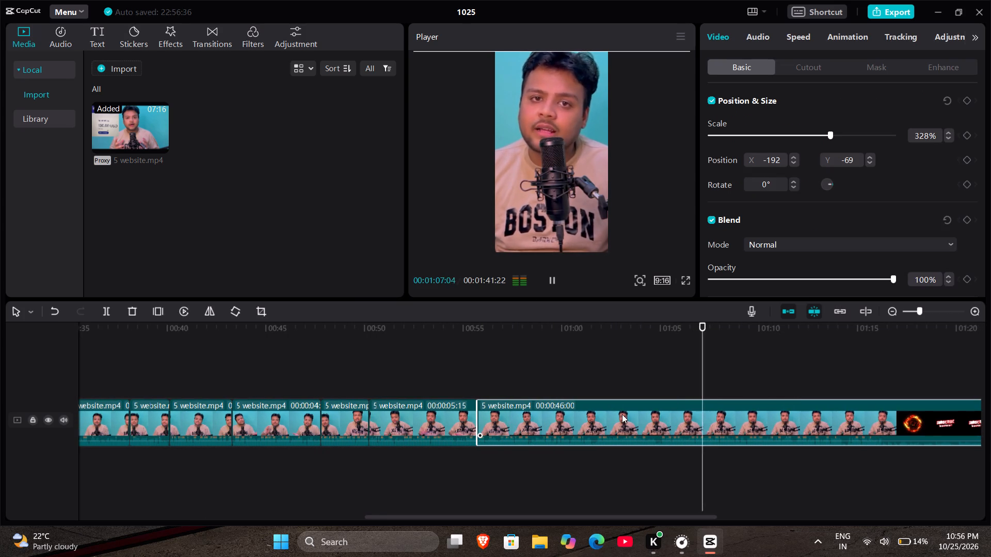
Replay the footage around the last cut near 00:00:55, and delete the long final segment that follows that cut.
left_click_drag(452, 382, 457, 381)
left_click(478, 378)
key("space")
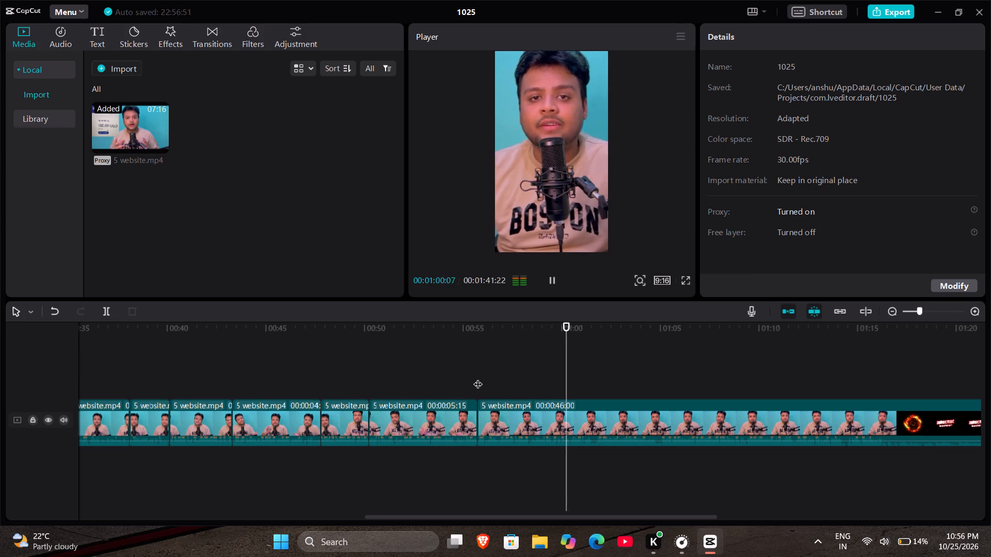
key("space")
left_click(470, 377)
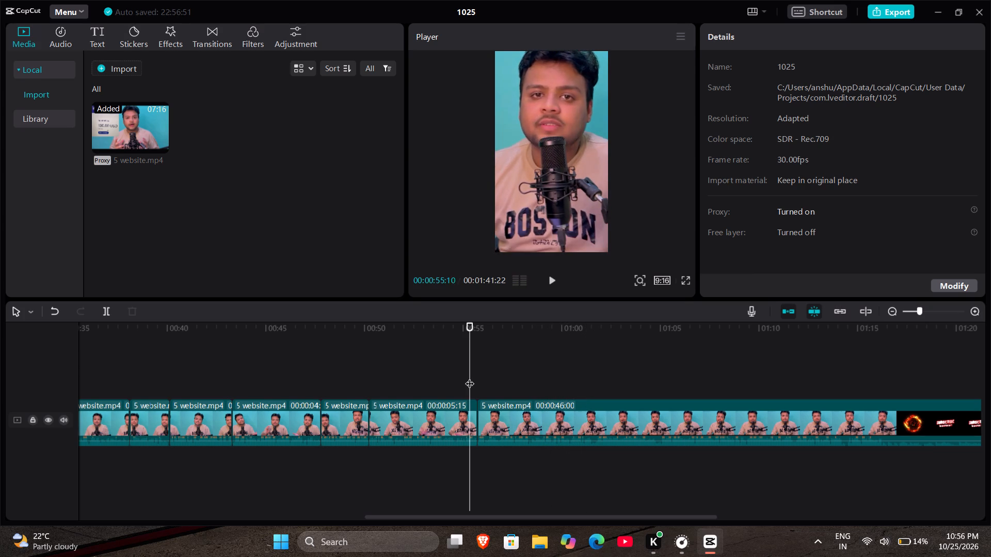
key("space")
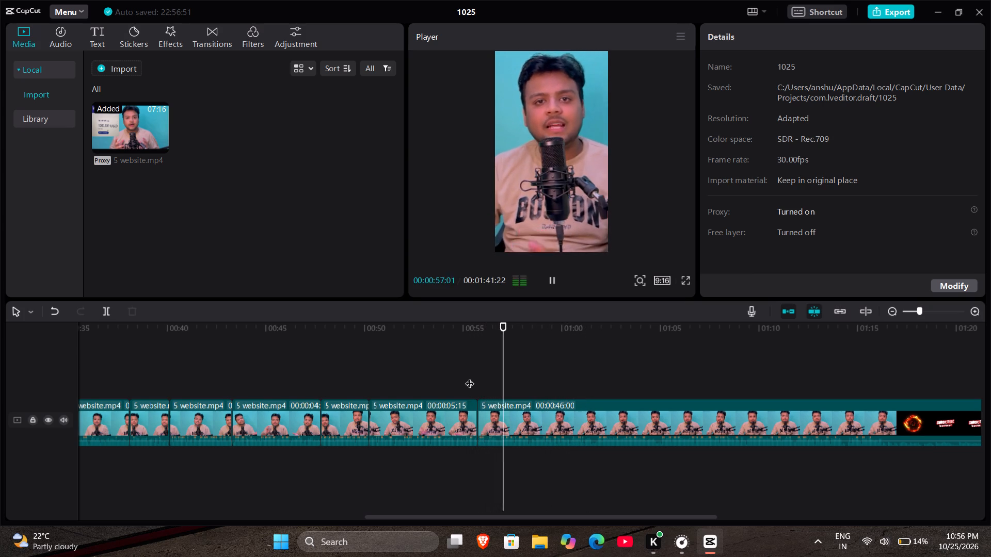
left_click(392, 399)
key("space")
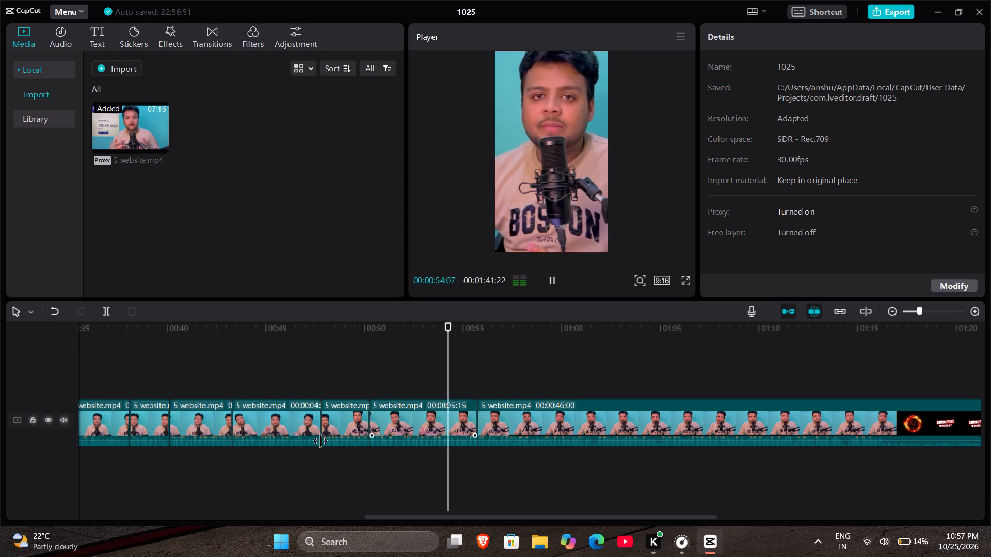
left_click_drag(314, 444, 319, 438)
left_click(377, 379)
key("space")
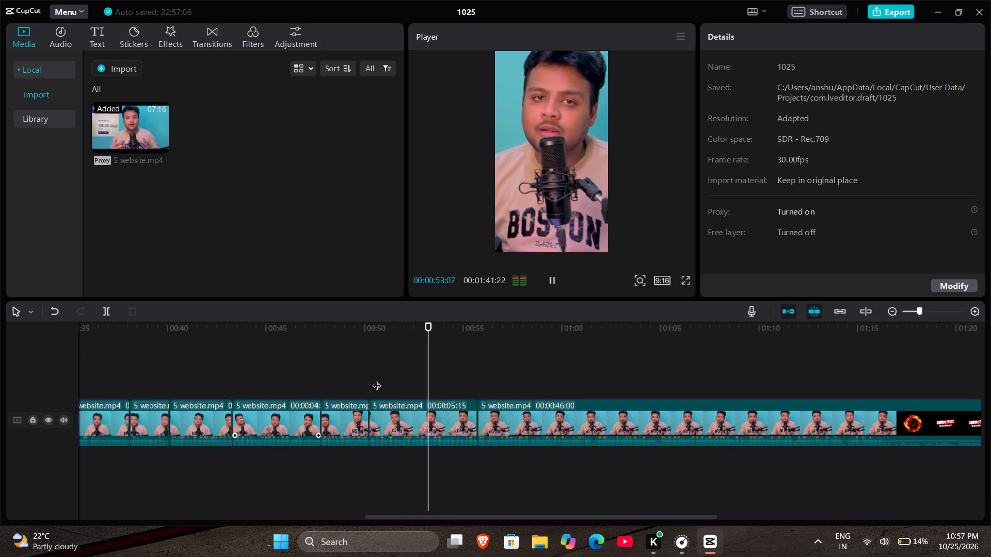
key("space")
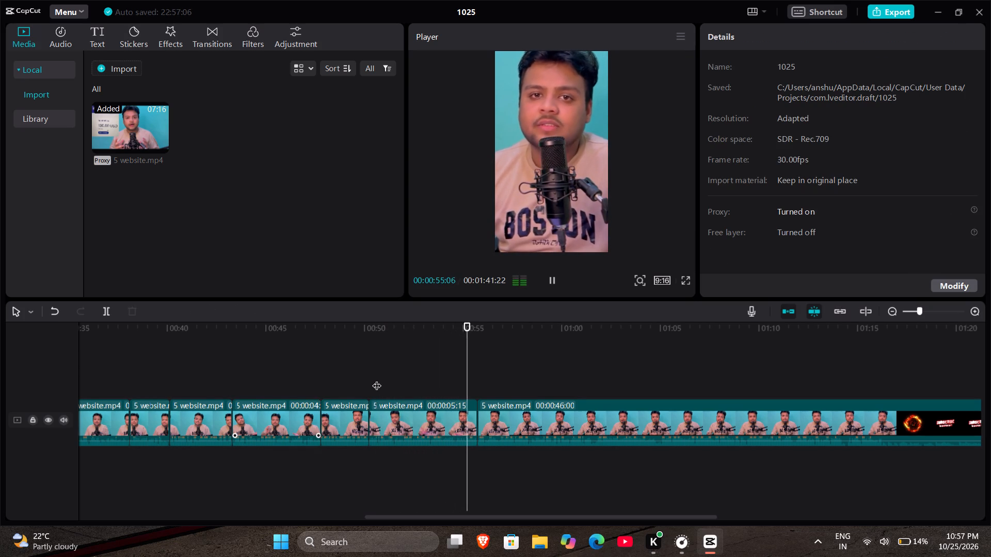
key("space")
key("space")
left_click(522, 428)
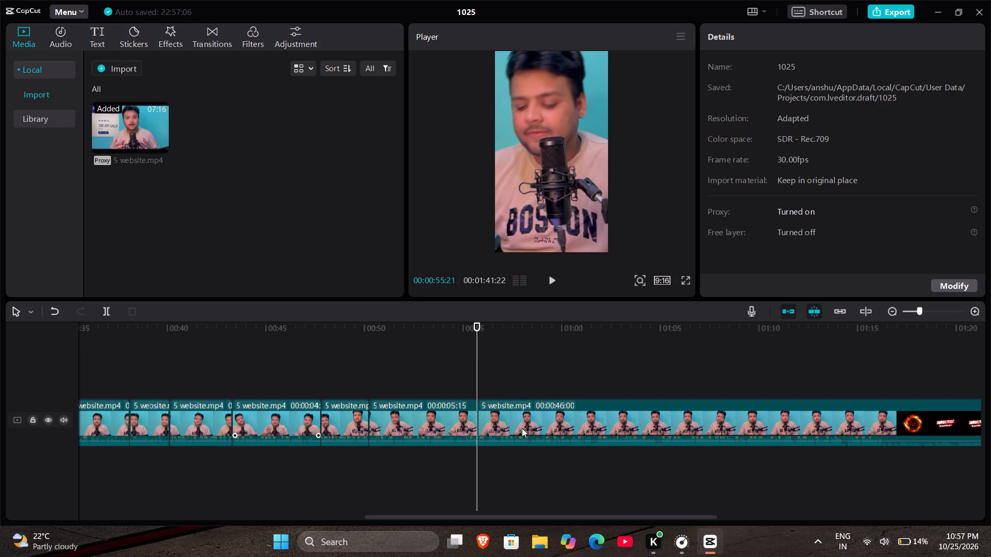
key("BackSpace")
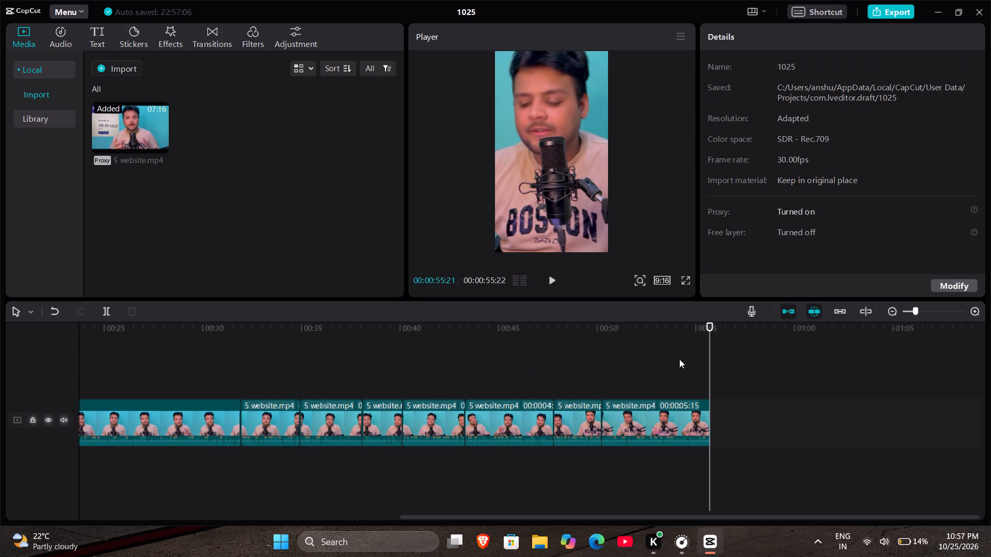
Play the opening of the trimmed video from the beginning, and check the frame at the cut near 00:00:50.
left_click_drag(709, 363, 15, 397)
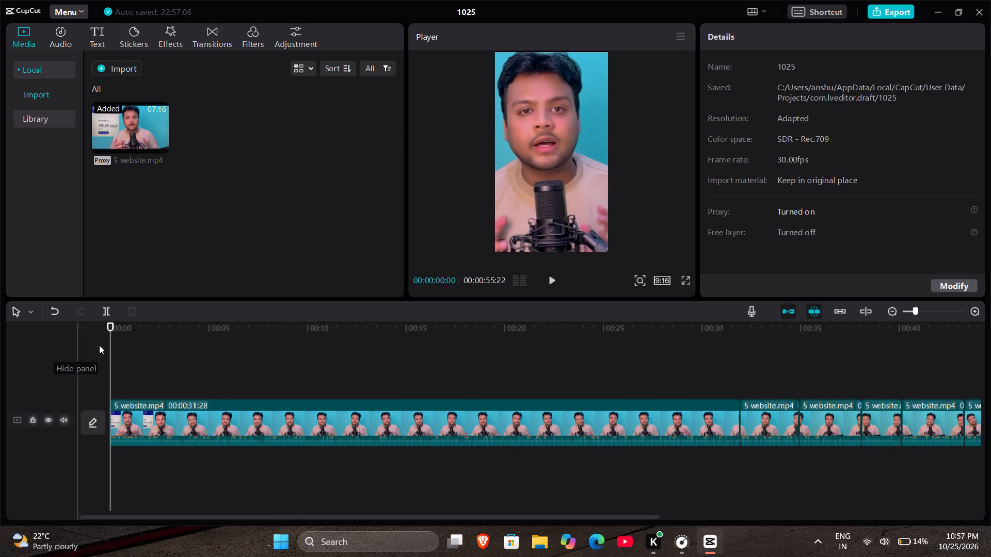
key("space")
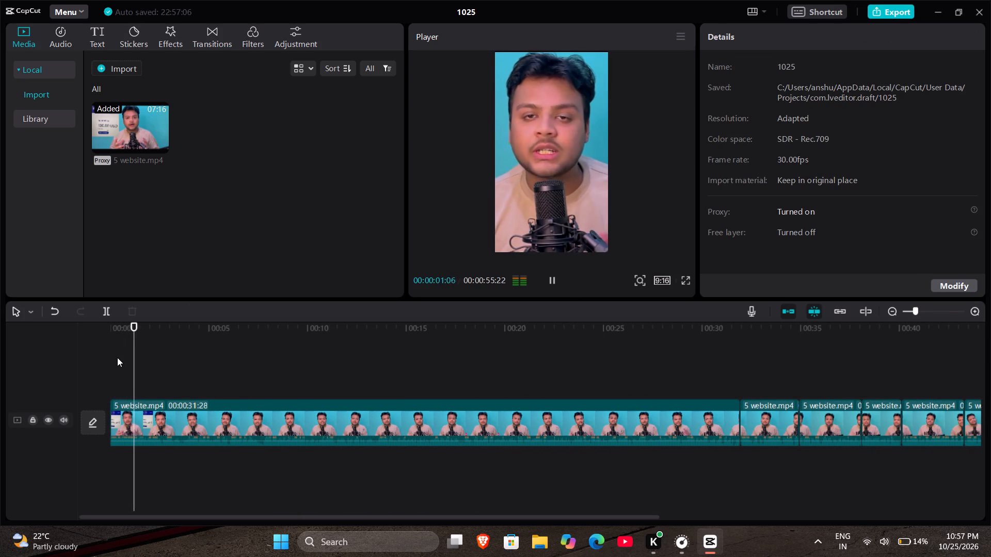
scroll(403, 347, "left", 2)
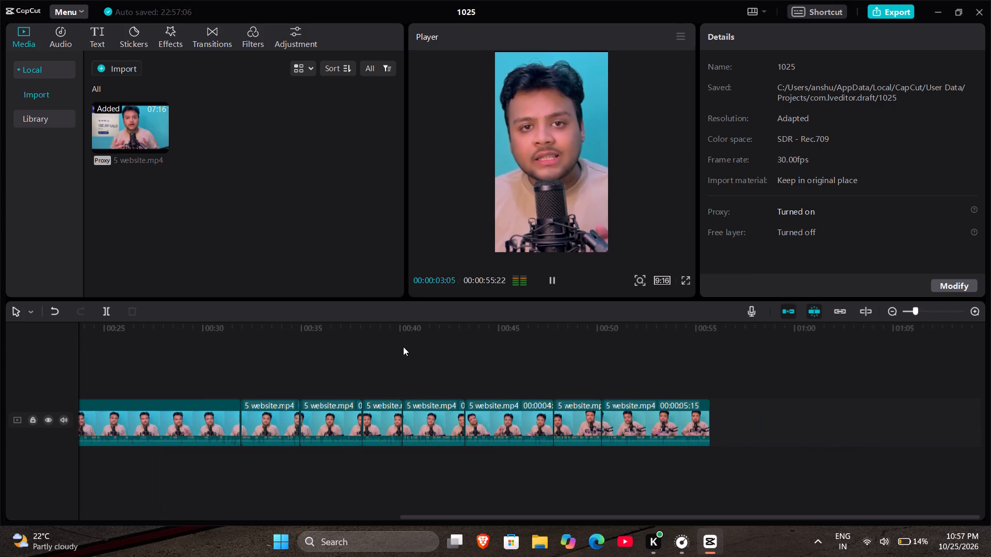
left_click(604, 378)
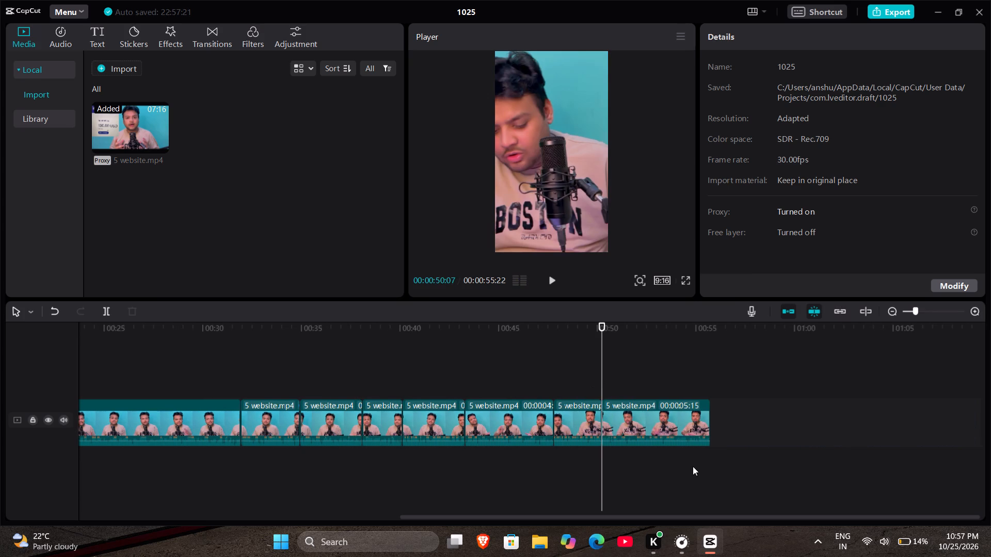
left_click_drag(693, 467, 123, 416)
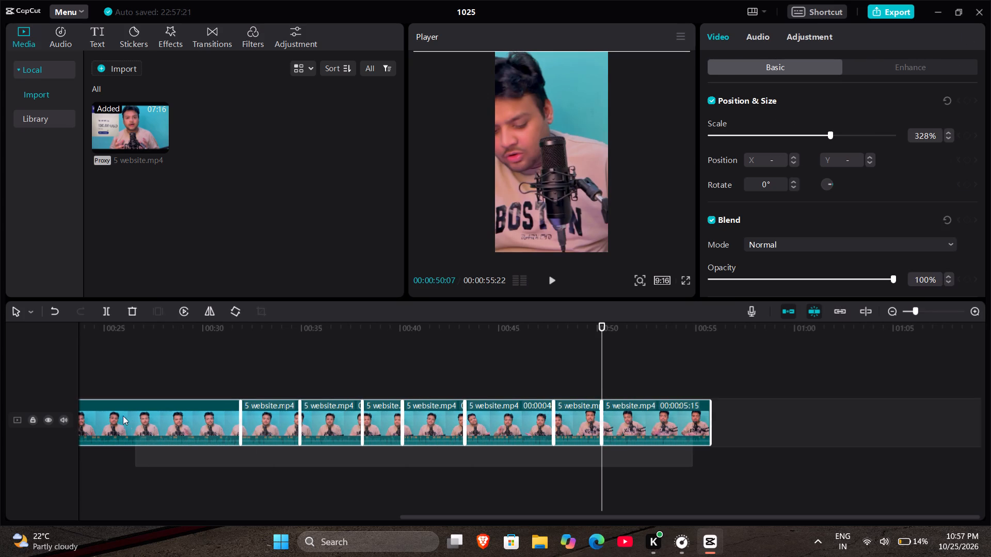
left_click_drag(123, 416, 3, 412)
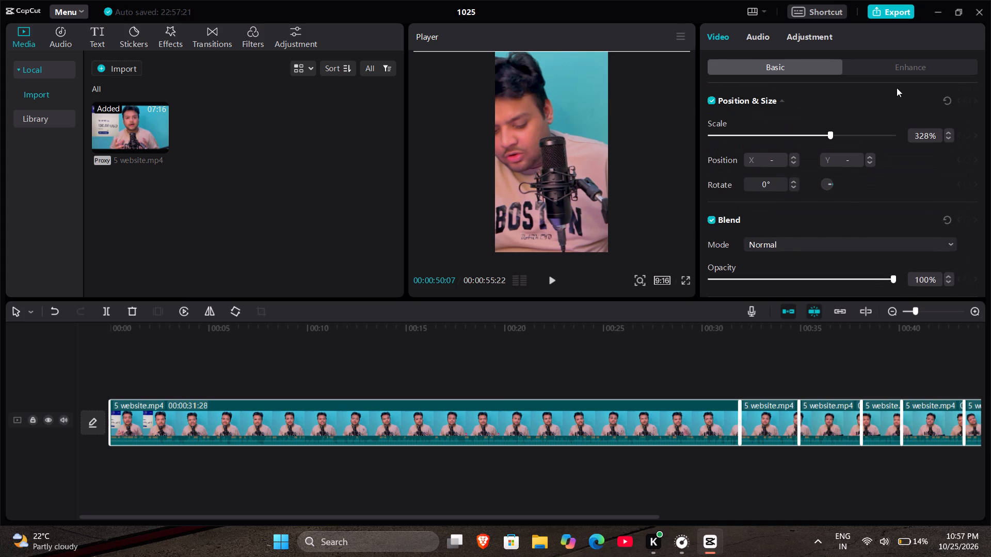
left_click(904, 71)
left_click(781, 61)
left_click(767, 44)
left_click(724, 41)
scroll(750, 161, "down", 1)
Set the playback speed of the long opening clip to 1.5x.
left_click(567, 412)
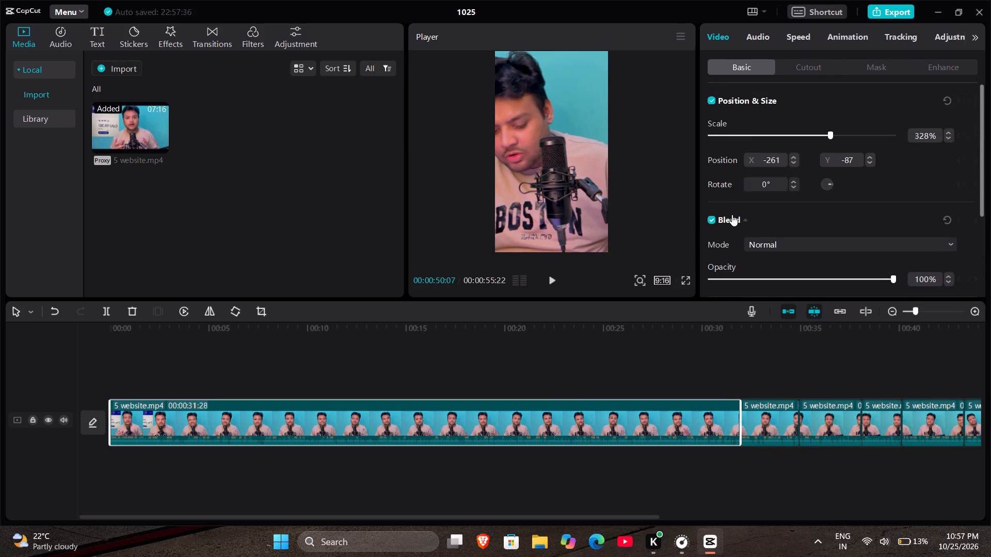
left_click(794, 68)
left_click(875, 68)
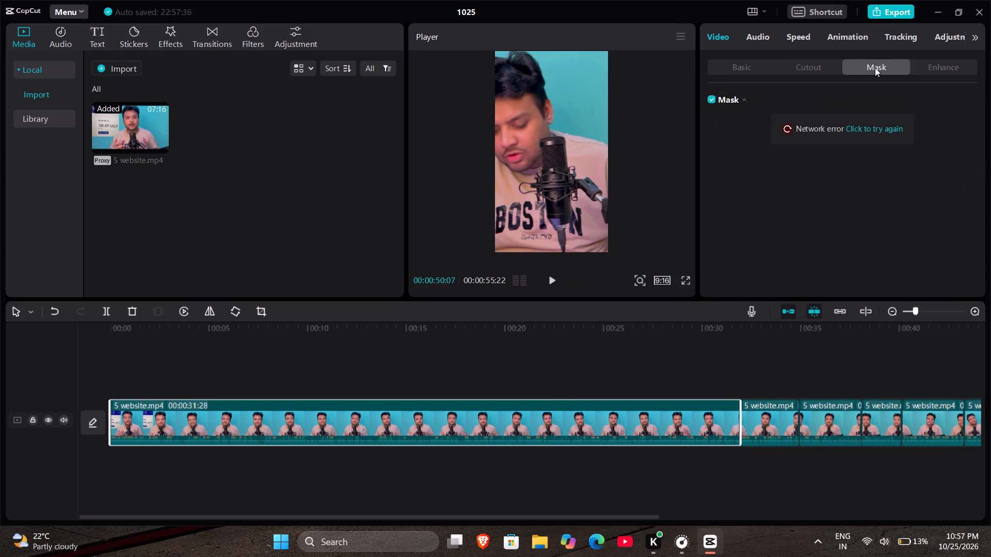
left_click(819, 40)
left_click(797, 38)
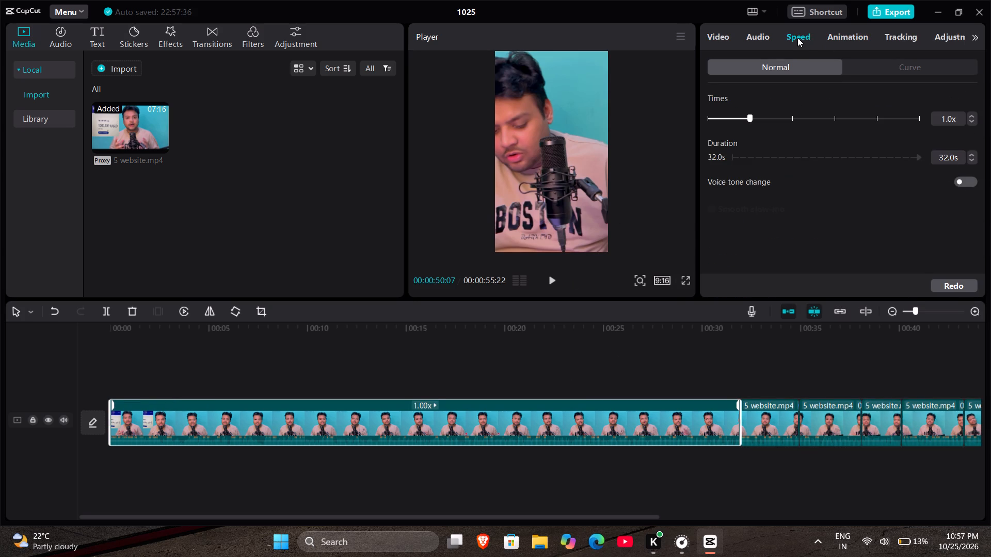
left_click(772, 119)
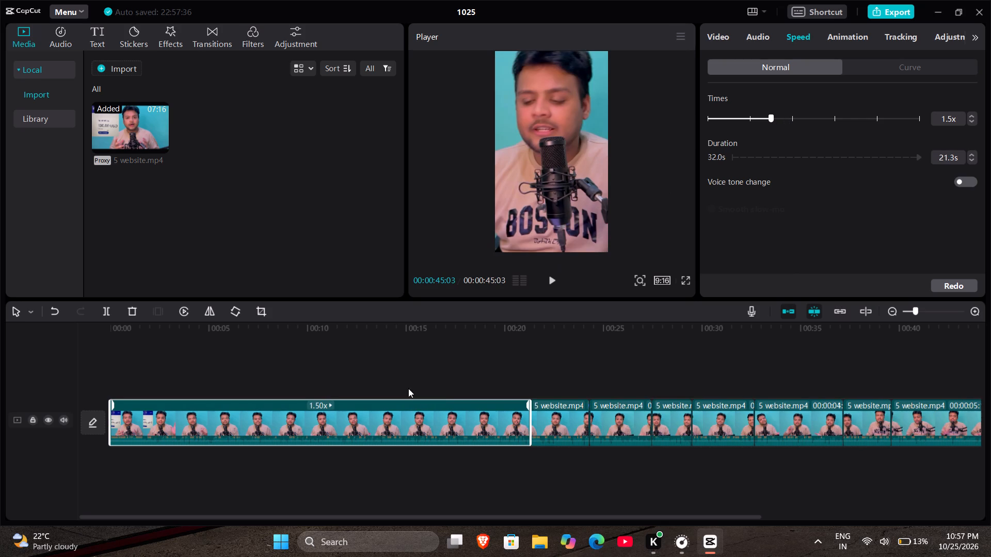
Play the sped-up opening clip from the beginning to check its pace.
key("space")
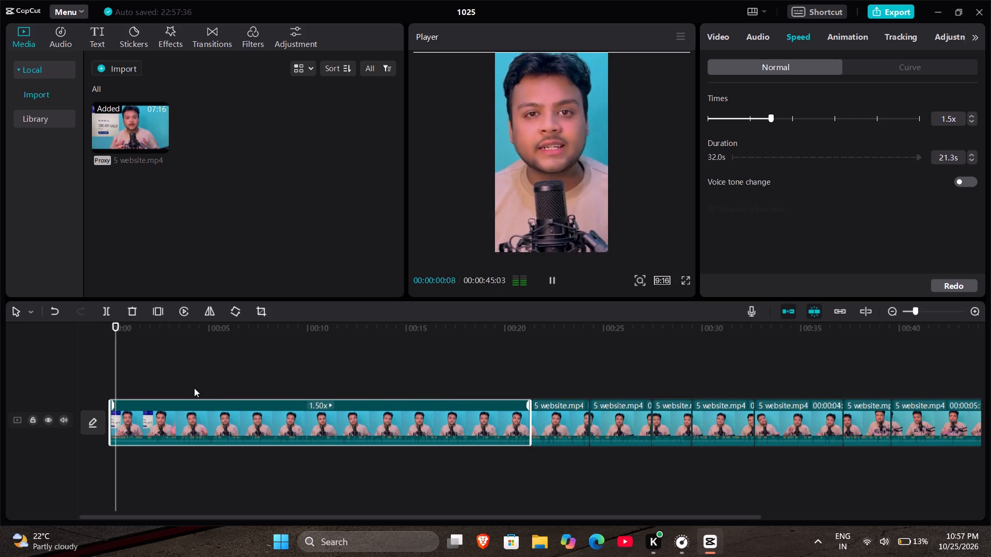
key("space")
key("space")
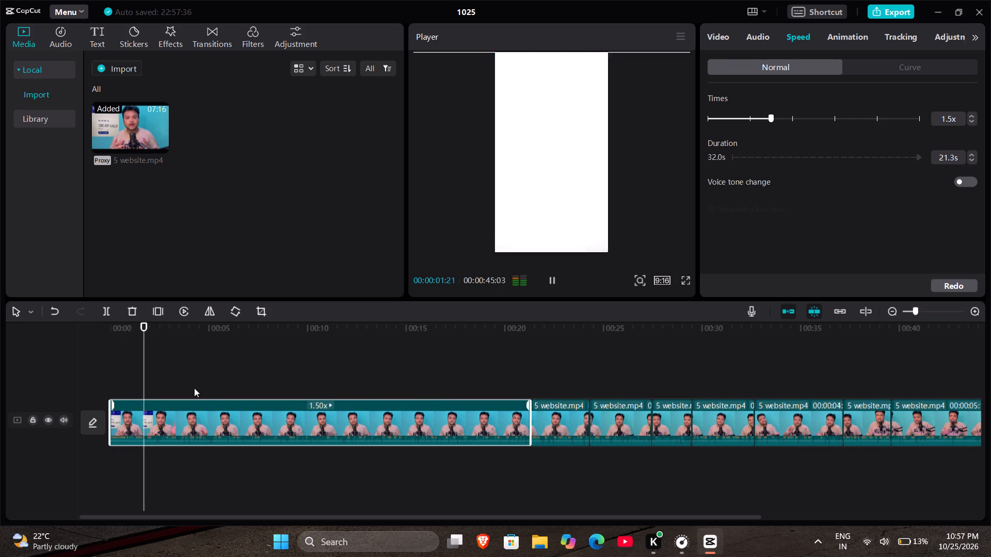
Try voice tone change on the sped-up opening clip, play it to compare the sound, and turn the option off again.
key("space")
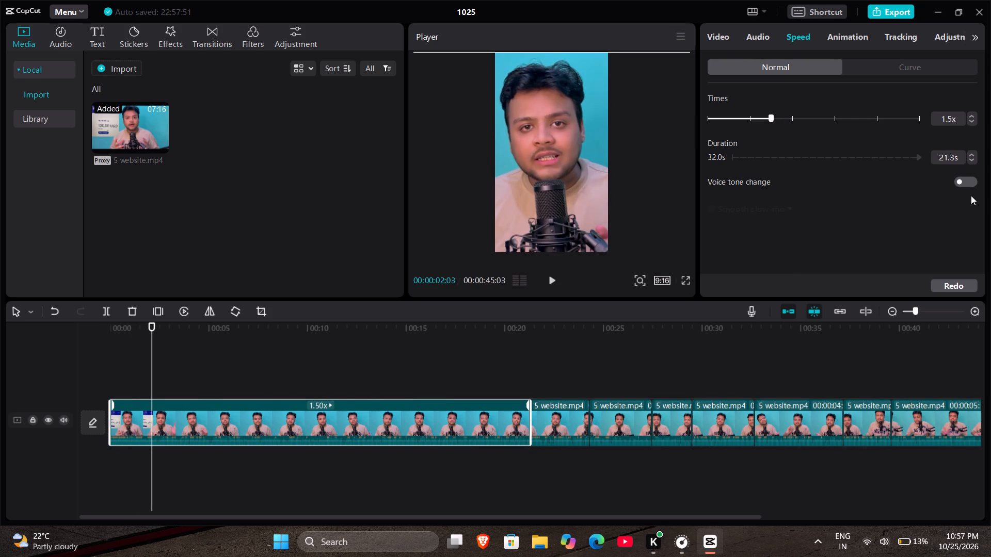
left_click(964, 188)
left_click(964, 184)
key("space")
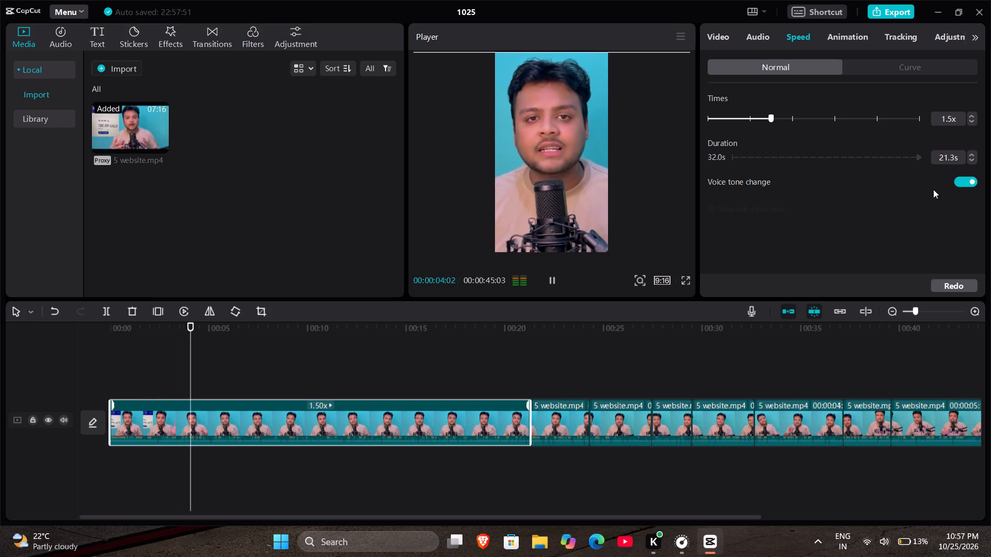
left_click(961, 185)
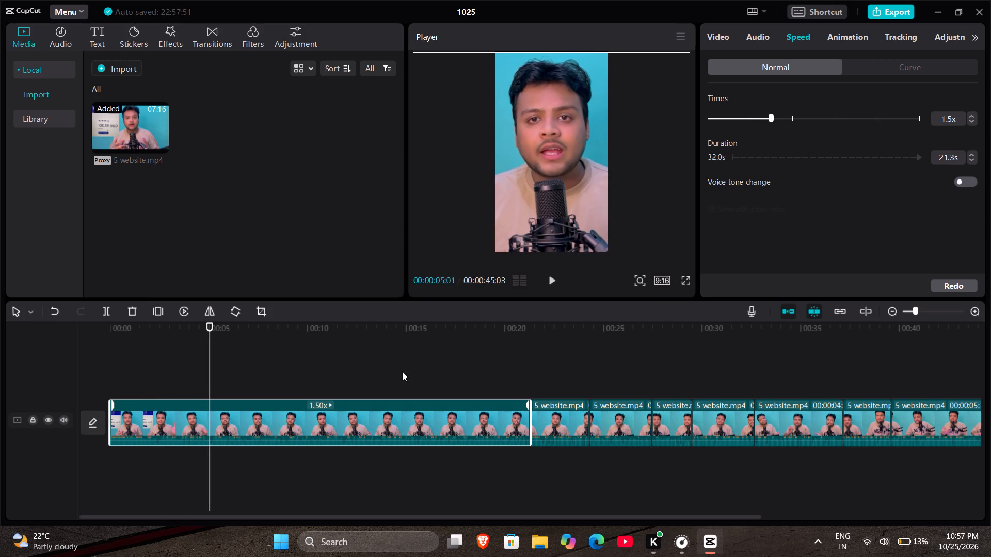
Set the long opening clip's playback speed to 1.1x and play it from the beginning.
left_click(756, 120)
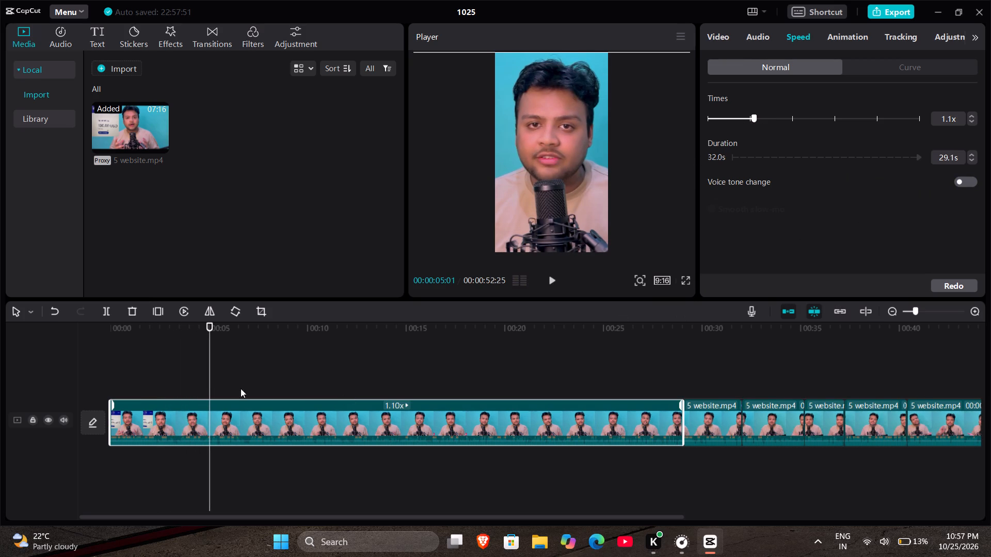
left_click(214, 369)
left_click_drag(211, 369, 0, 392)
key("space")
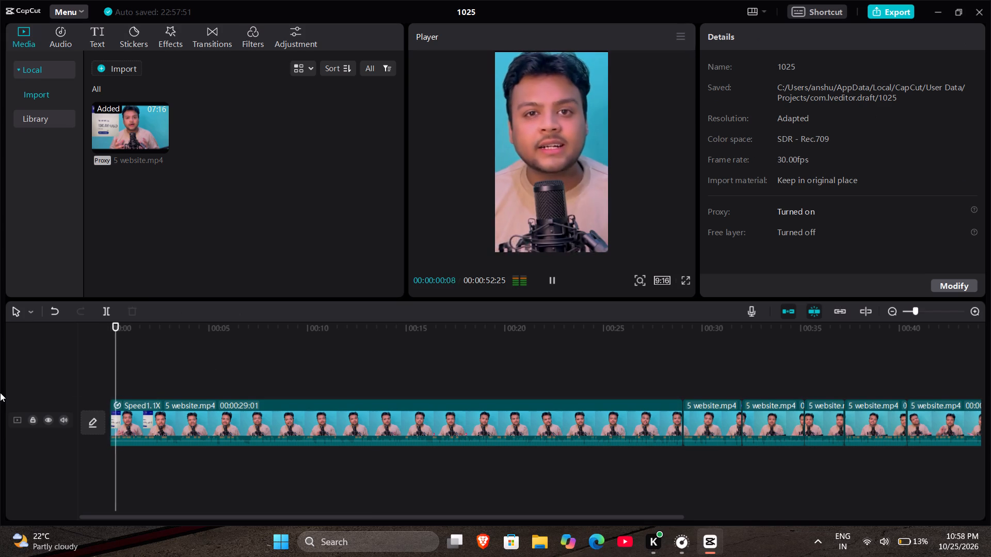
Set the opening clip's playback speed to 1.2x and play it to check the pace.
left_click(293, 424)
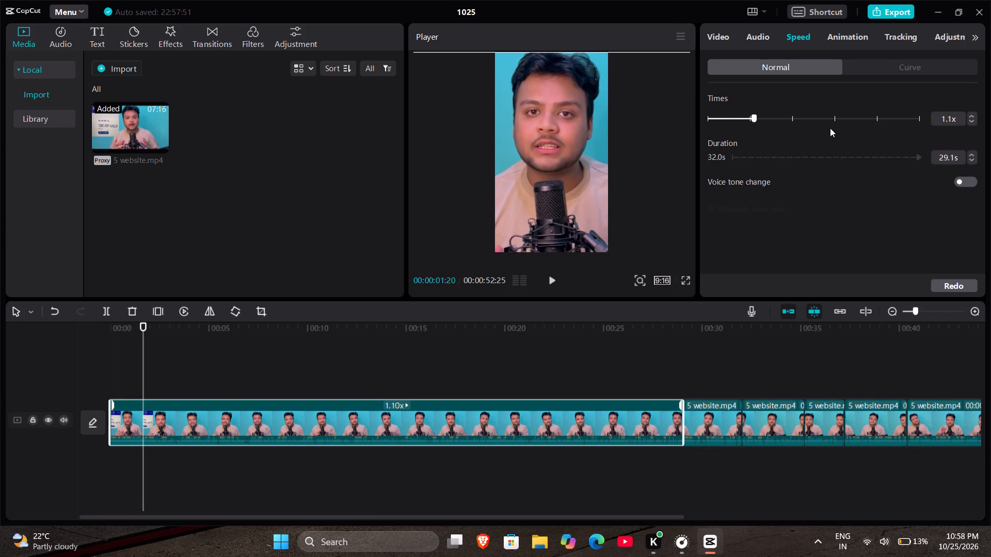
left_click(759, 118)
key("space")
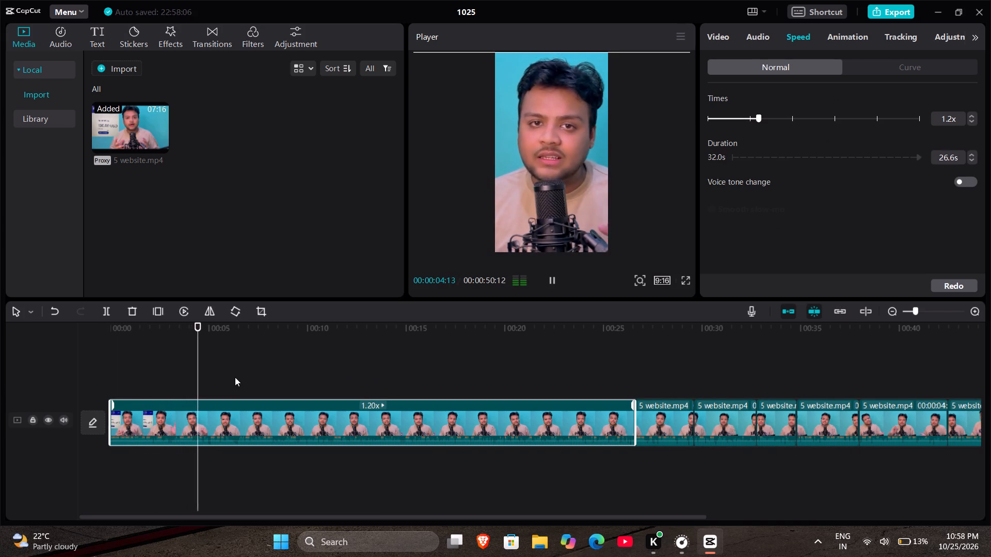
Undo the speed changes on the opening clip back to 1.0x, play it to check, and return to the beginning.
key("ctrl+z")
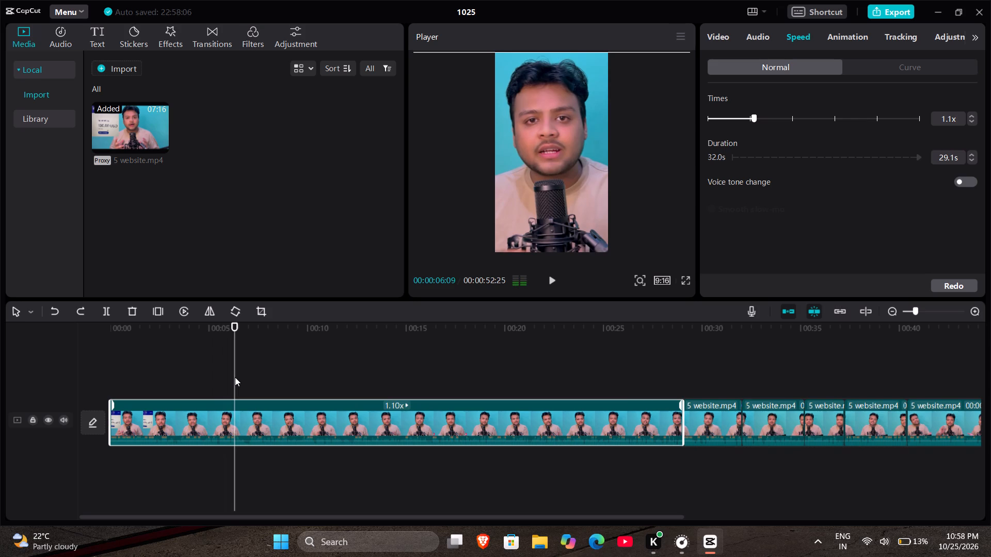
key("ctrl+z")
key("space")
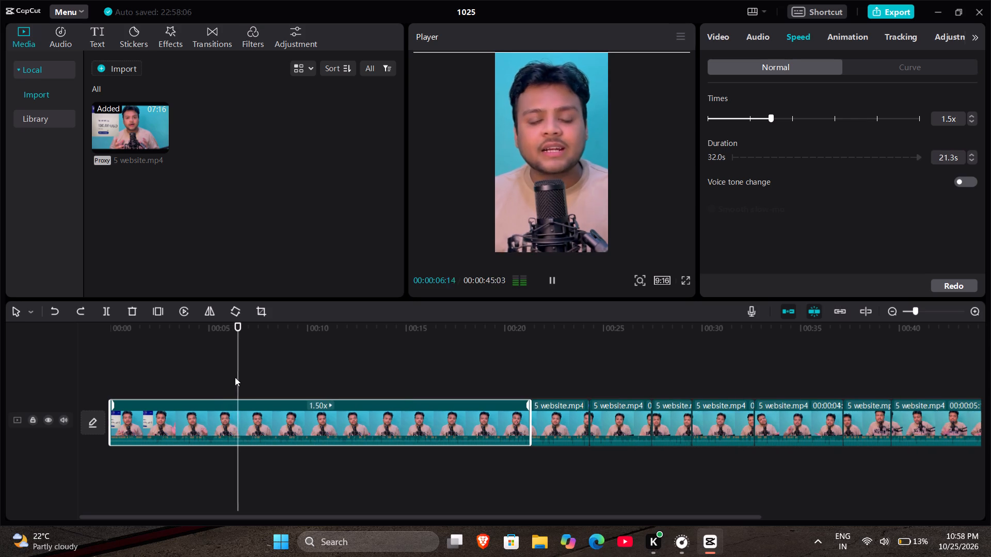
key("ctrl+z")
key("ctrl+z")
key("ctrl+z")
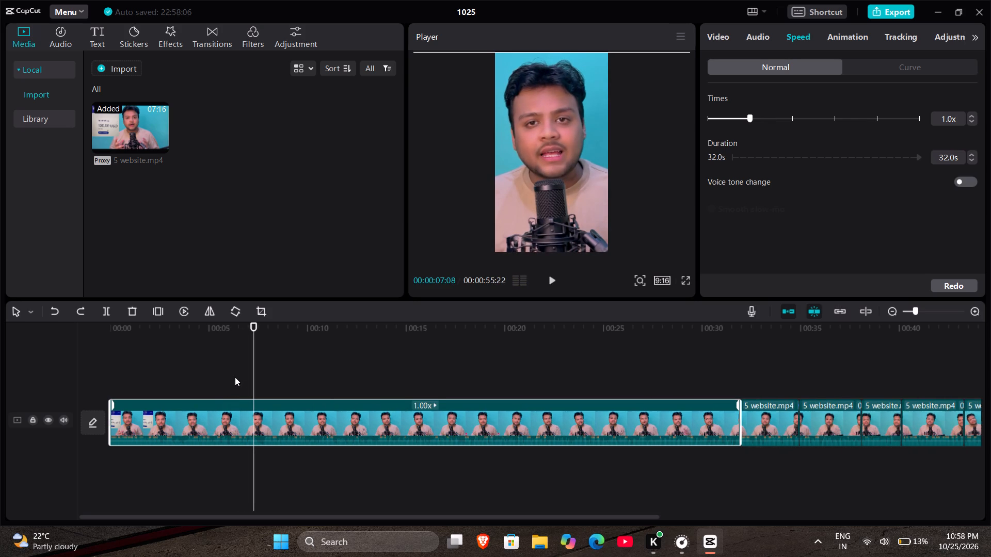
key("space")
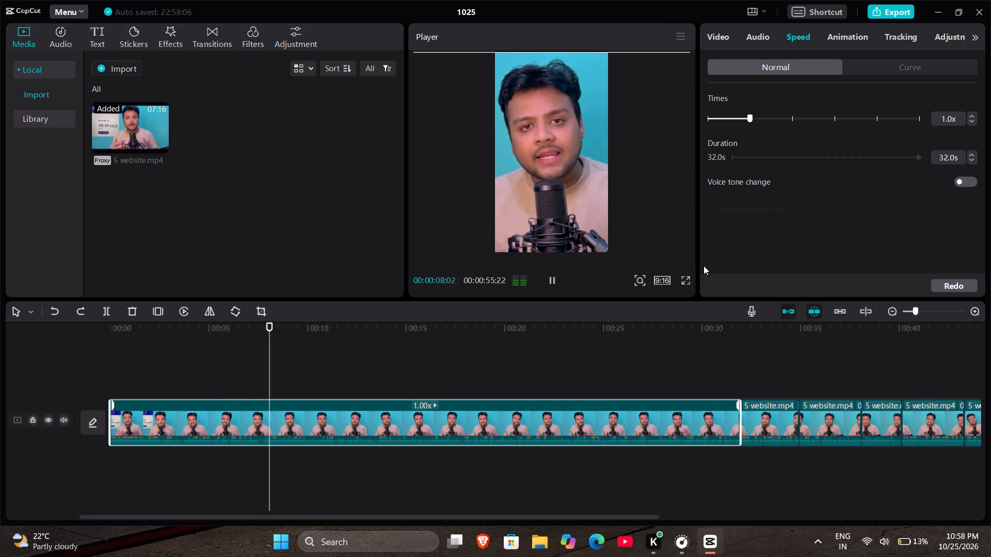
key("space")
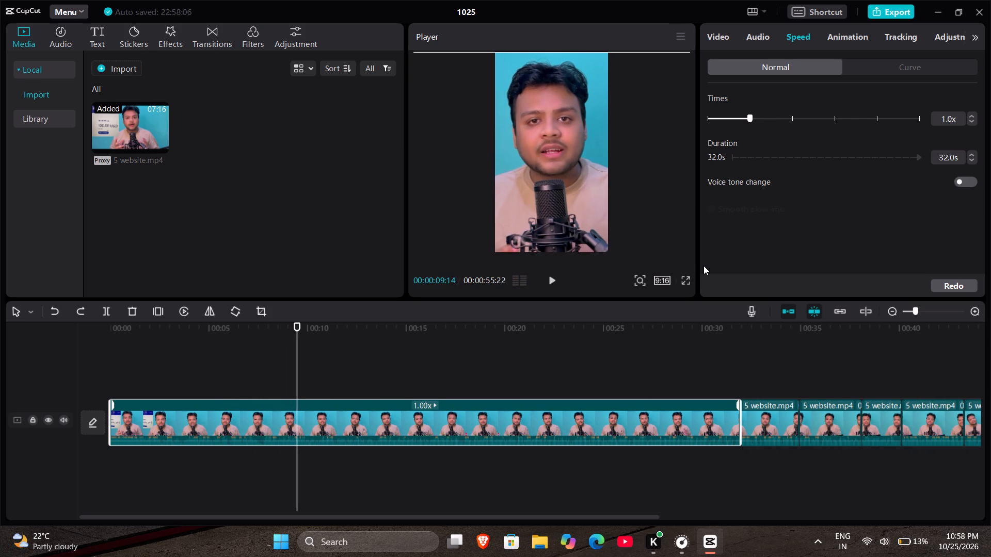
left_click_drag(296, 368, 0, 395)
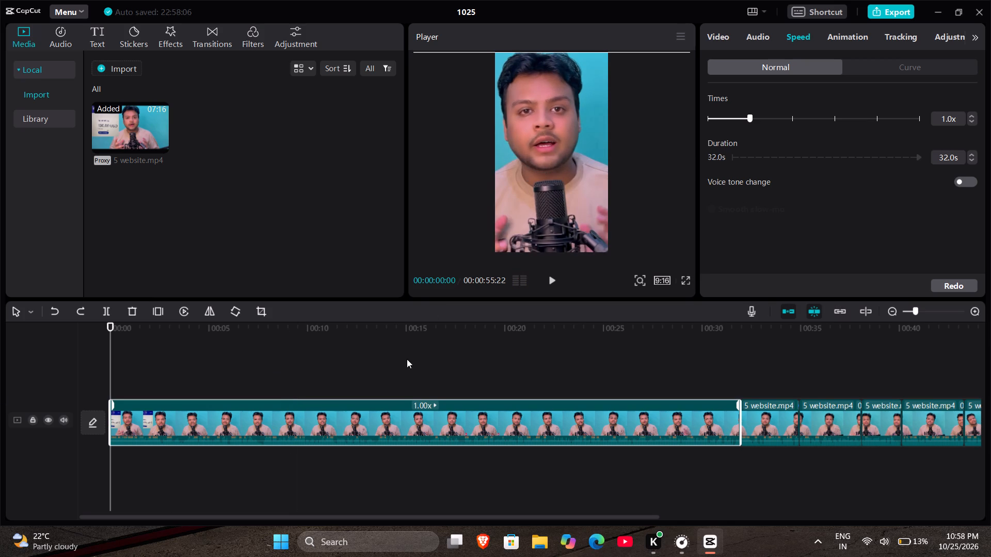
scroll(545, 321, "left", 7)
Open Urban VPN, start a connection to the United States server, and minimize its window.
left_click(817, 542)
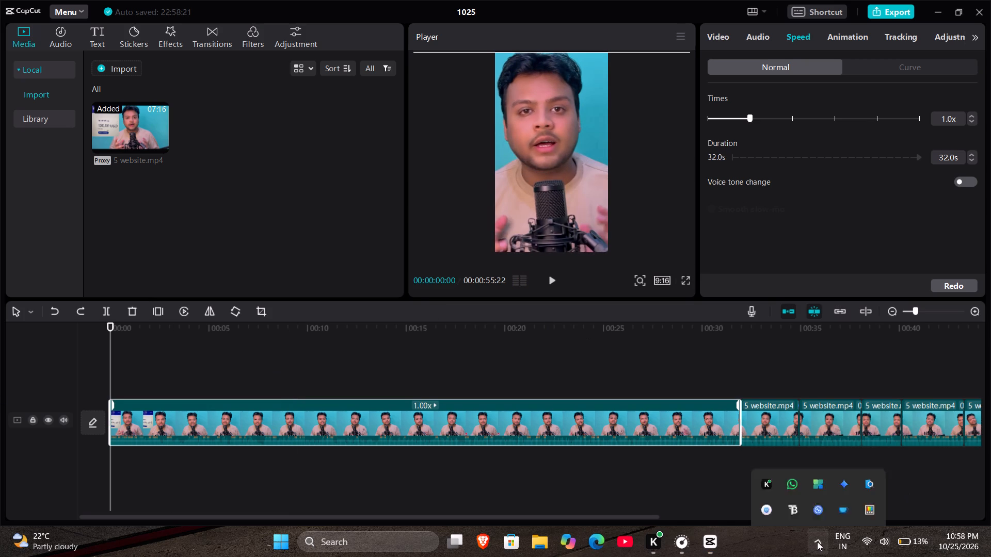
left_click(769, 473)
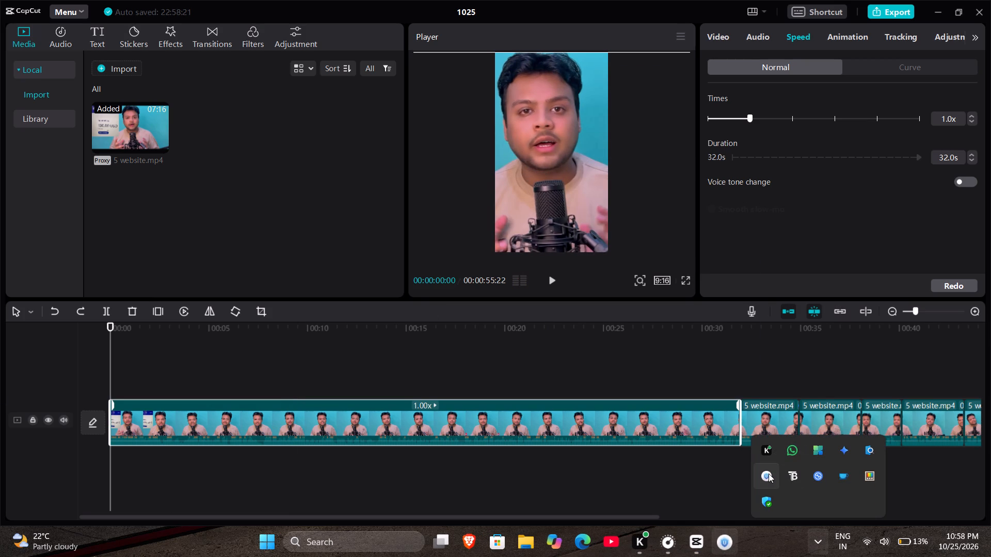
left_click(369, 342)
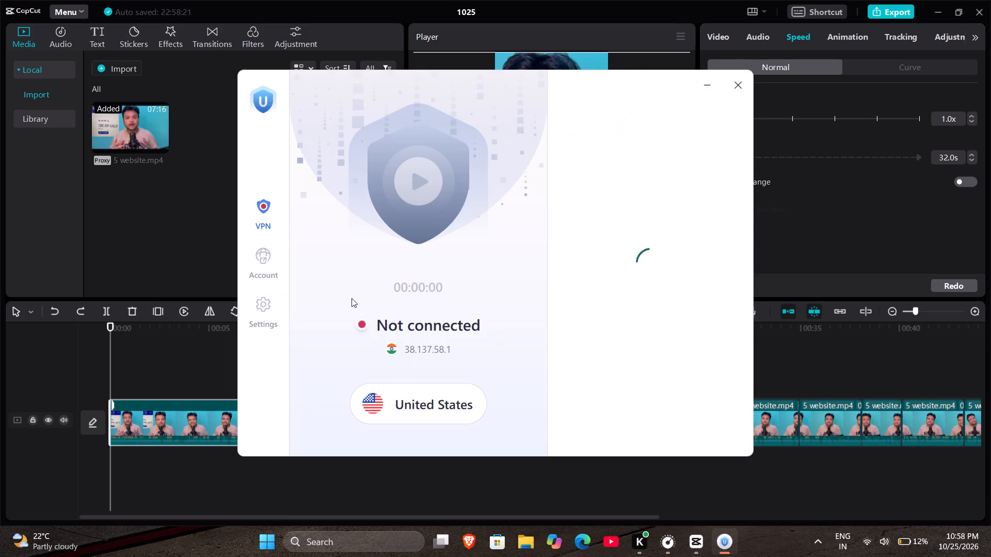
left_click(410, 360)
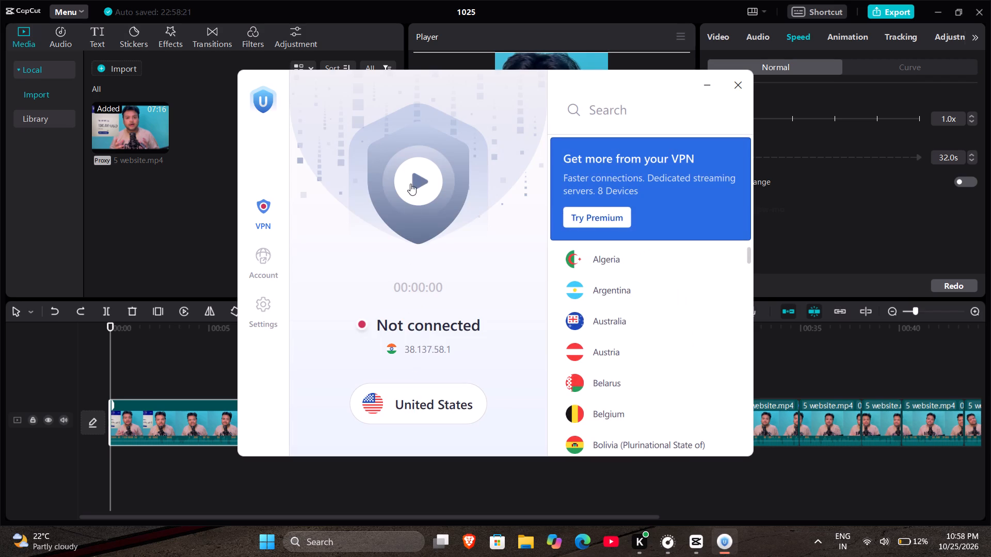
left_click(410, 184)
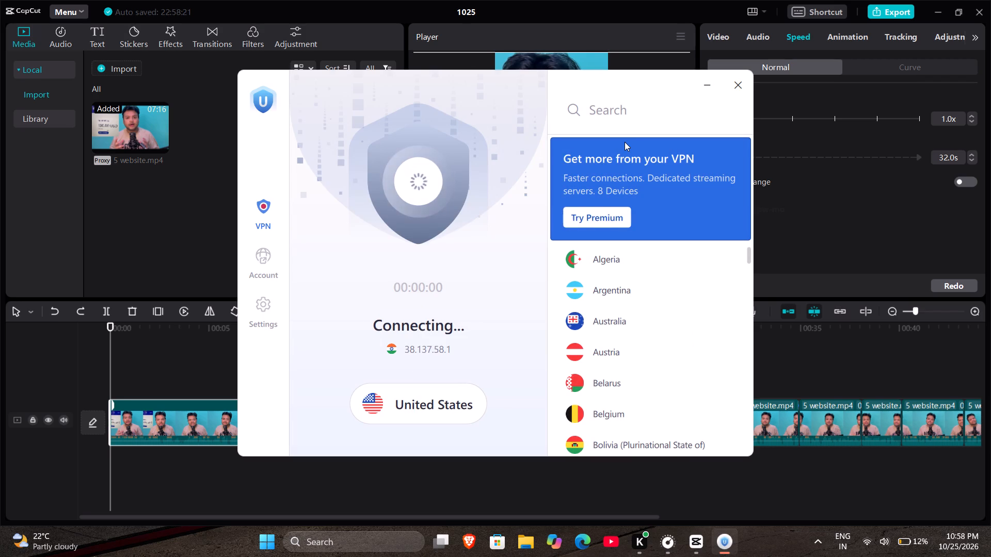
left_click(710, 87)
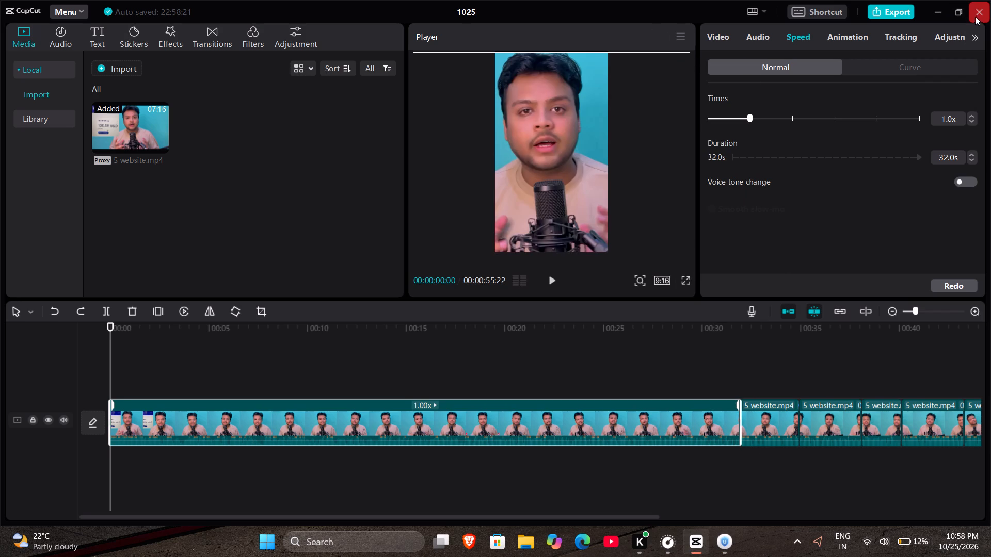
Close CapCut completely, relaunch it, and reopen project 1025.
left_click(971, 20)
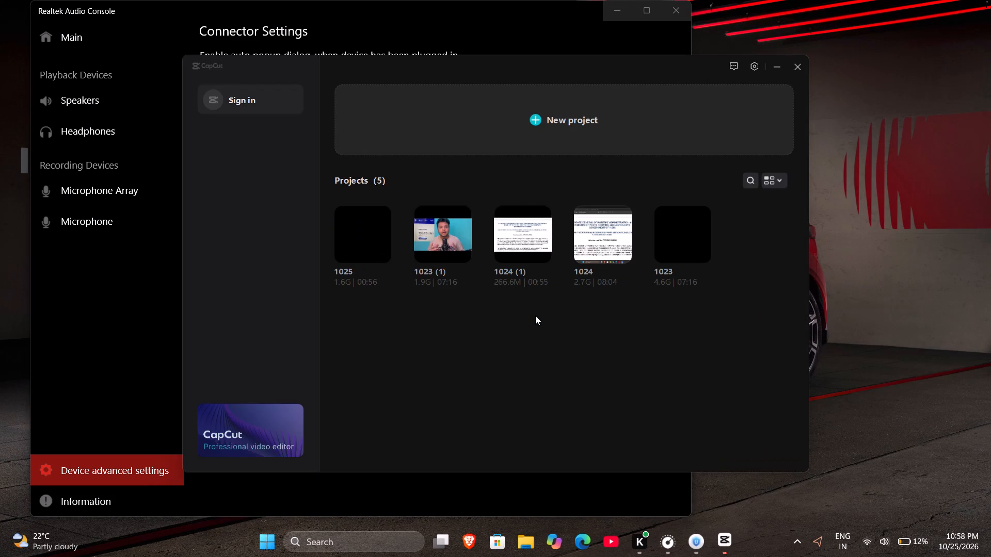
left_click(795, 71)
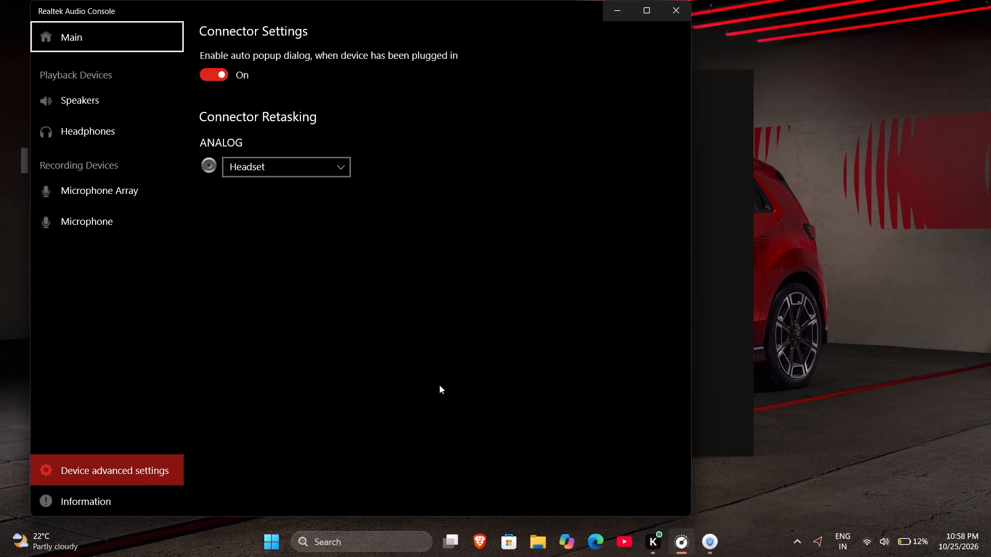
left_click(350, 552)
type("CAP")
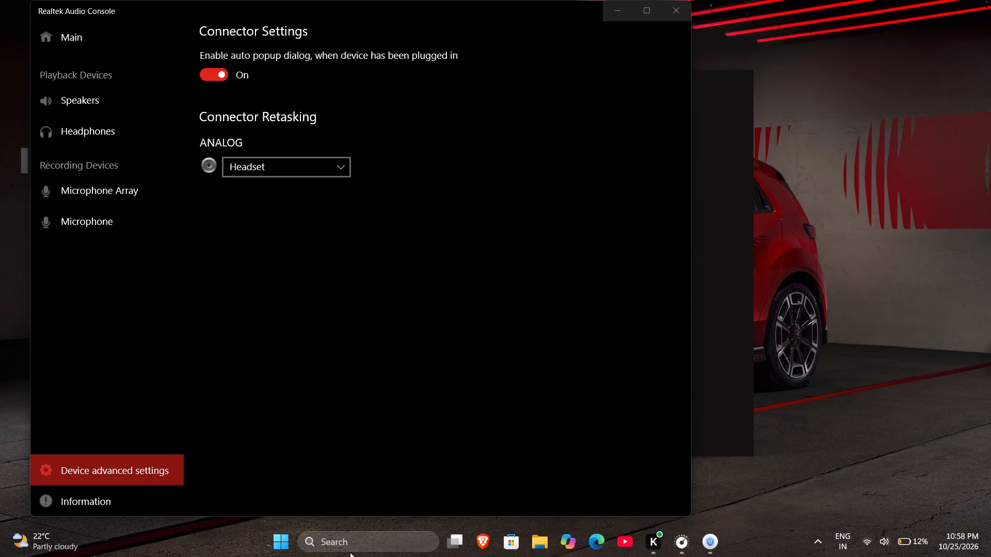
left_click(349, 552)
left_click(337, 541)
type("CAP")
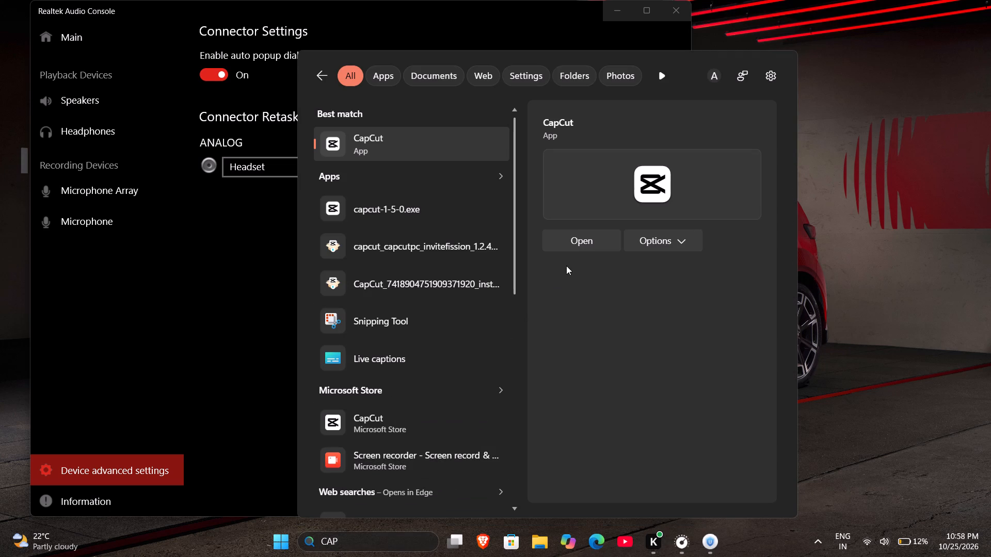
left_click(579, 247)
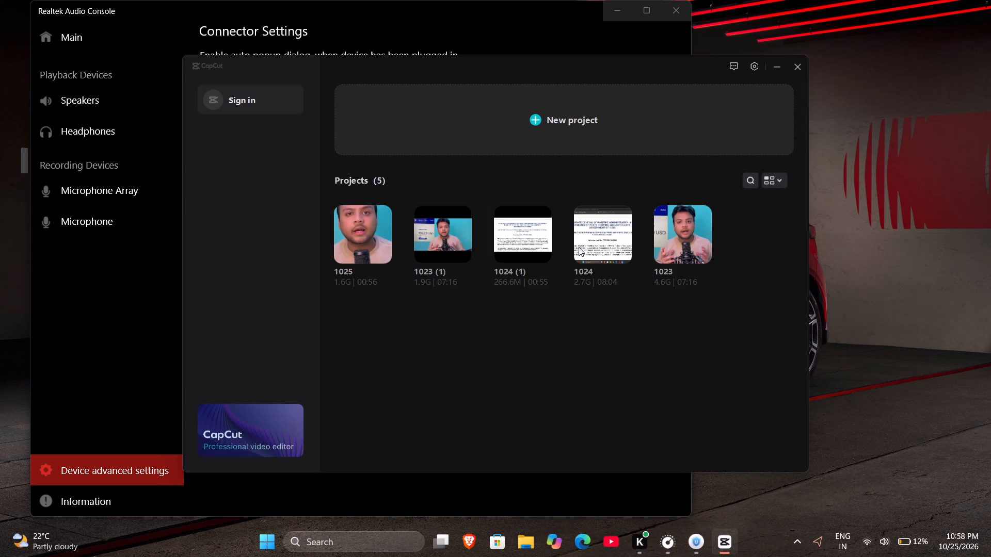
left_click(363, 239)
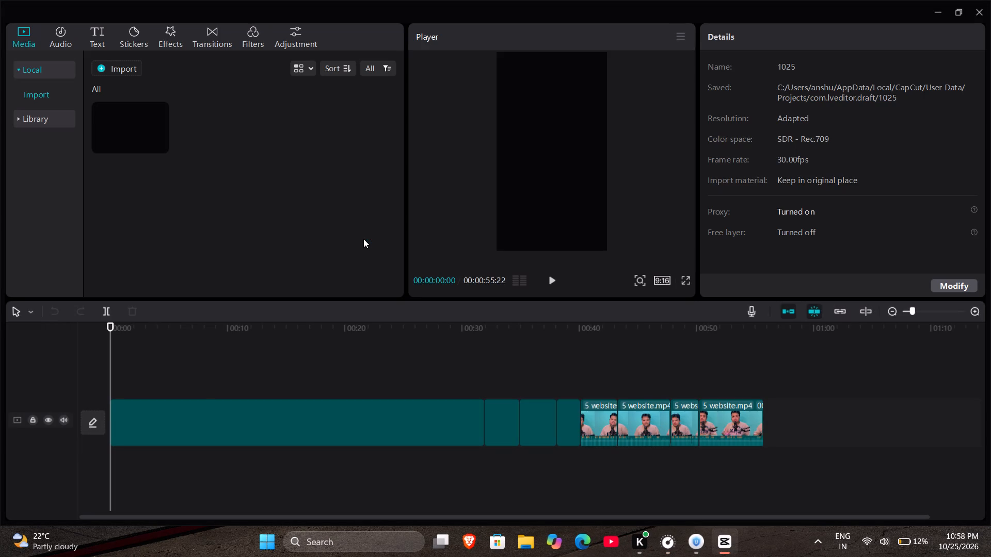
Play the opening footage to find a cut point, and split the long opening clip at 00:00:08:13.
left_click(548, 277)
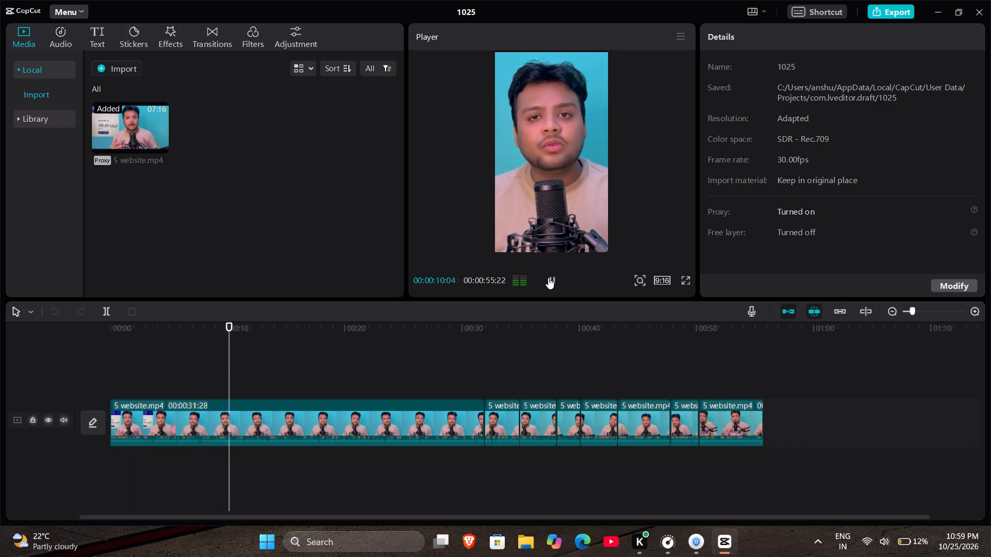
key("space")
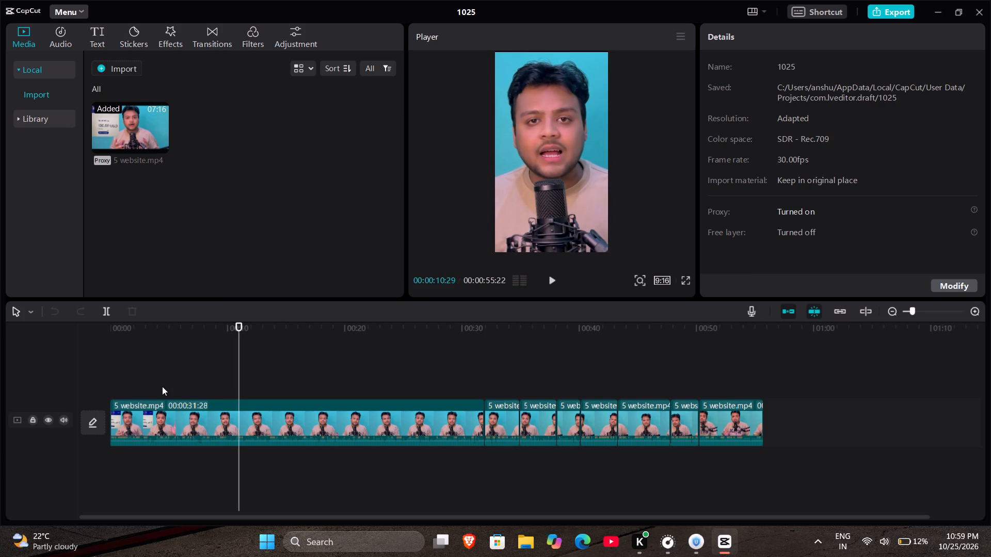
scroll(162, 386, "up", 12, "ctrl")
scroll(162, 386, "right", 6)
left_click(162, 386)
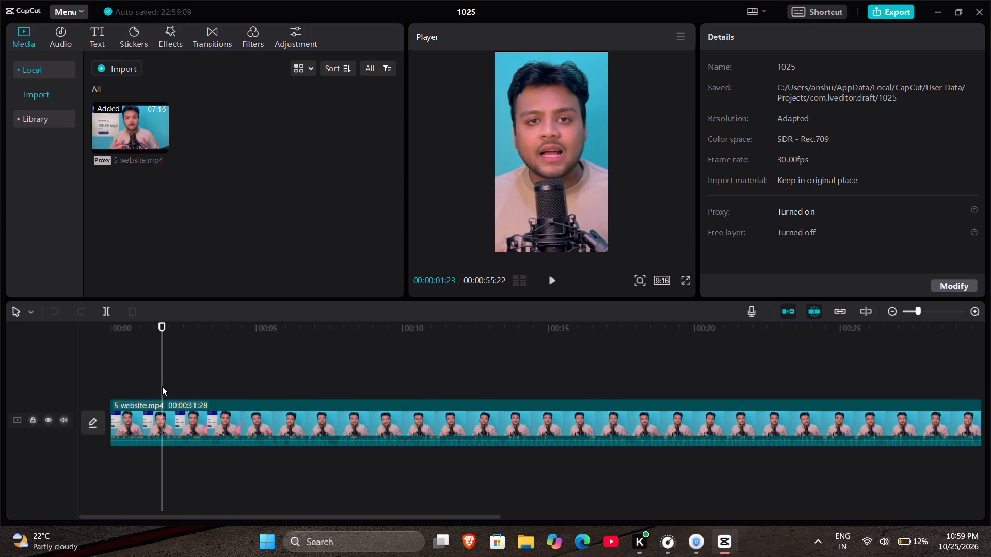
key("space")
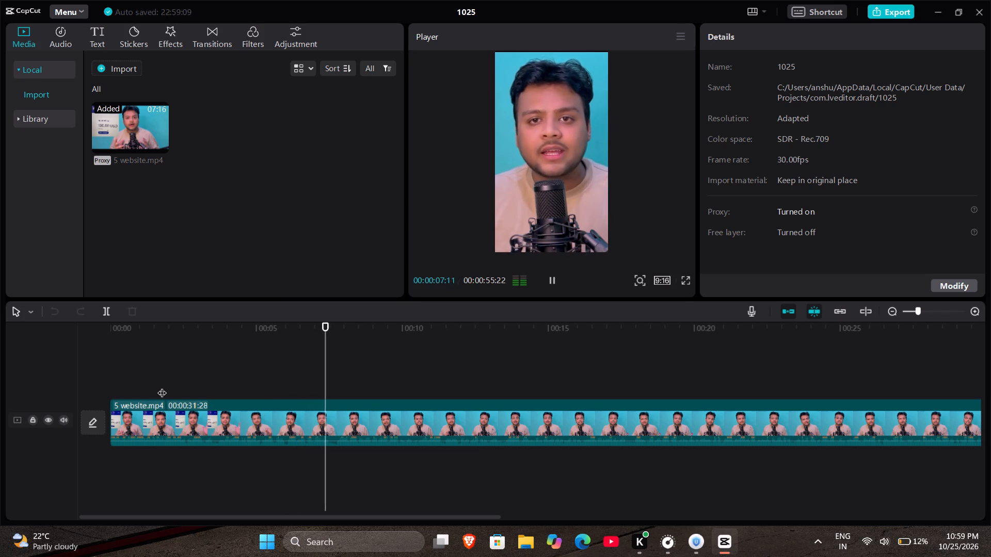
key("space")
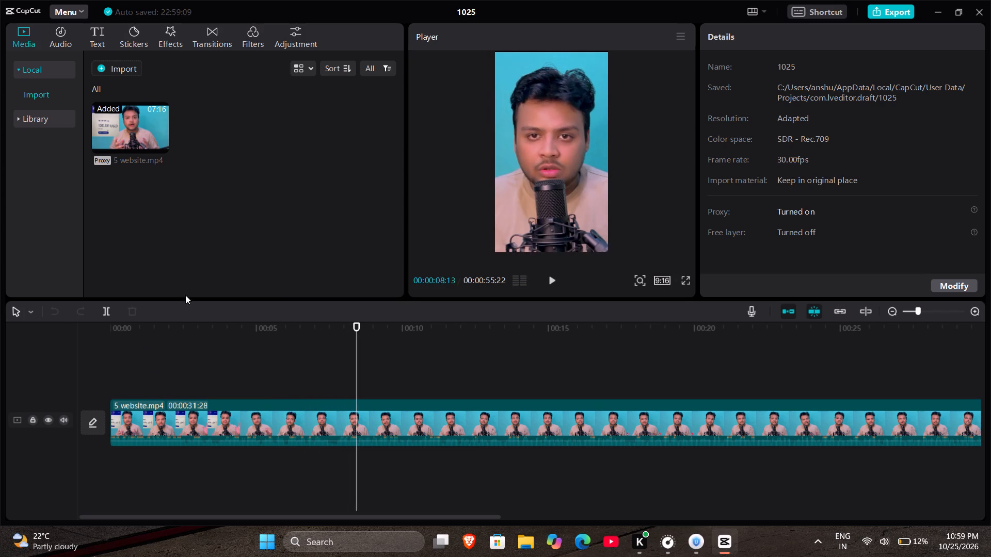
key("ctrl+b")
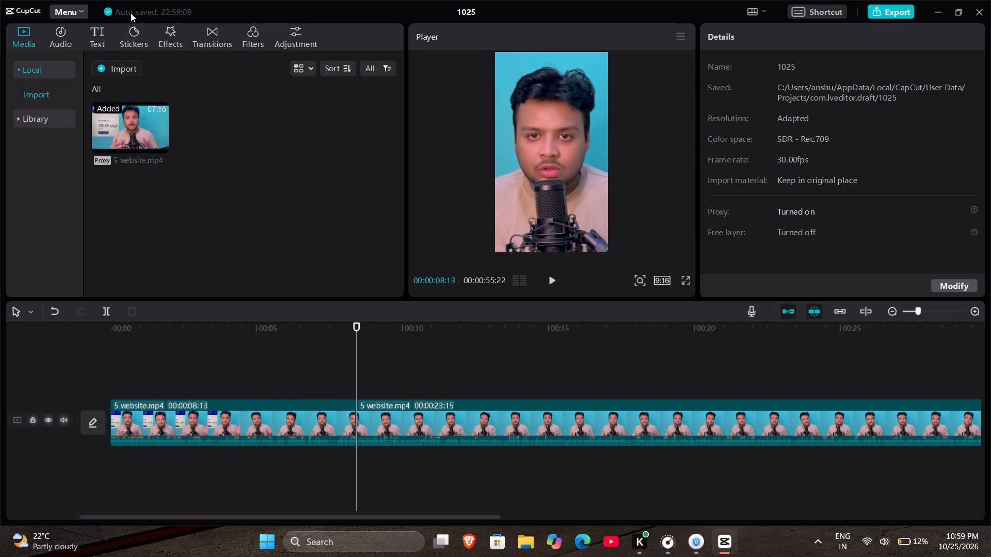
Browse the trending transitions and add Glare II at the cut at 00:00:08:13.
left_click(162, 40)
left_click(173, 32)
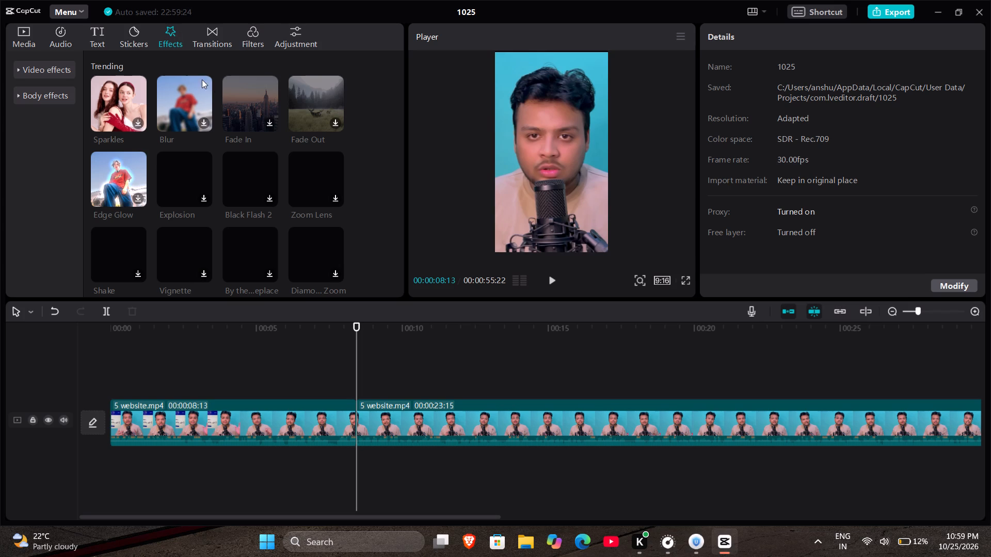
left_click(204, 43)
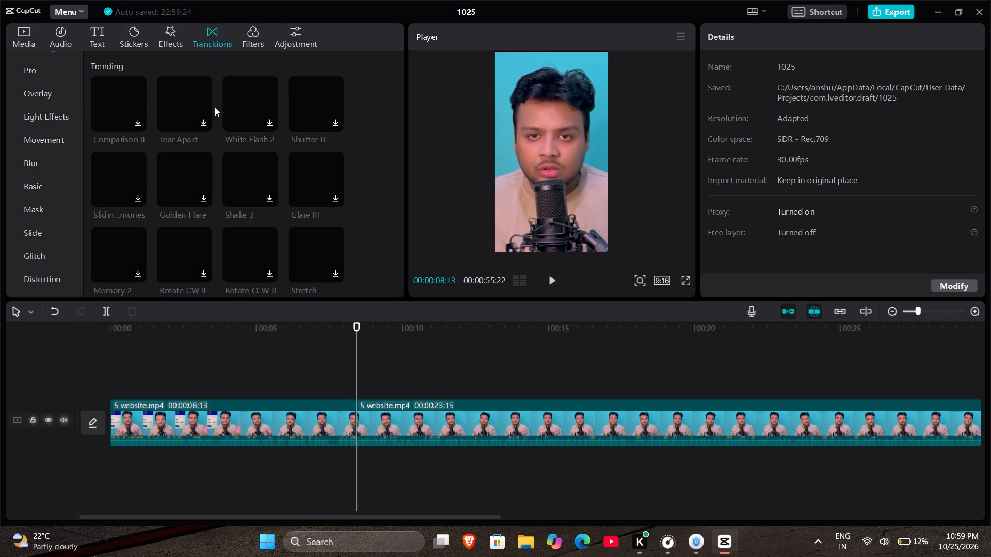
scroll(249, 222, "down", 1)
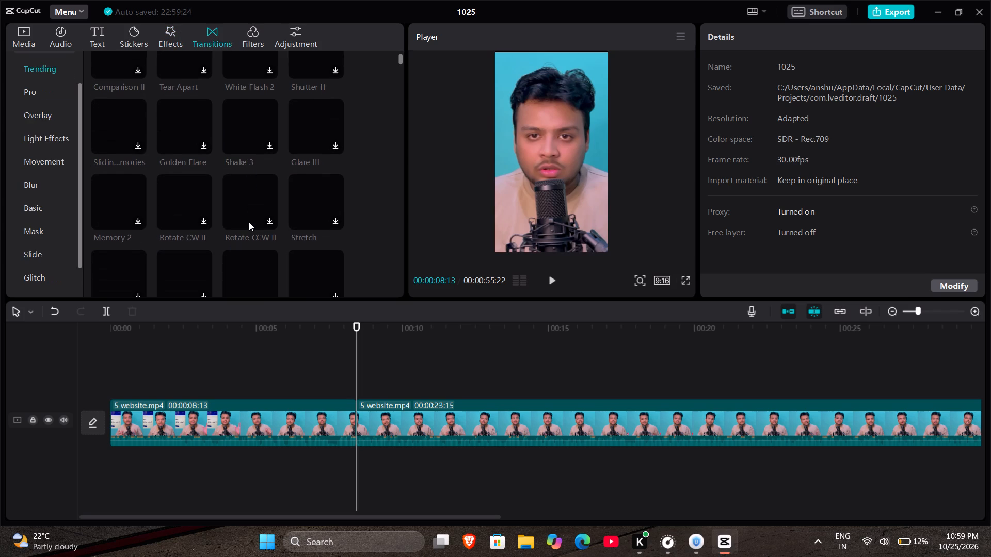
scroll(249, 222, "down", 1)
scroll(267, 154, "up", 1)
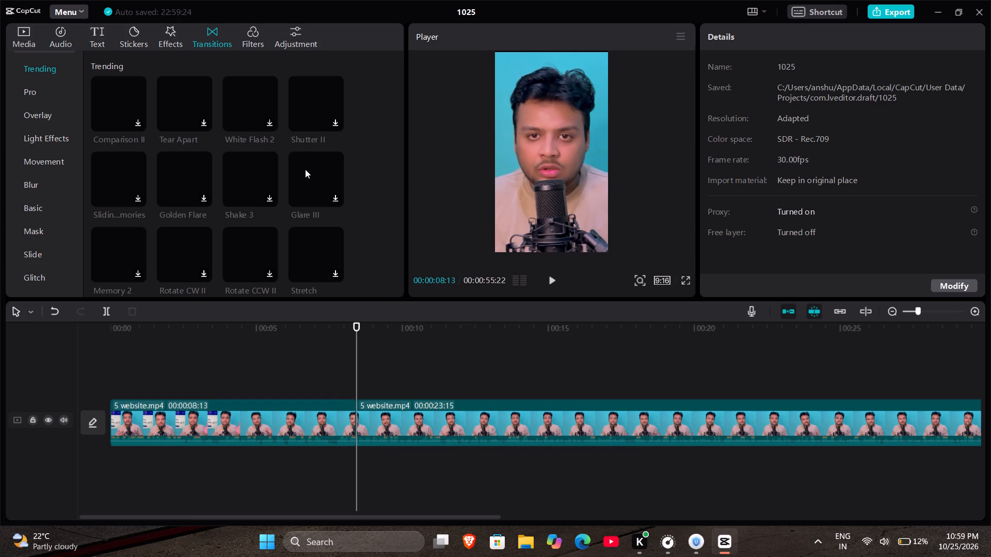
scroll(305, 169, "down", 2)
left_click(264, 131)
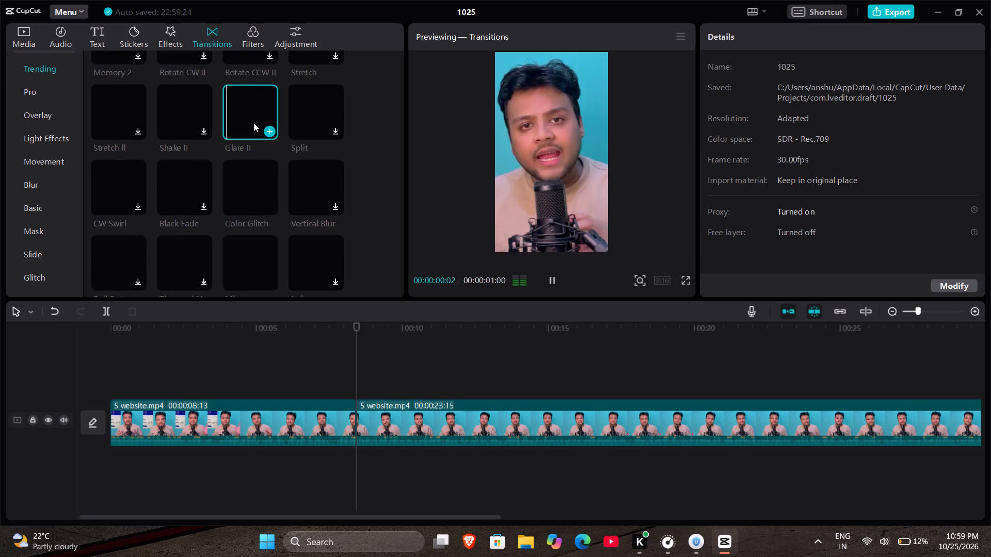
left_click_drag(247, 111, 349, 417)
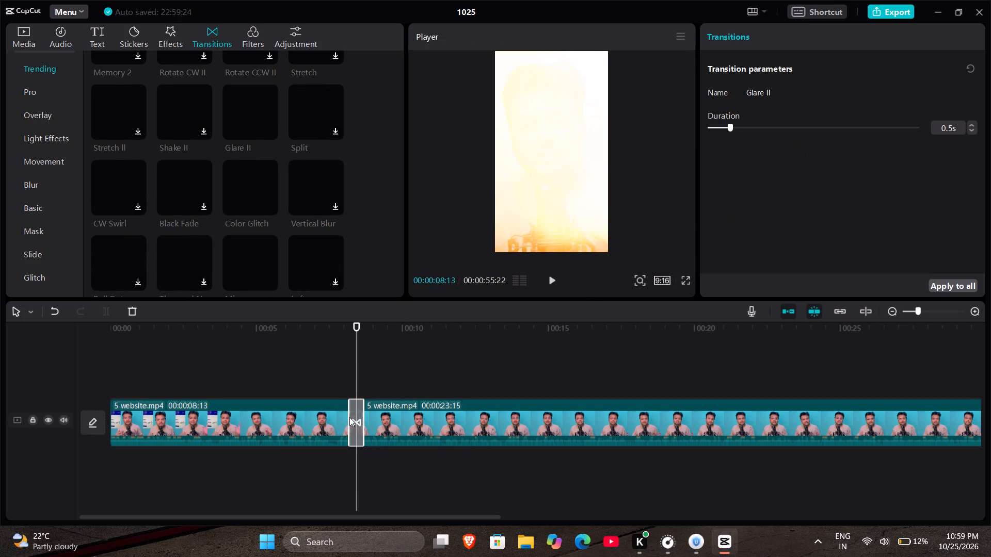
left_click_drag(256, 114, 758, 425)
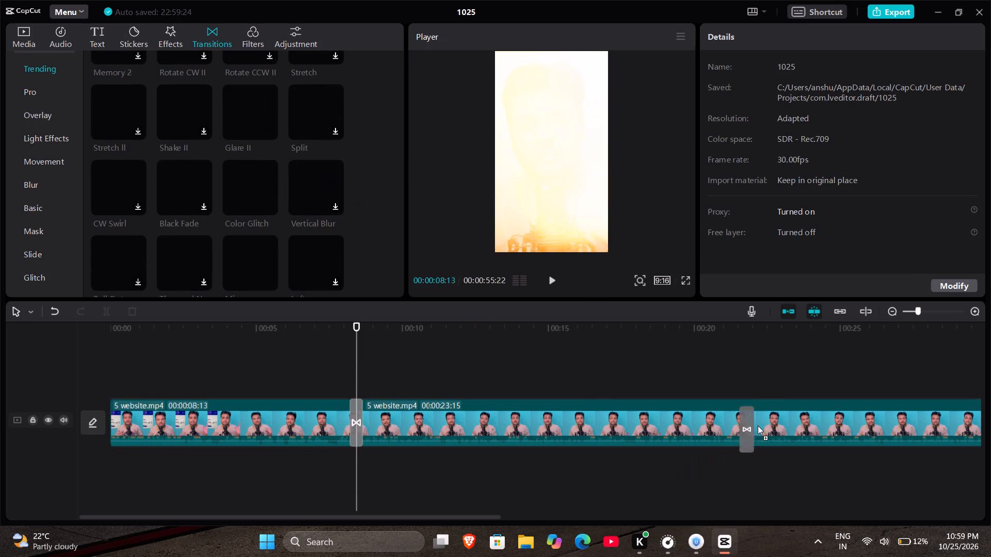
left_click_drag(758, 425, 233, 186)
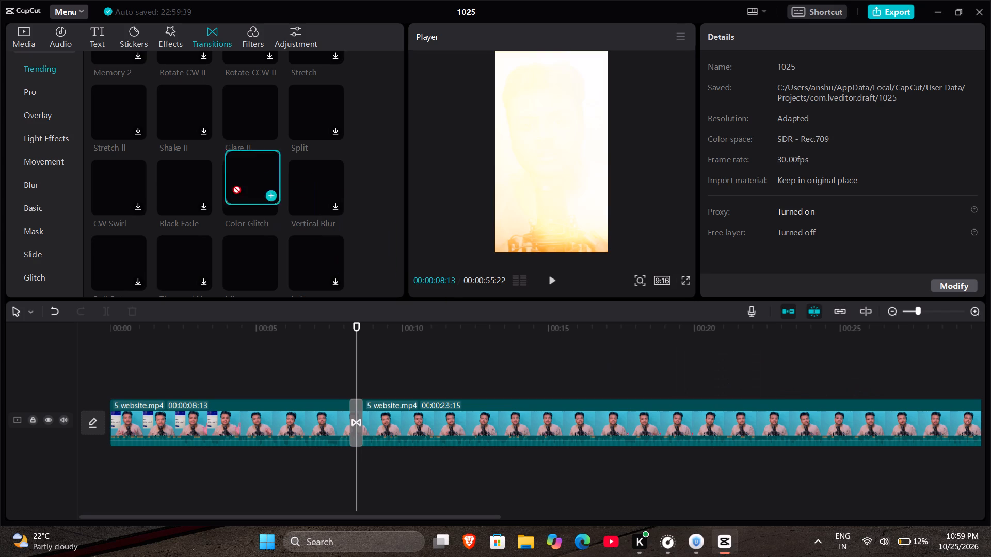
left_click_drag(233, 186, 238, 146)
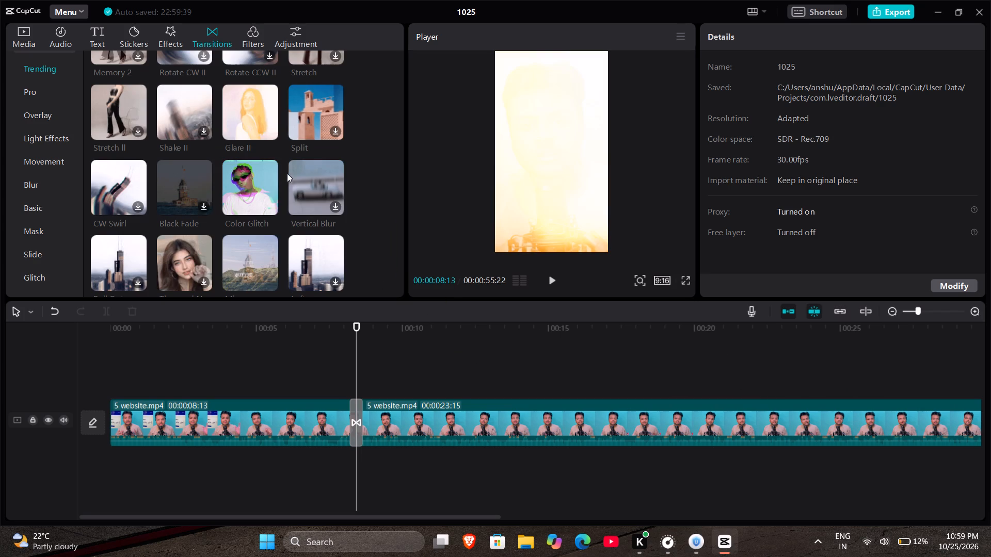
Add the Glare II transition at the cut after the 00:00:23:15 clip and at the following two cuts.
scroll(571, 366, "down", 9, "ctrl")
scroll(571, 366, "left", 2)
left_click_drag(247, 117, 403, 430)
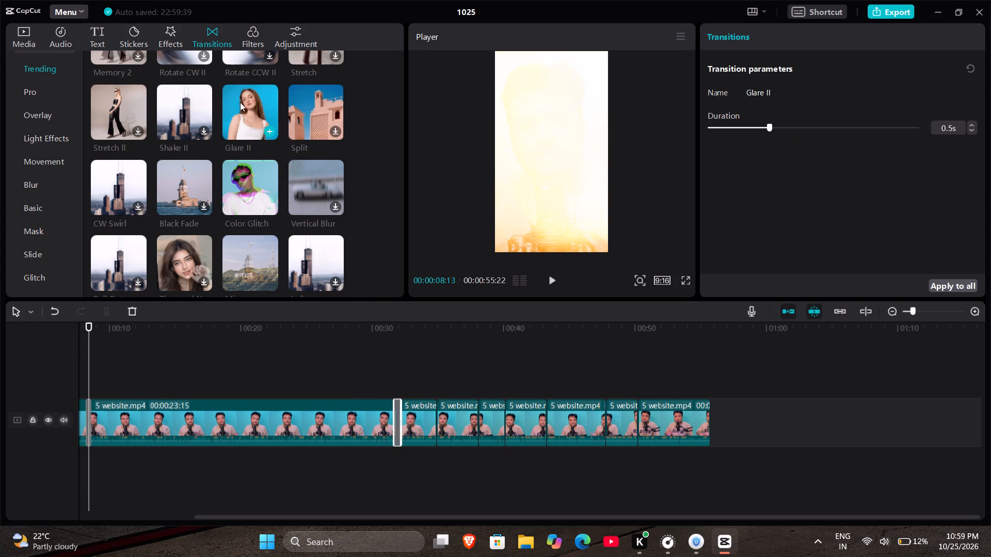
left_click_drag(254, 123, 440, 427)
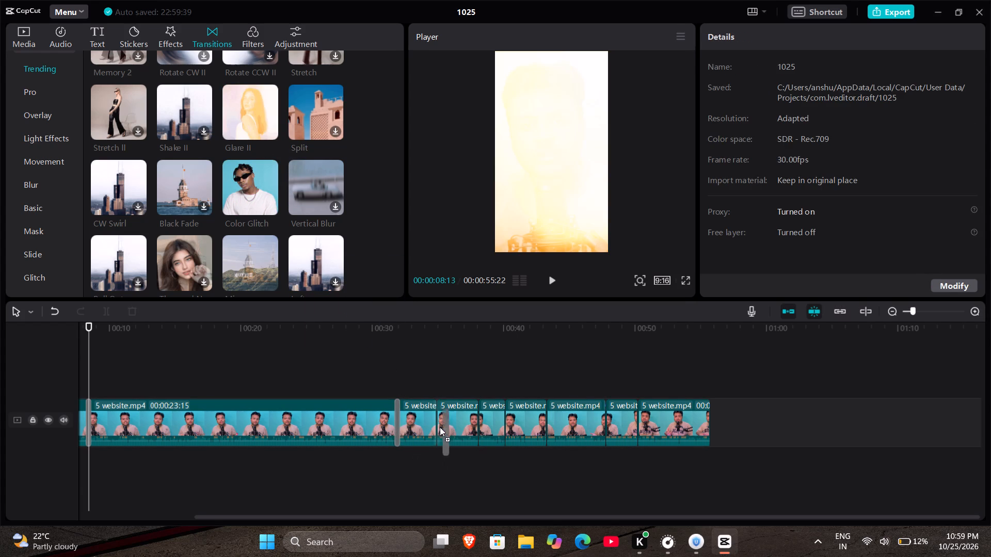
left_click_drag(440, 427, 437, 417)
left_click_drag(252, 114, 471, 420)
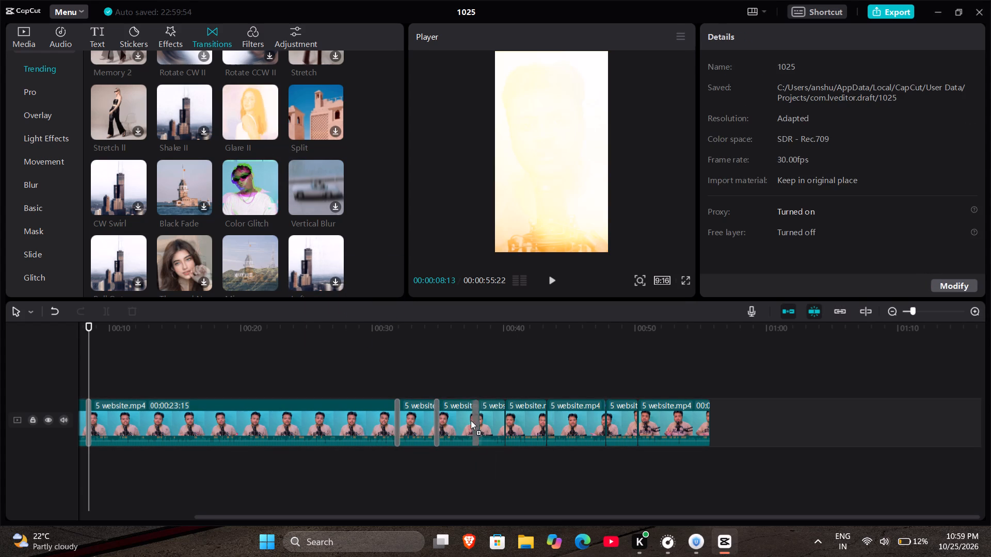
left_click_drag(471, 420, 472, 416)
Add the Glare II transition at each of the last four cuts, up to the one before the final clip.
left_click_drag(235, 91, 509, 428)
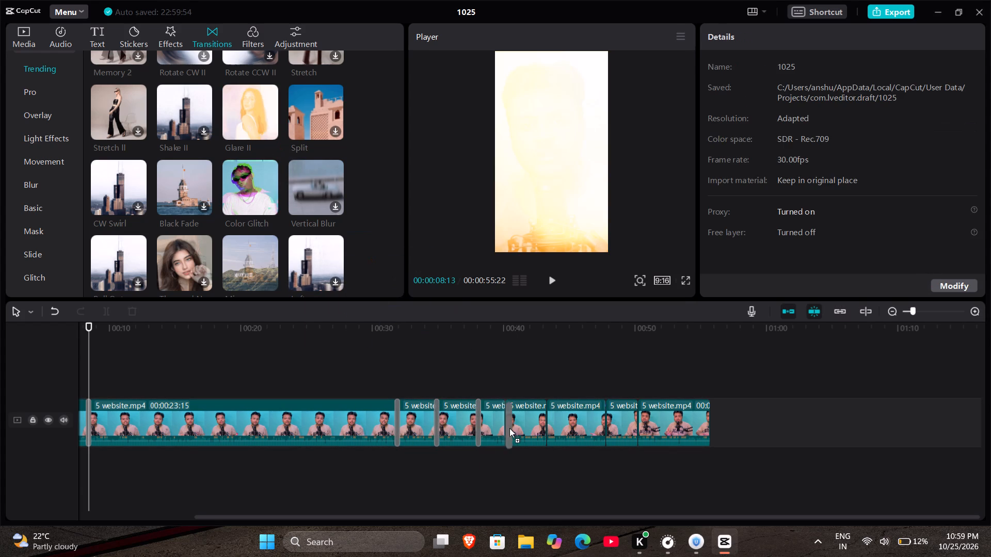
left_click_drag(509, 428, 504, 420)
left_click_drag(242, 126, 471, 401)
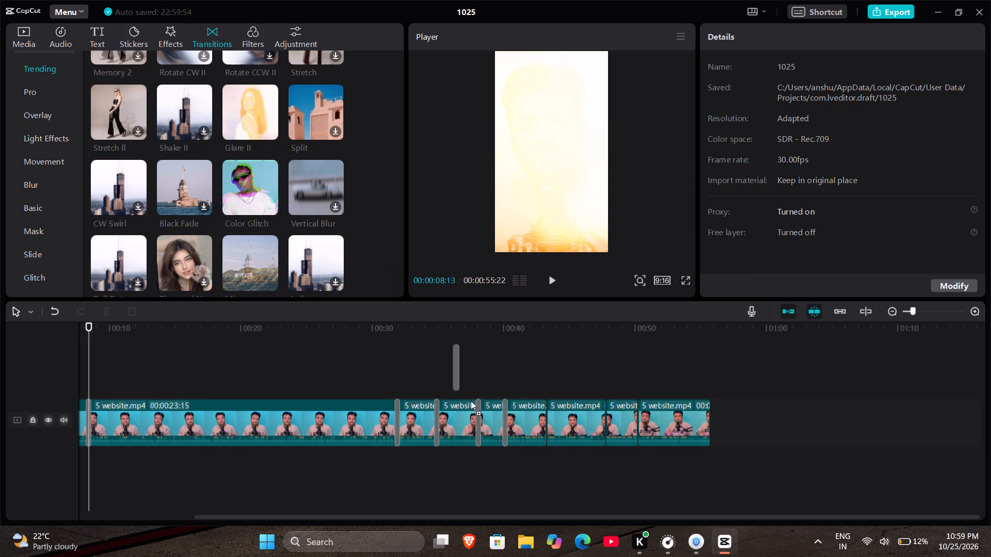
left_click_drag(471, 401, 545, 427)
left_click_drag(266, 119, 592, 412)
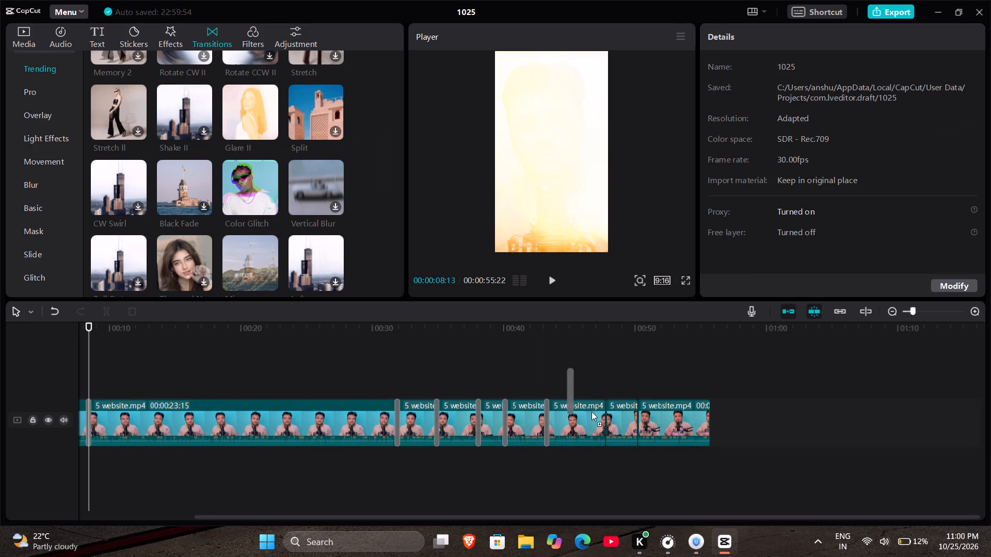
left_click_drag(592, 412, 604, 425)
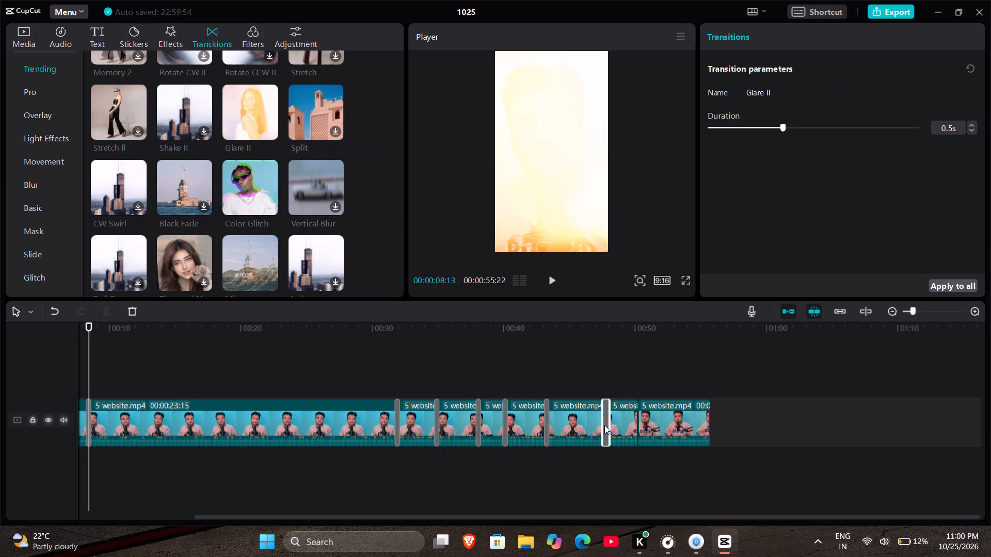
left_click_drag(245, 107, 649, 454)
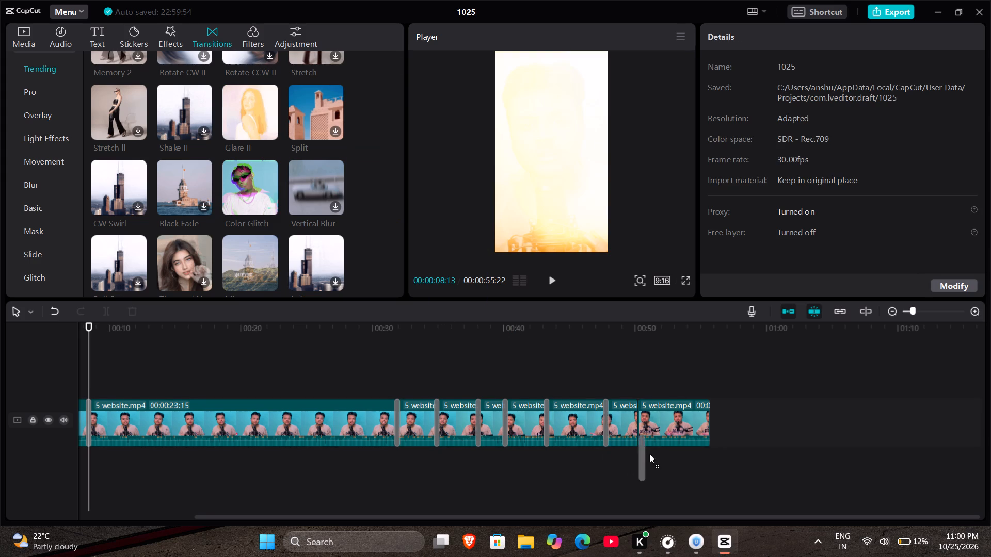
left_click_drag(649, 454, 637, 421)
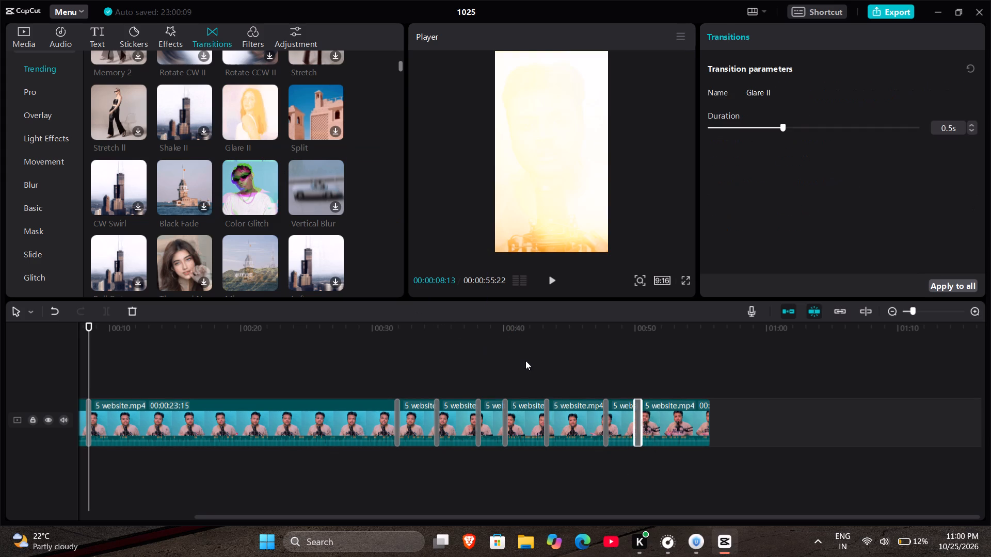
Play the edit from the current position, and return to the beginning to play it again with the Glare II transitions.
key("space")
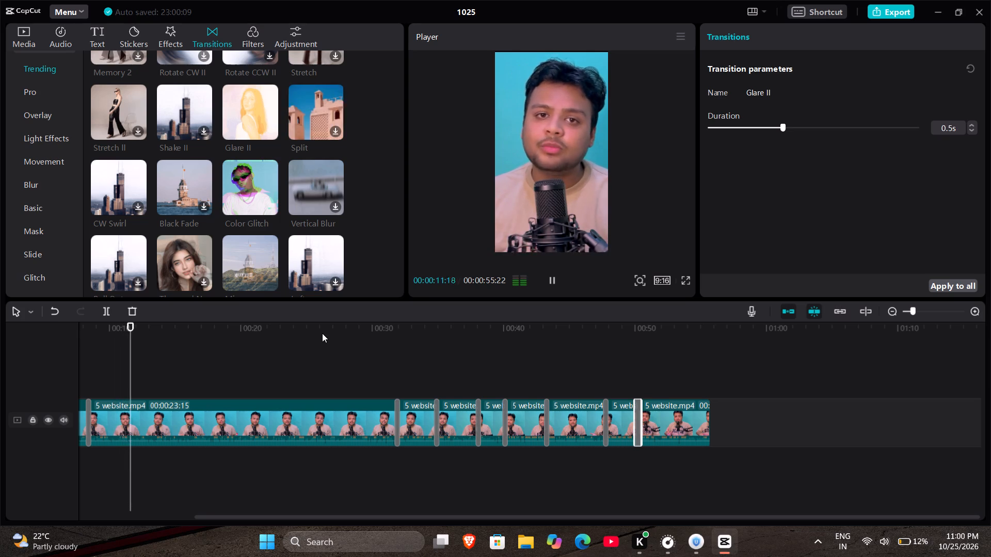
double_click(157, 358)
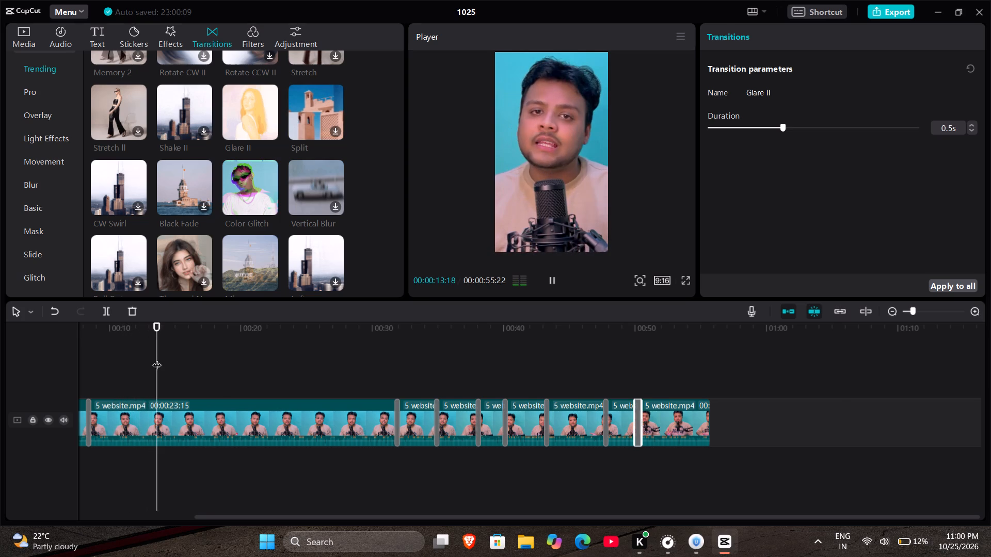
left_click_drag(157, 358, 0, 349)
key("space")
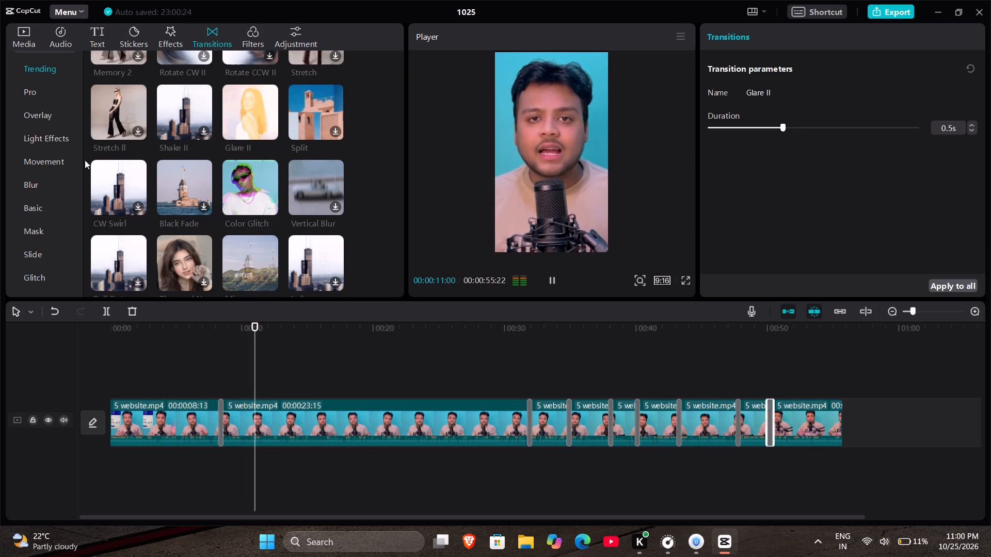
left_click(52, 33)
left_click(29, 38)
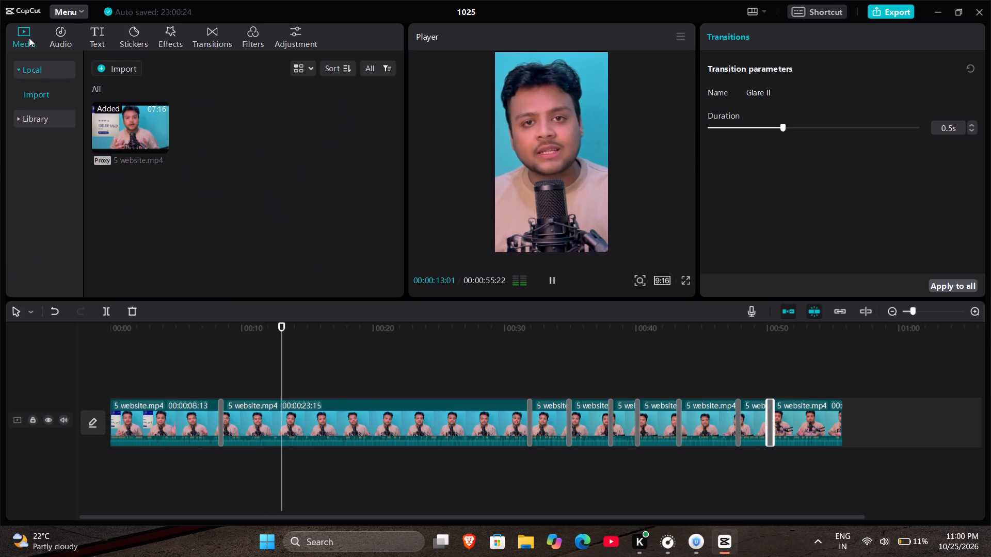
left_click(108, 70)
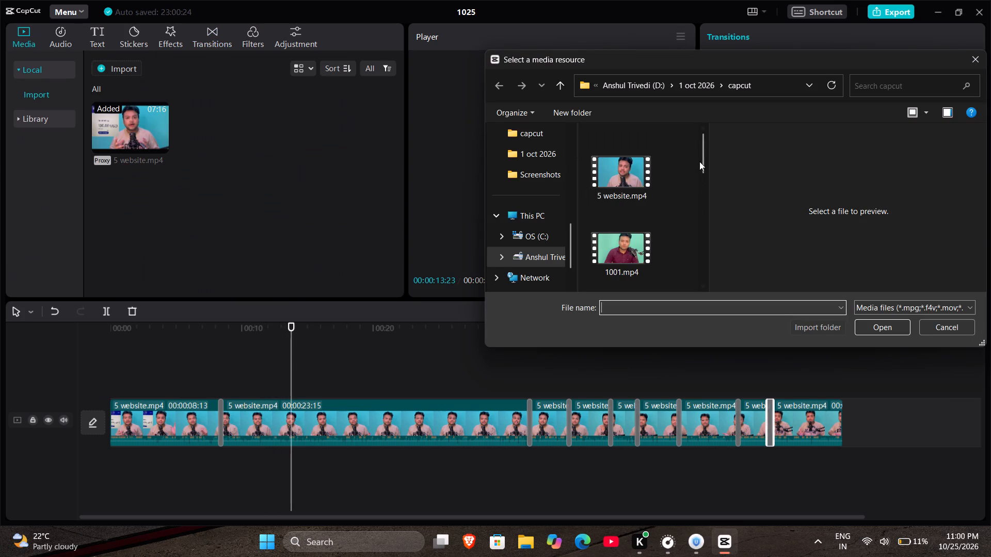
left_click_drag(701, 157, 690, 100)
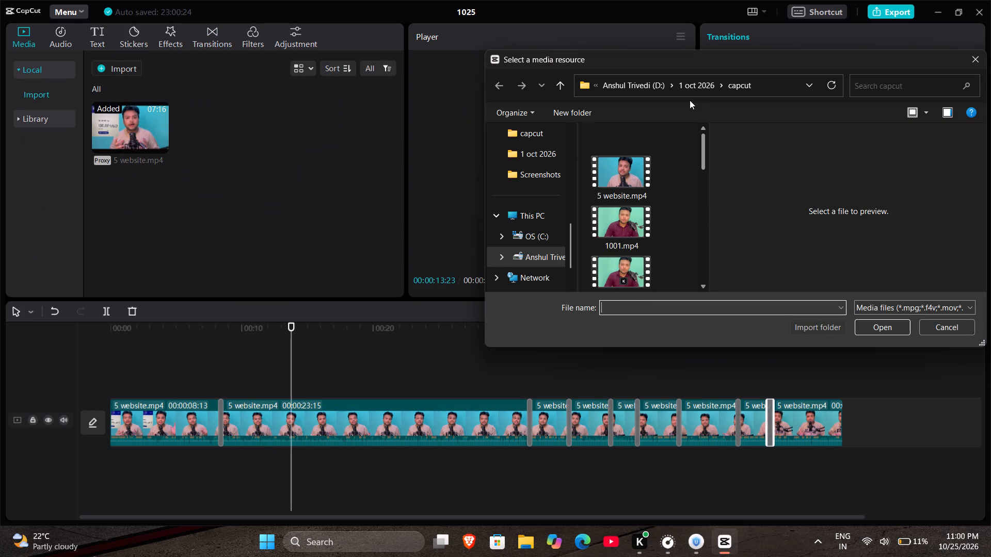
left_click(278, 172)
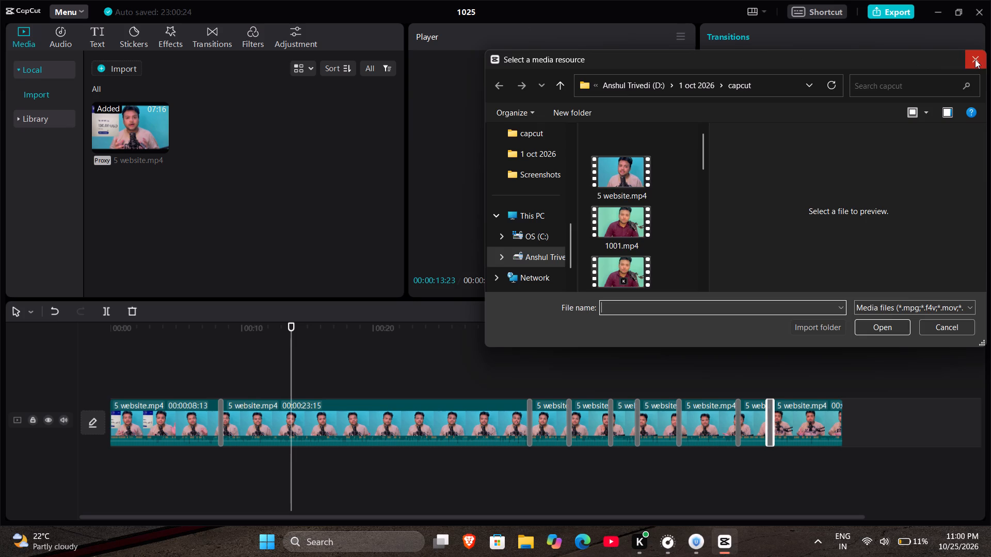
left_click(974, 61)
Replay the long second clip to find a cut point, and split it at 00:00:23:19.
key("space")
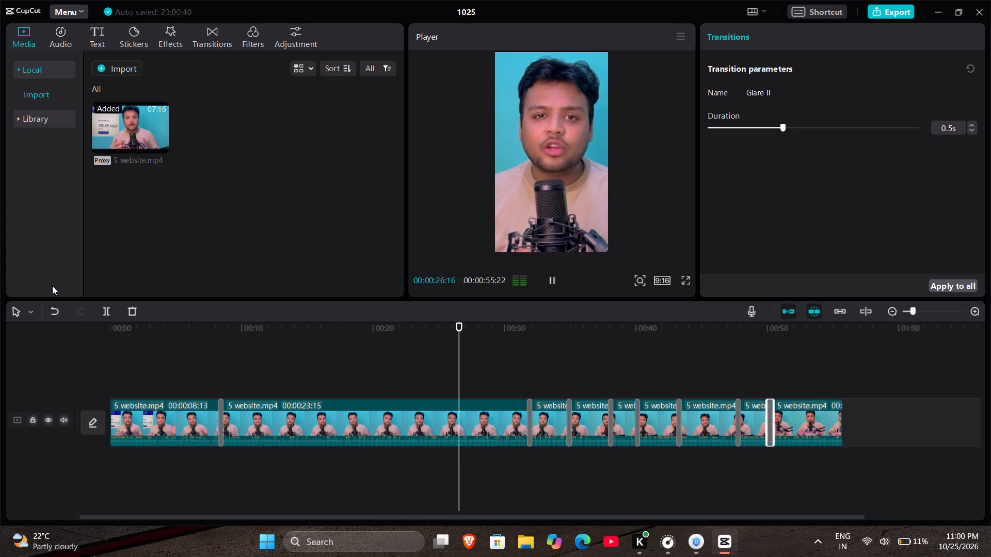
key("space")
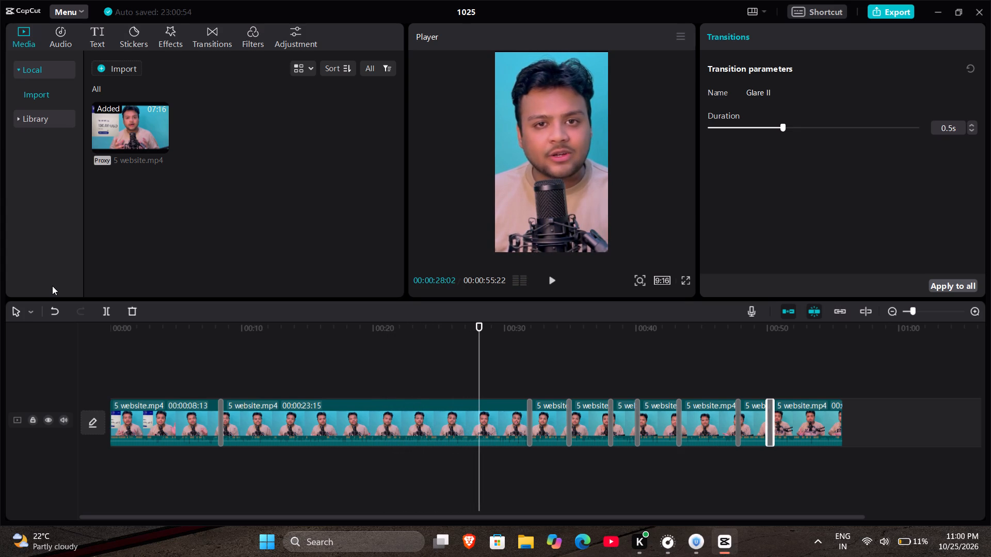
left_click(237, 368)
key("space")
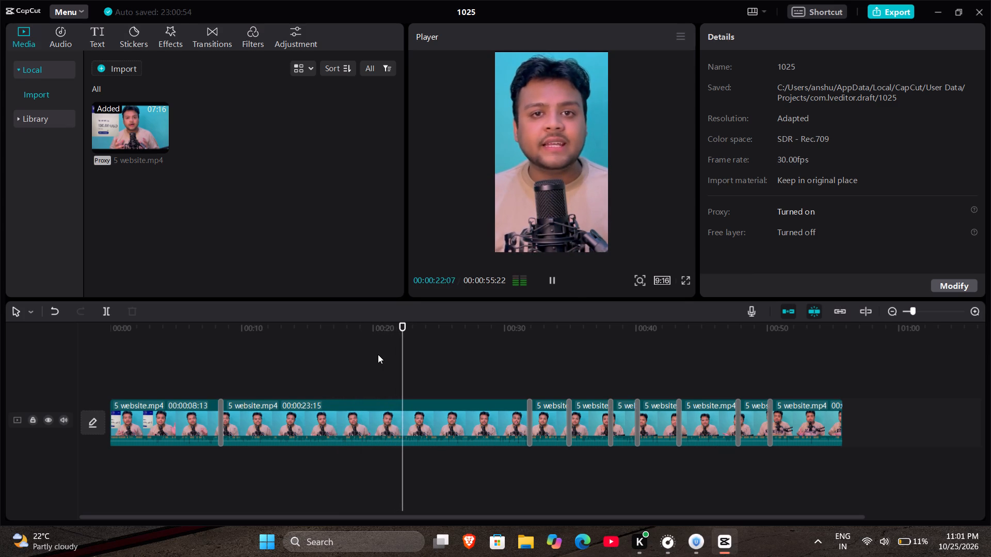
key("space")
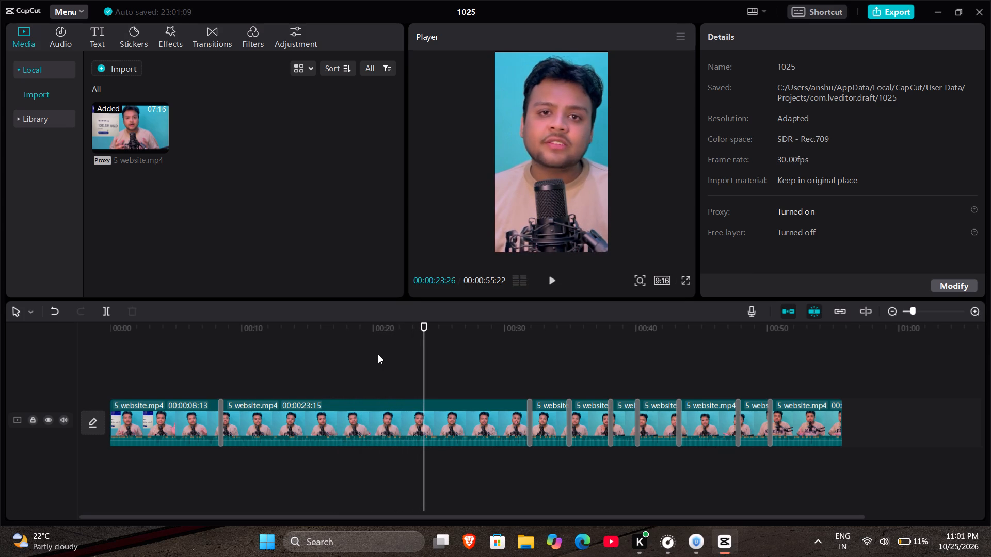
scroll(416, 350, "up", 7)
scroll(416, 350, "up", 12, "ctrl")
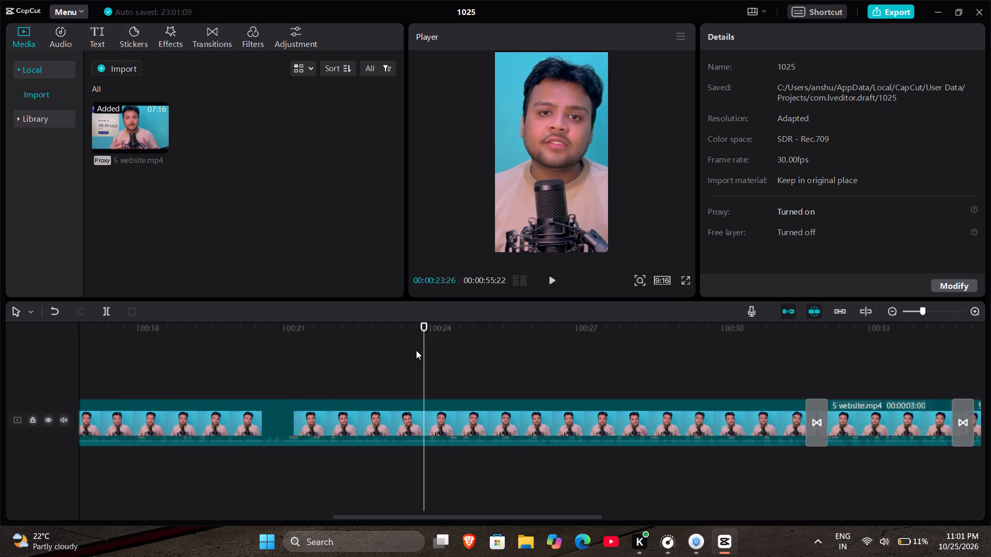
scroll(416, 350, "up", 12, "ctrl")
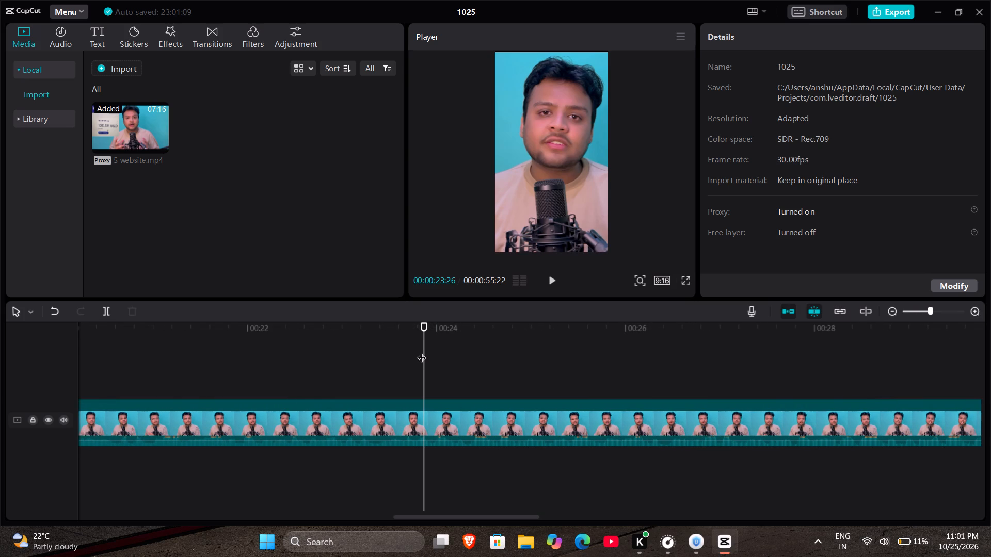
left_click_drag(424, 355, 398, 353)
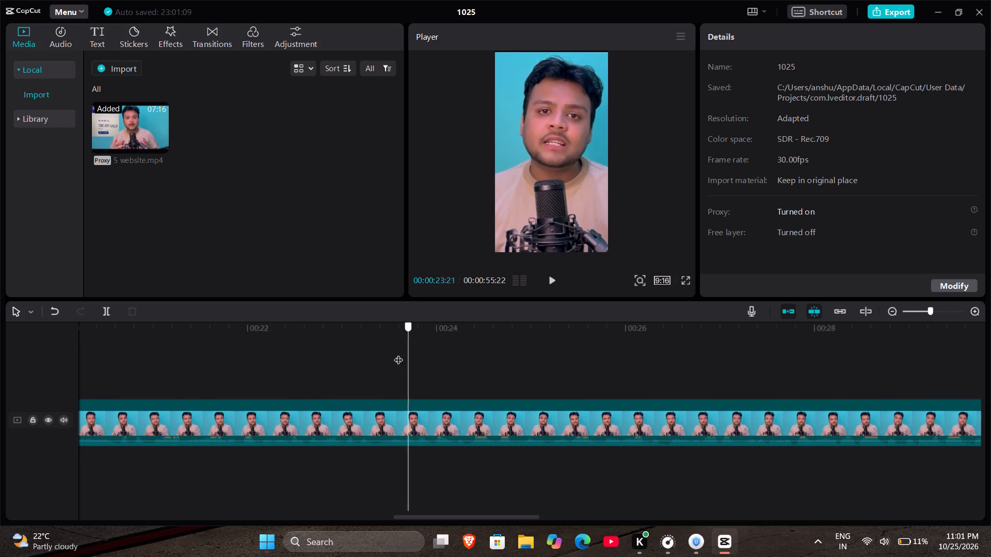
left_click_drag(398, 353, 380, 352)
key("space")
key("space")
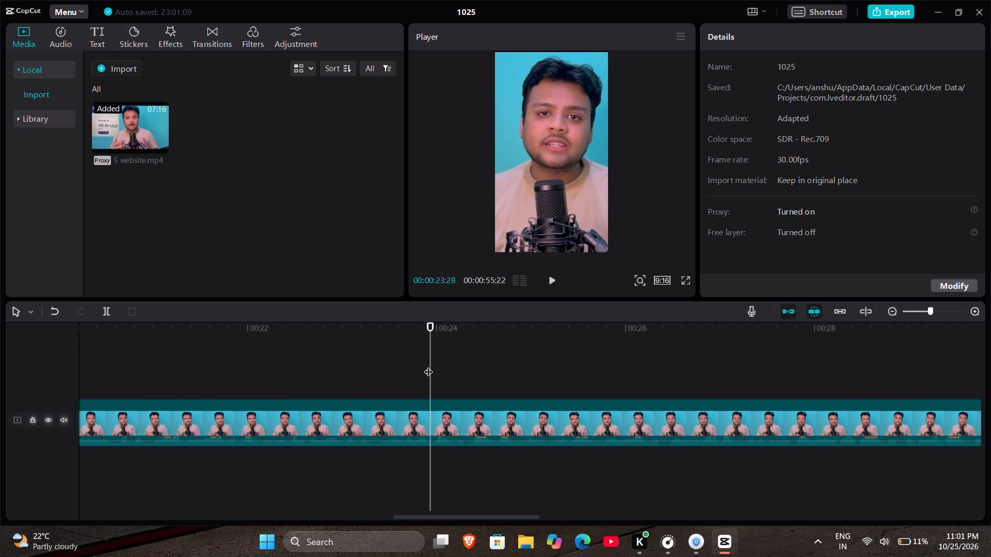
left_click_drag(428, 365, 370, 361)
key("space")
key("space")
key("space")
key("space")
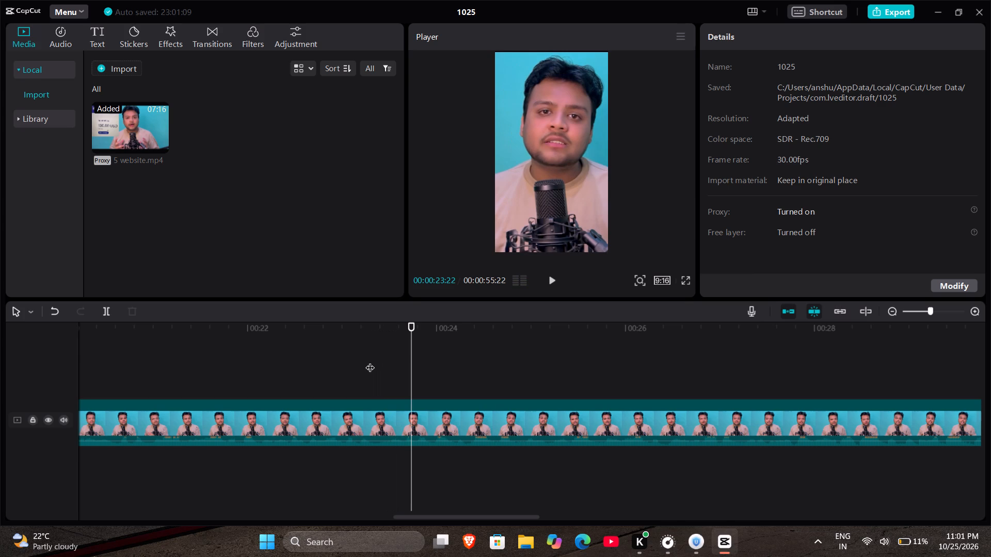
left_click_drag(412, 358, 401, 358)
key("ctrl+b")
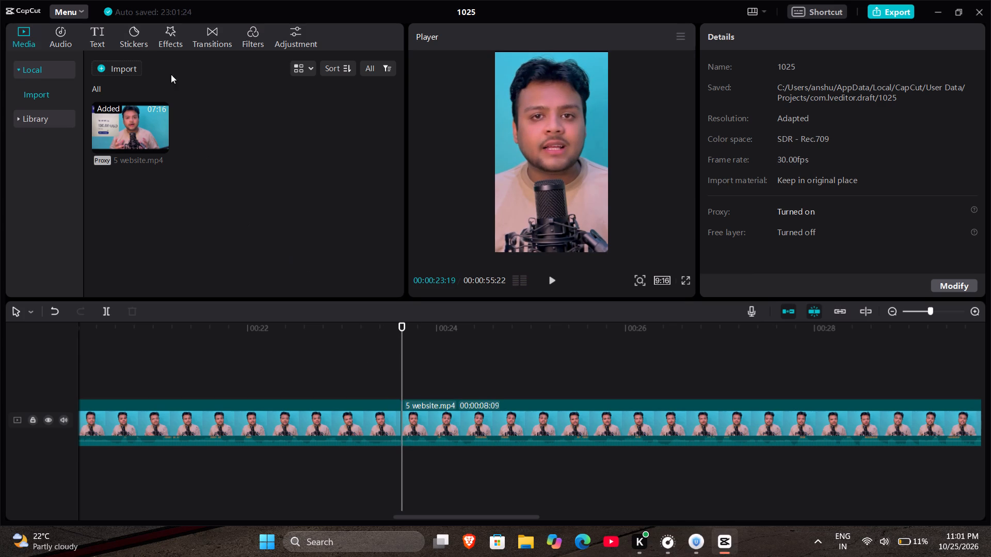
Add the Glare II transition at the new cut at 00:00:23:19.
left_click(170, 41)
left_click(207, 37)
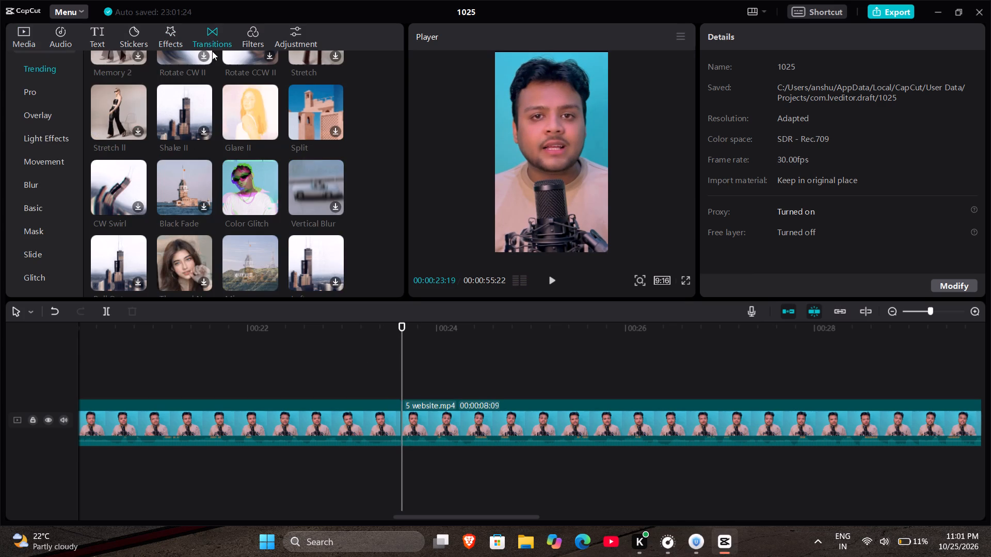
left_click_drag(234, 109, 383, 424)
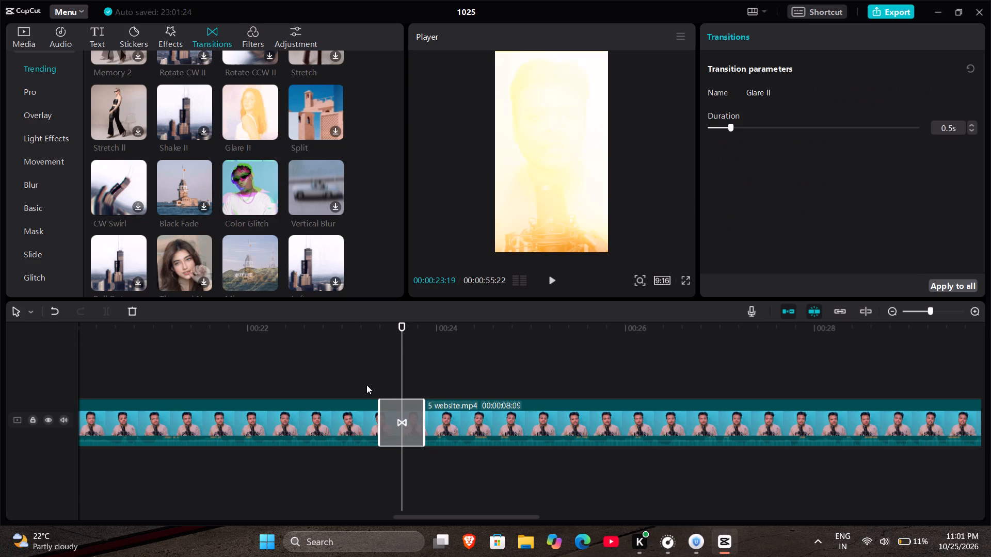
left_click(346, 365)
Play the edit from the new transition through to the end, and replay the last seconds of the final clip.
key("space")
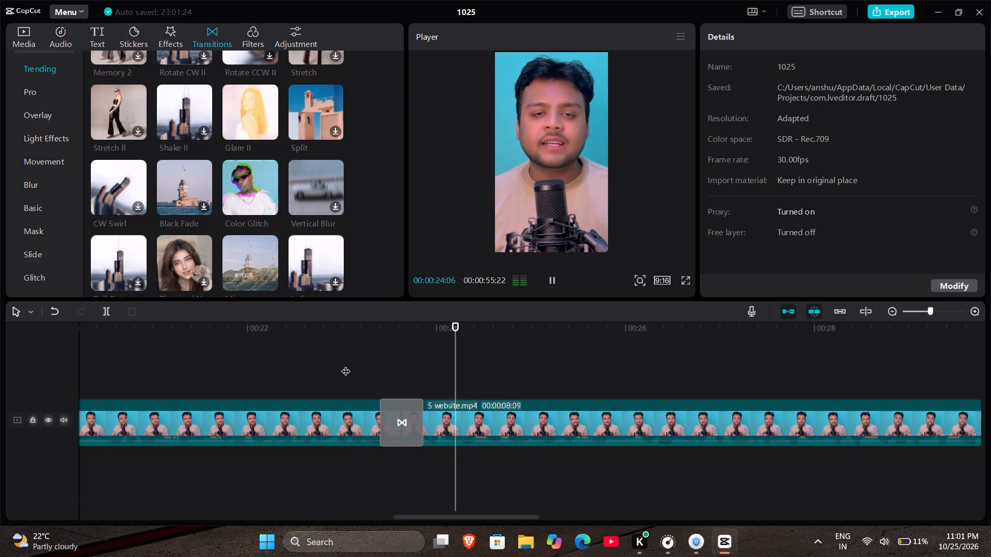
scroll(346, 365, "left", 1)
scroll(346, 365, "down", 6, "ctrl")
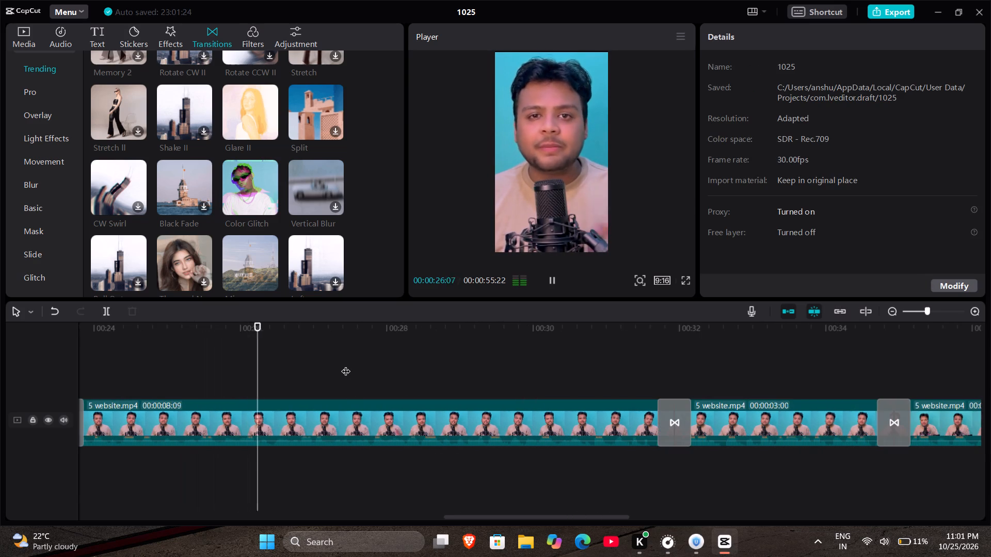
scroll(346, 365, "down", 5, "ctrl")
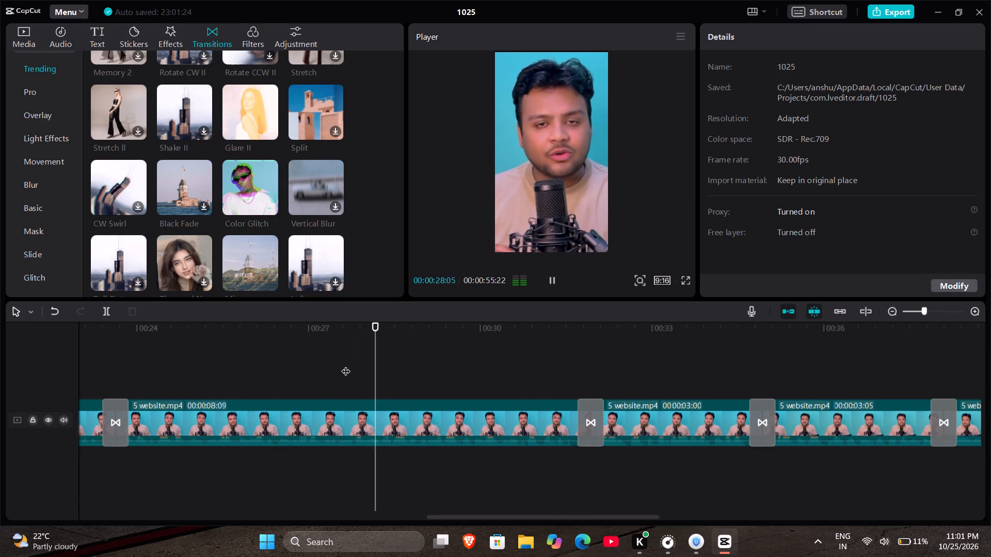
scroll(346, 365, "down", 4, "ctrl")
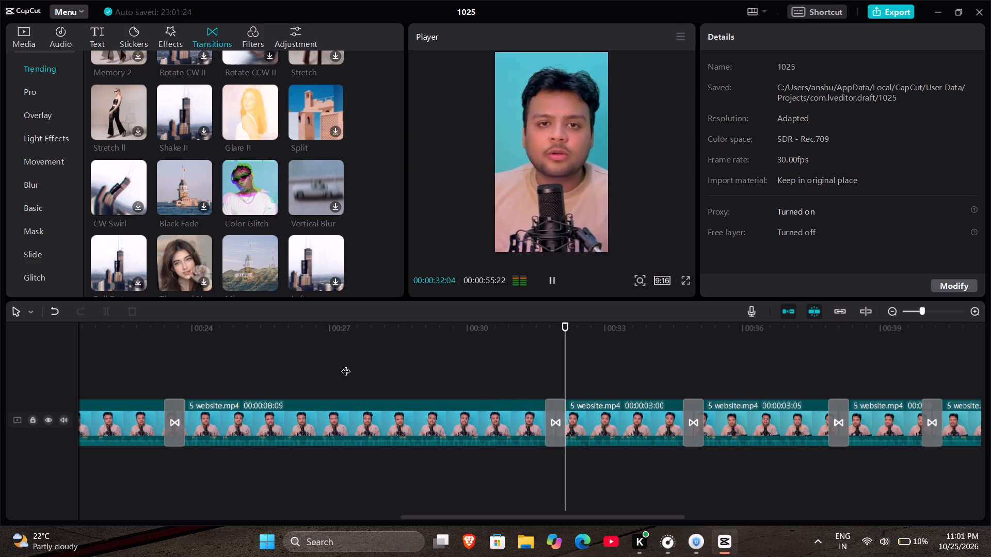
scroll(388, 386, "left", 1)
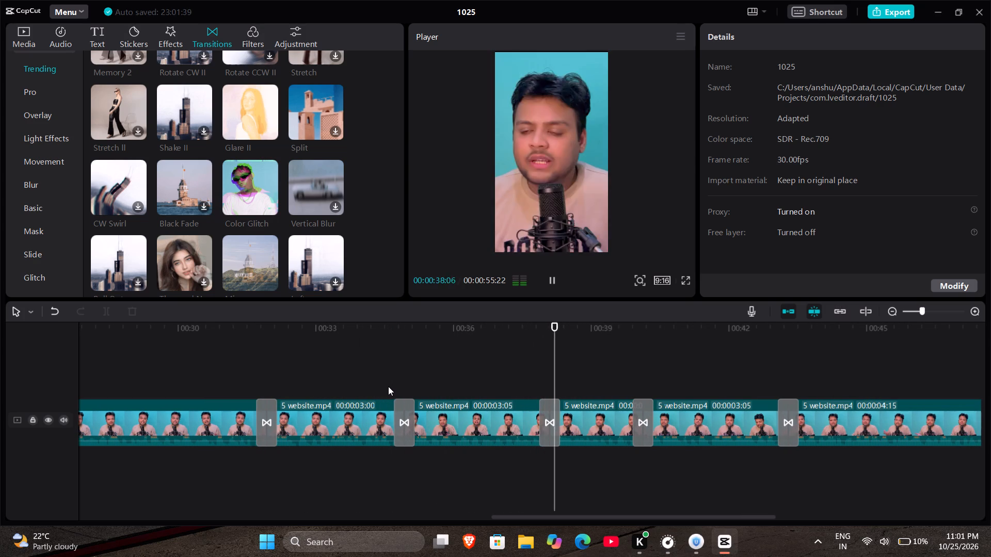
scroll(388, 386, "left", 1)
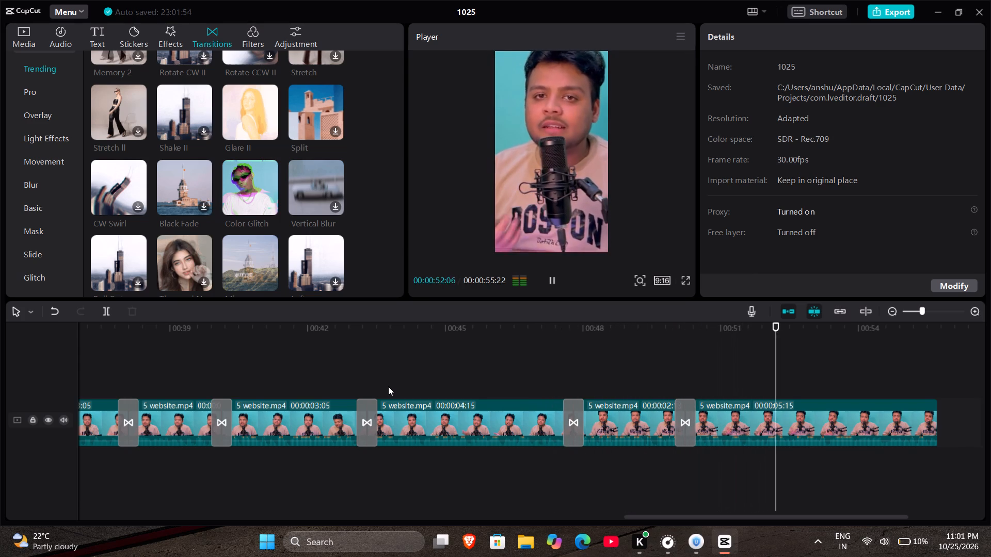
left_click(393, 390)
scroll(393, 390, "left", 1)
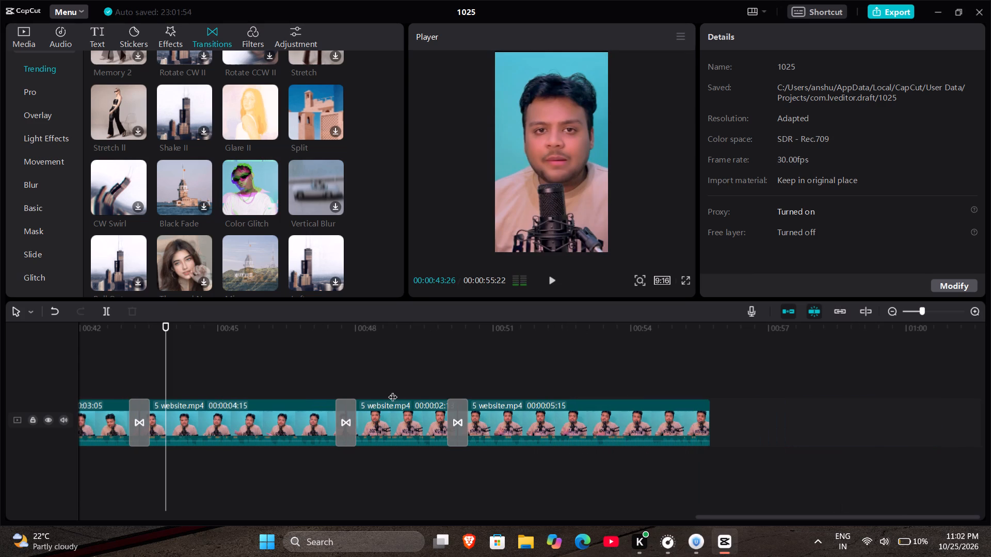
left_click(607, 381)
key("space")
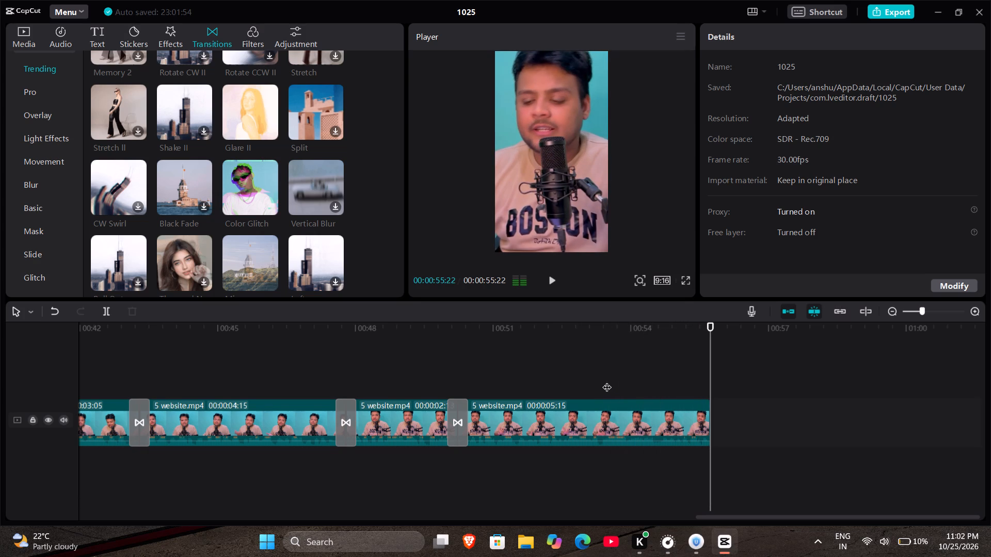
left_click_drag(710, 366, 666, 365)
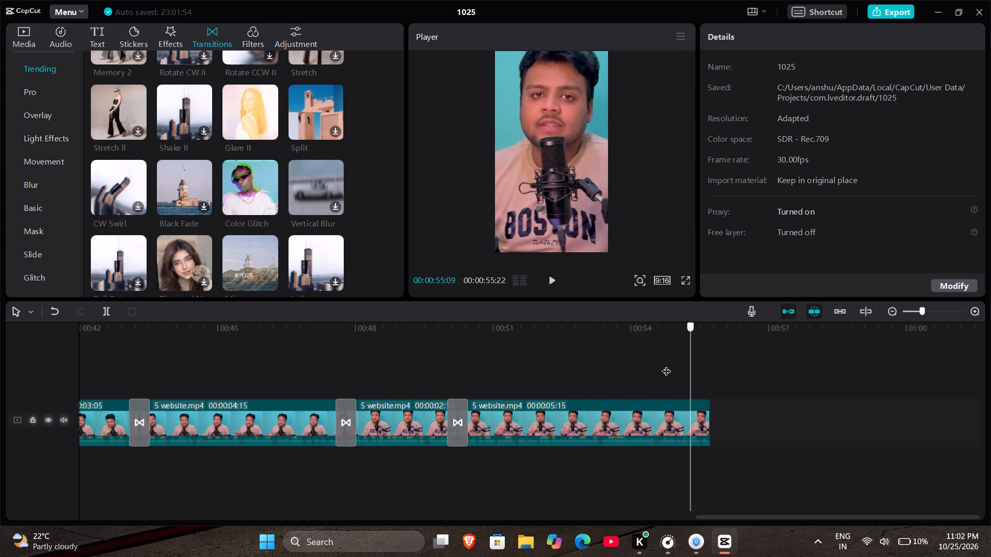
left_click_drag(666, 365, 585, 356)
key("space")
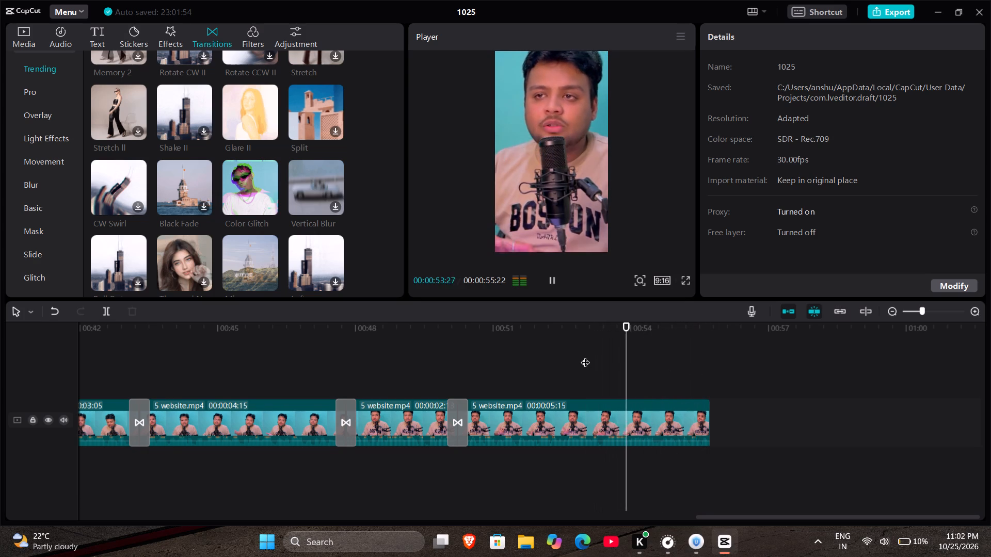
key("space")
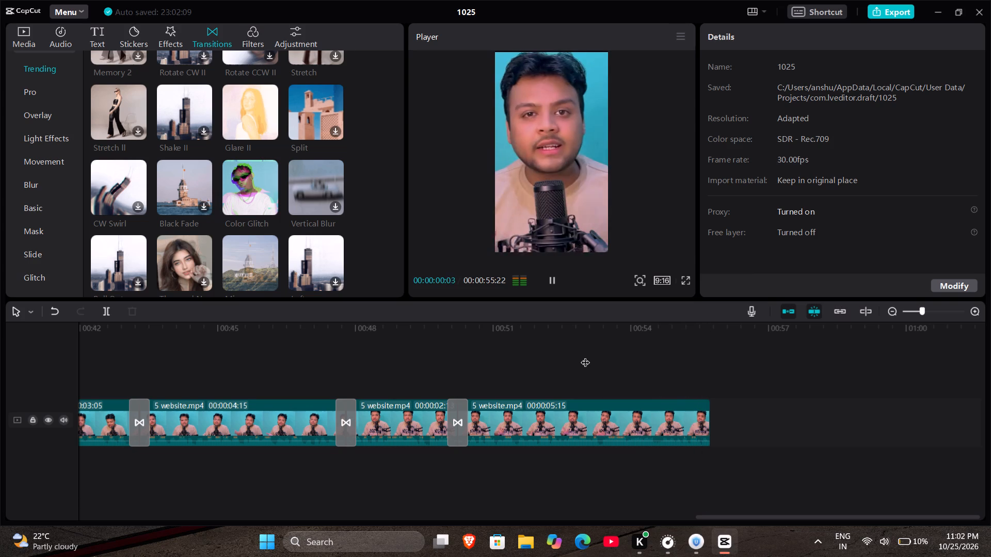
key("space")
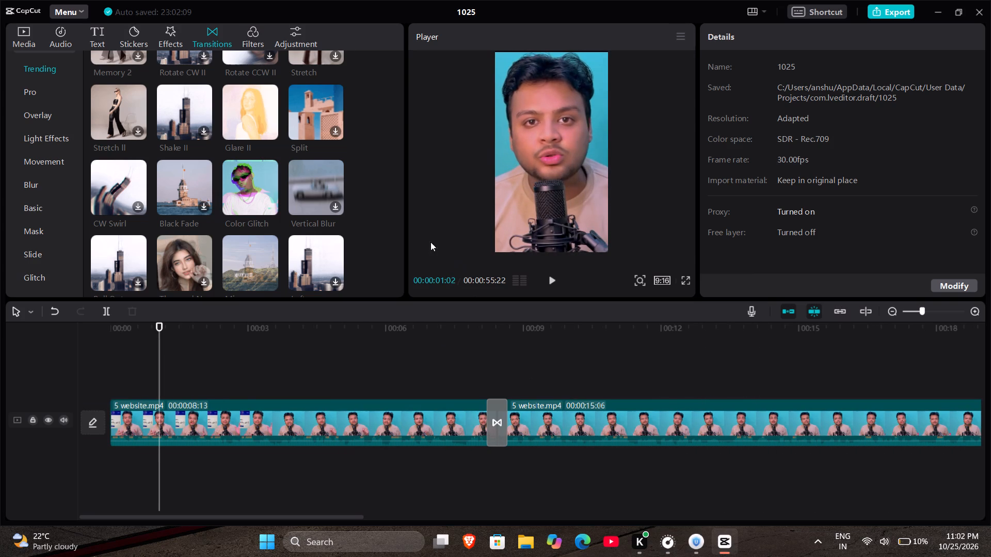
Preview the Zoom Lens video effect and place it above the first clip at the start of the timeline.
left_click(165, 28)
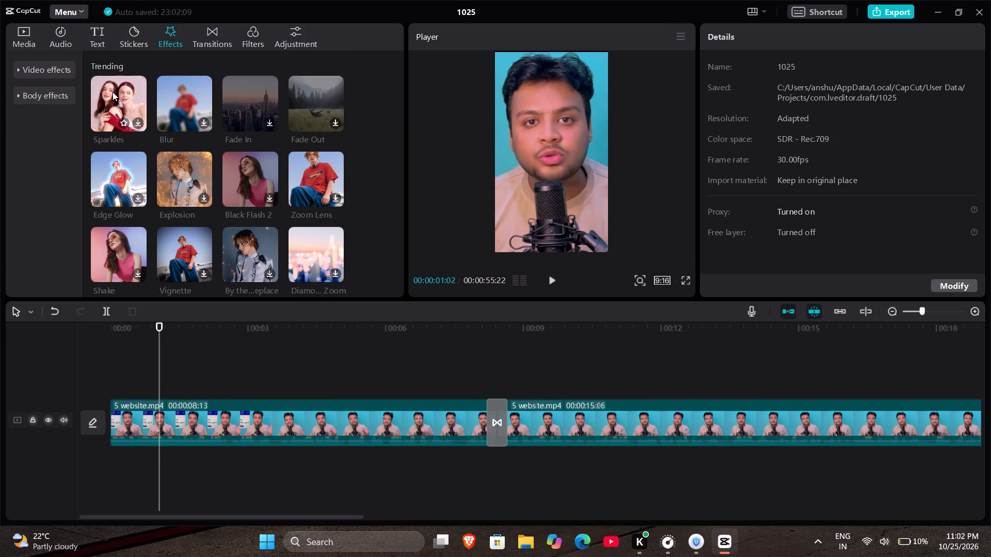
scroll(323, 194, "down", 1)
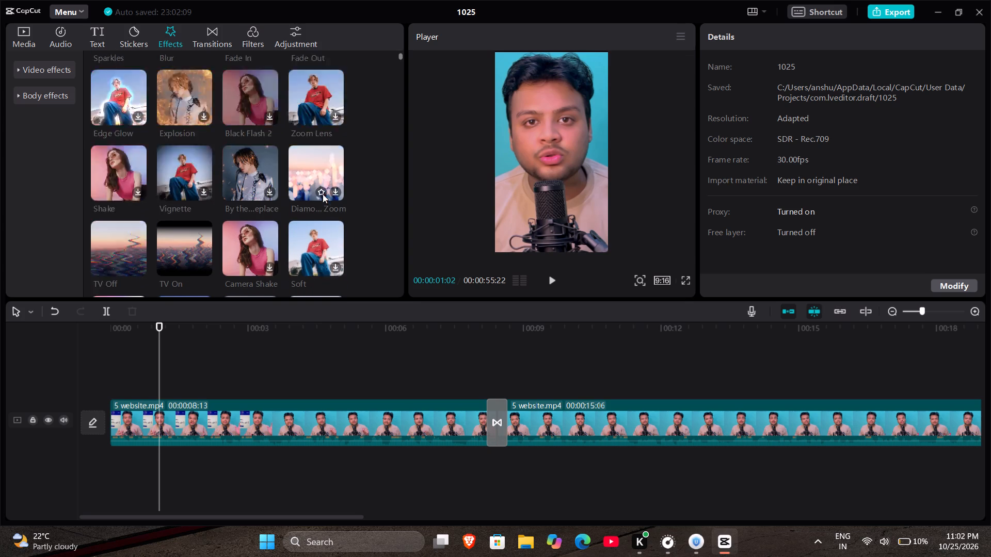
scroll(323, 194, "down", 1)
scroll(306, 121, "up", 1)
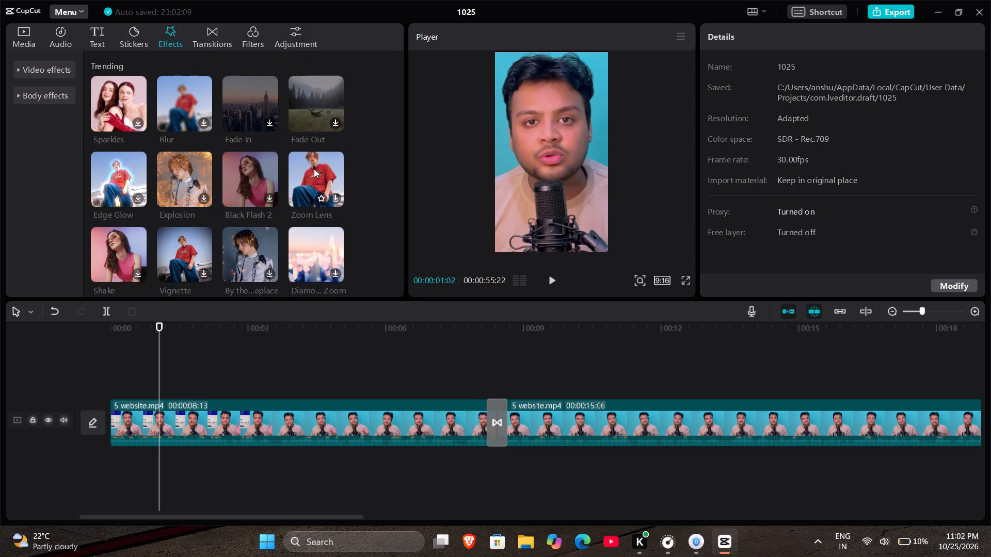
left_click(316, 177)
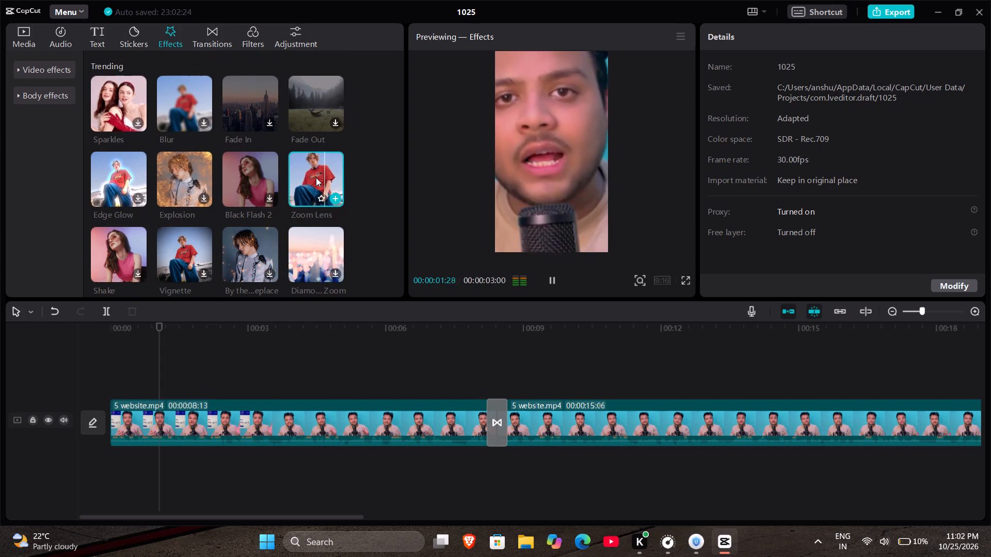
left_click_drag(316, 177, 79, 378)
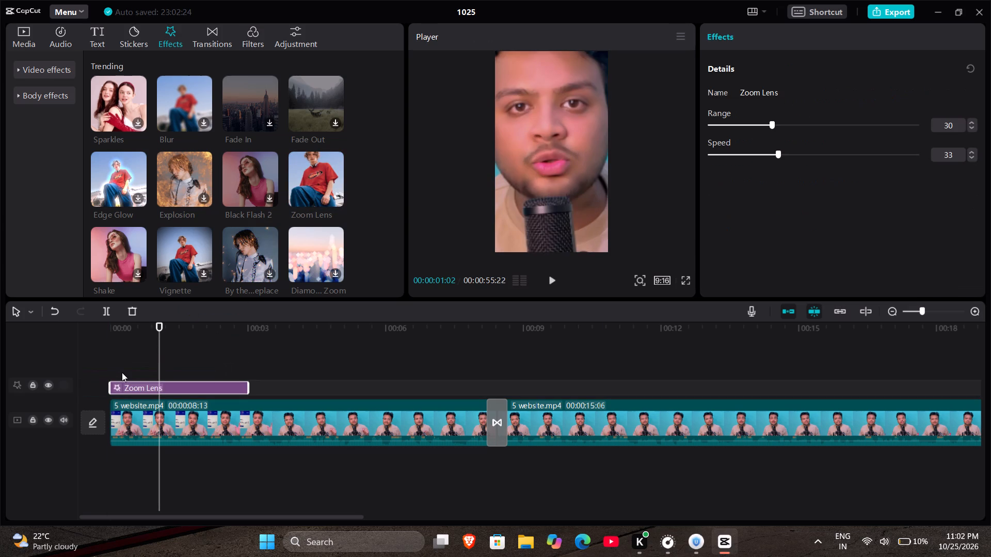
Play the opening of the first clip from the beginning to check how the Zoom Lens effect looks.
key("space")
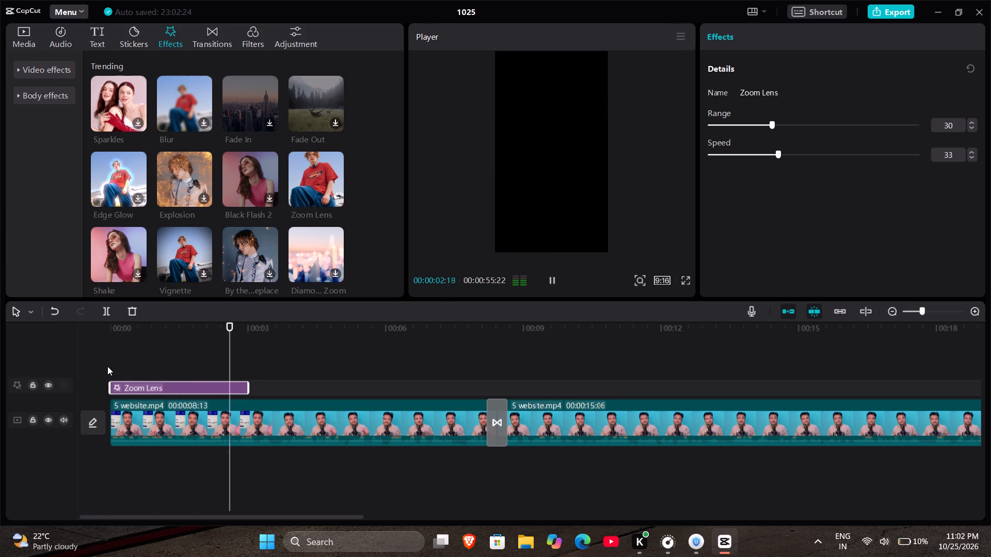
left_click(107, 367)
left_click(107, 367)
key("space")
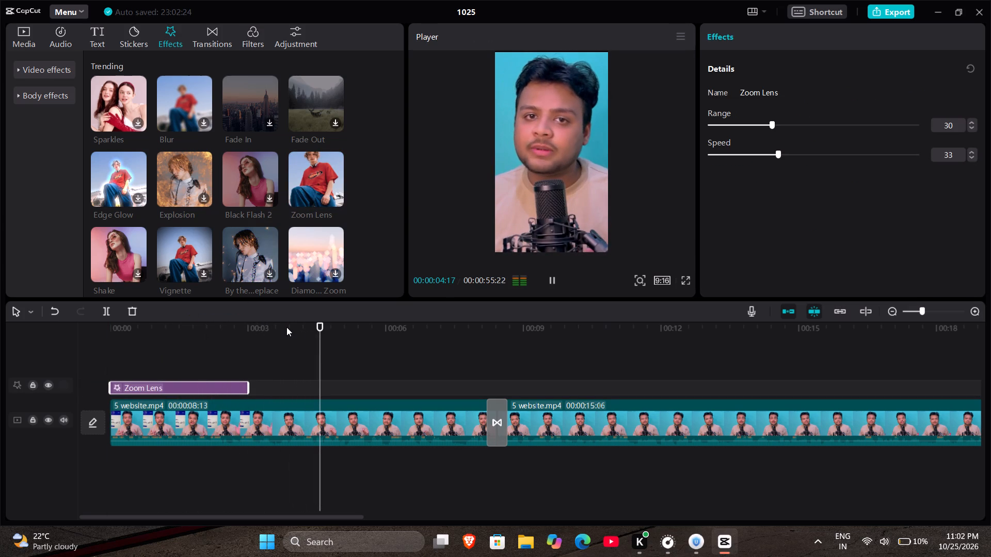
left_click(315, 349)
left_click_drag(318, 352, 26, 367)
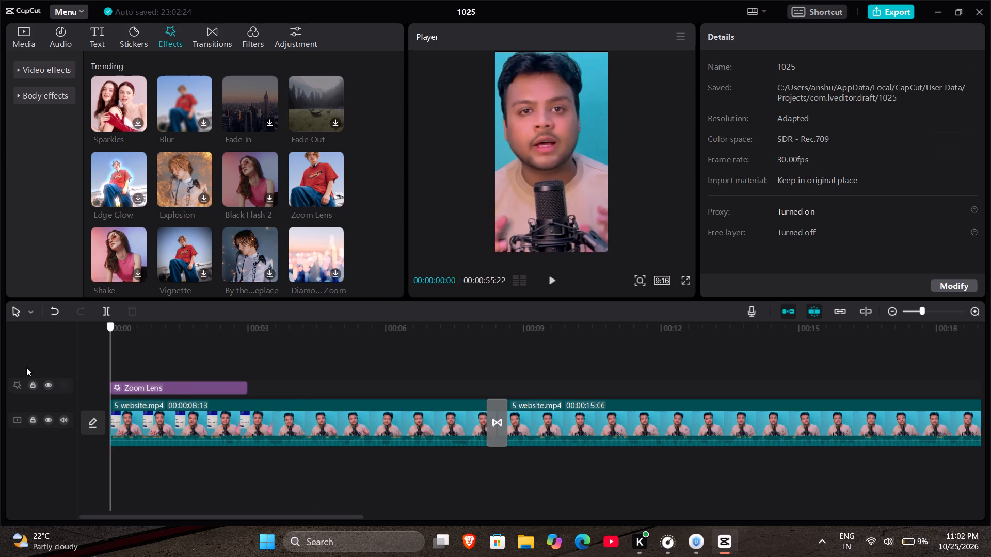
key("space")
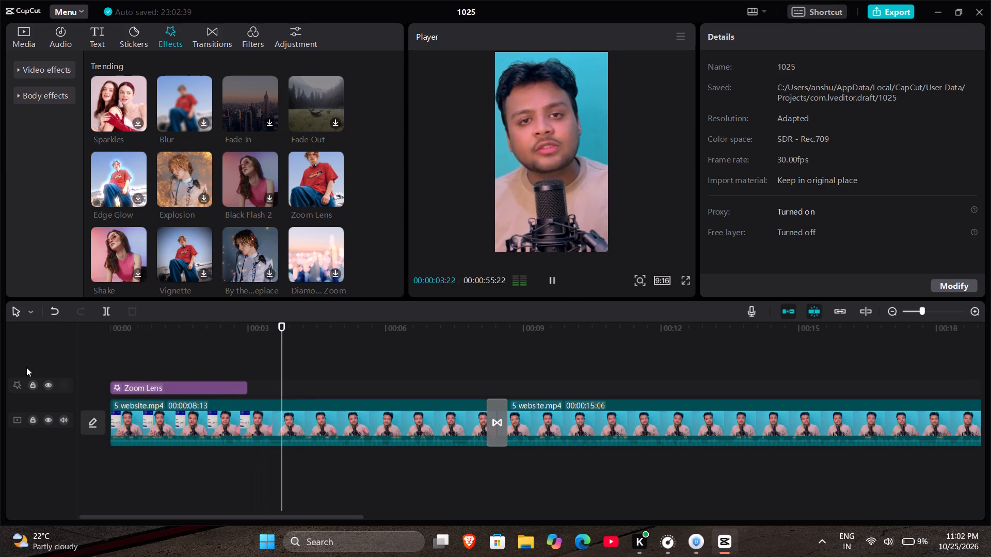
key("space")
Move the Zoom Lens effect along the first clip to start at about 2.5 seconds, and play that stretch.
left_click(203, 387)
left_click_drag(203, 387, 289, 389)
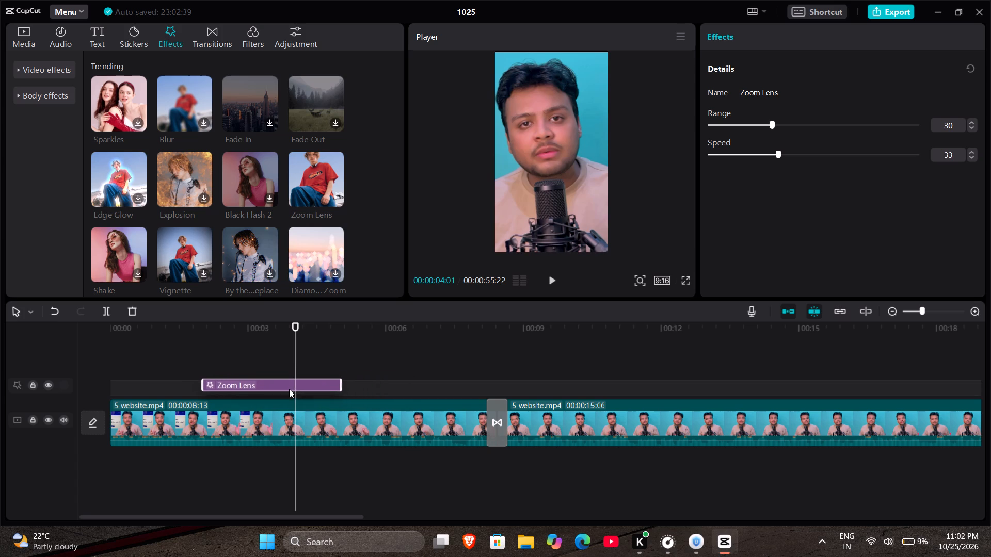
left_click_drag(289, 389, 321, 385)
left_click_drag(301, 359, 220, 354)
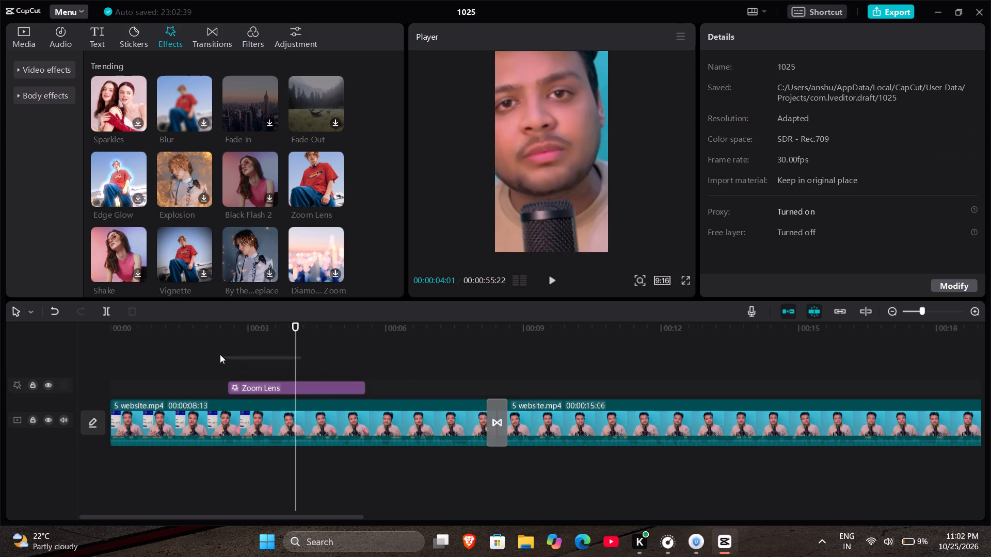
key("space")
key("space")
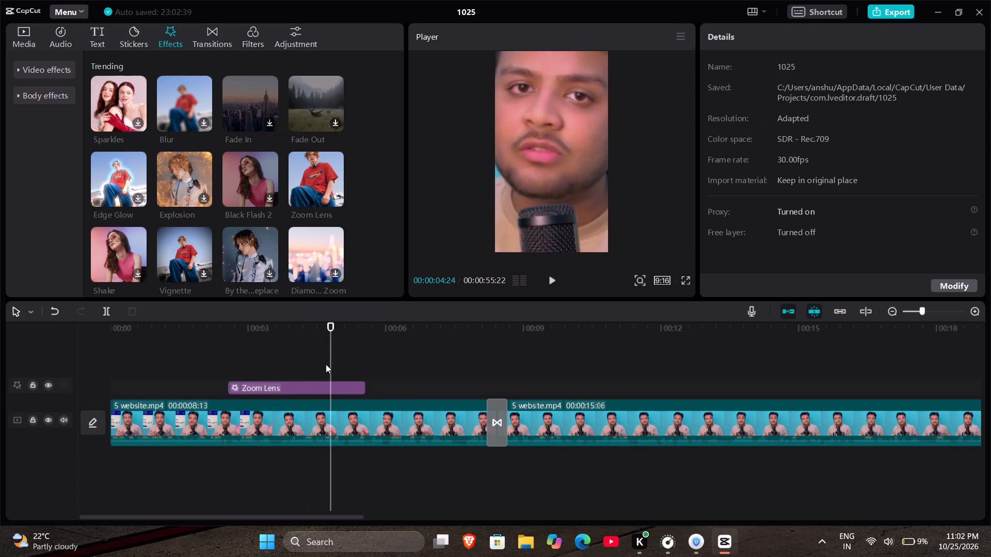
left_click(326, 364)
left_click_drag(329, 364, 226, 371)
key("space")
key("space")
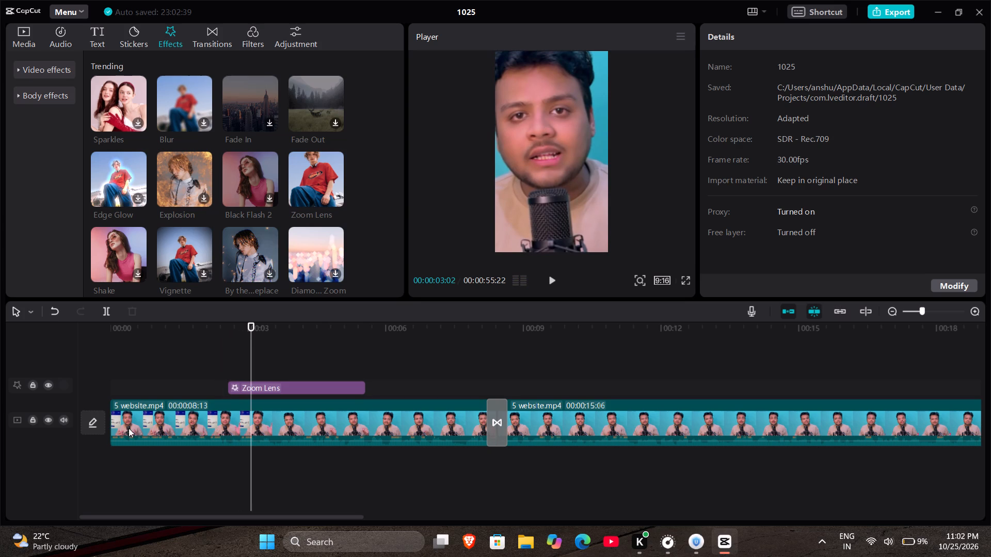
Set the Zoom Lens effect's Range to 7 and Speed to 3, and play the clip to check it.
left_click(287, 390)
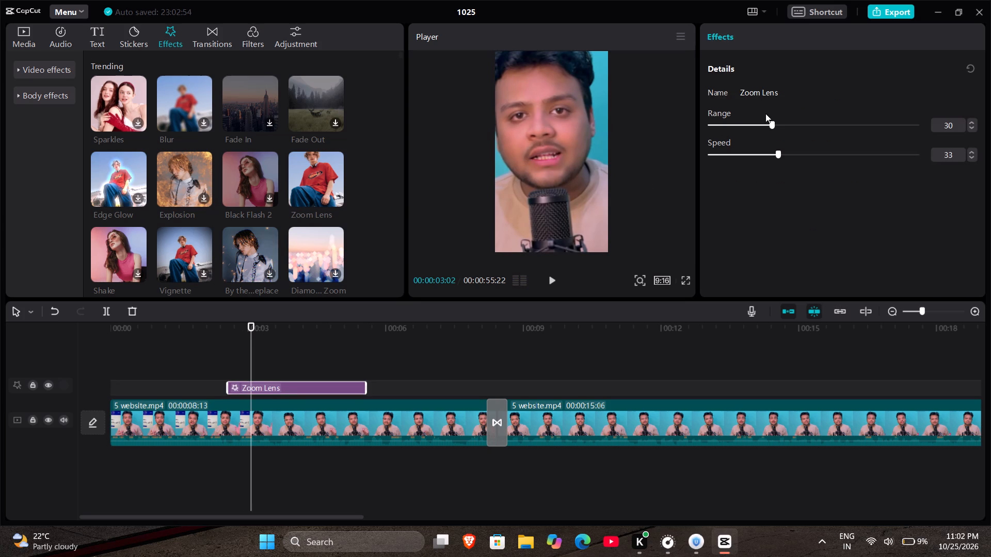
left_click_drag(769, 123, 704, 123)
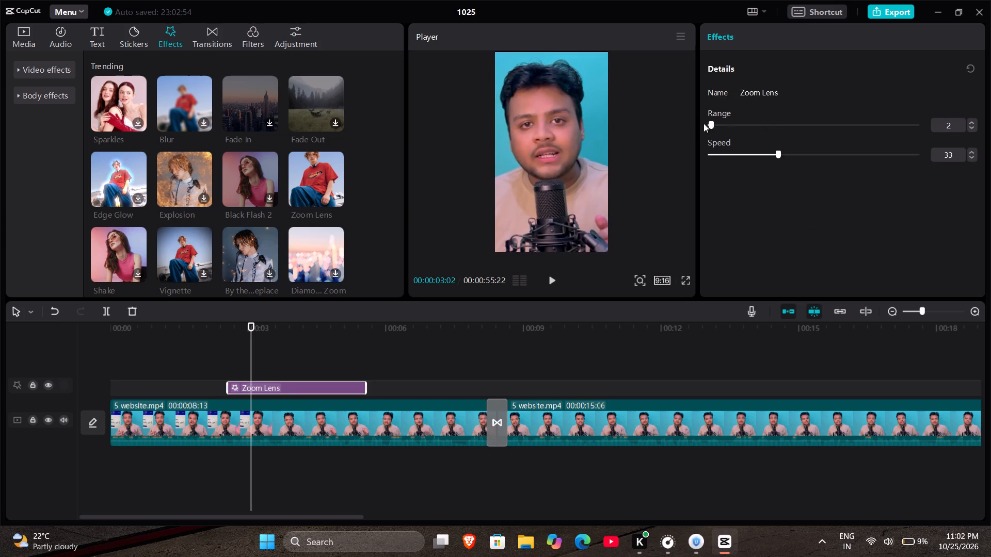
left_click_drag(704, 123, 724, 126)
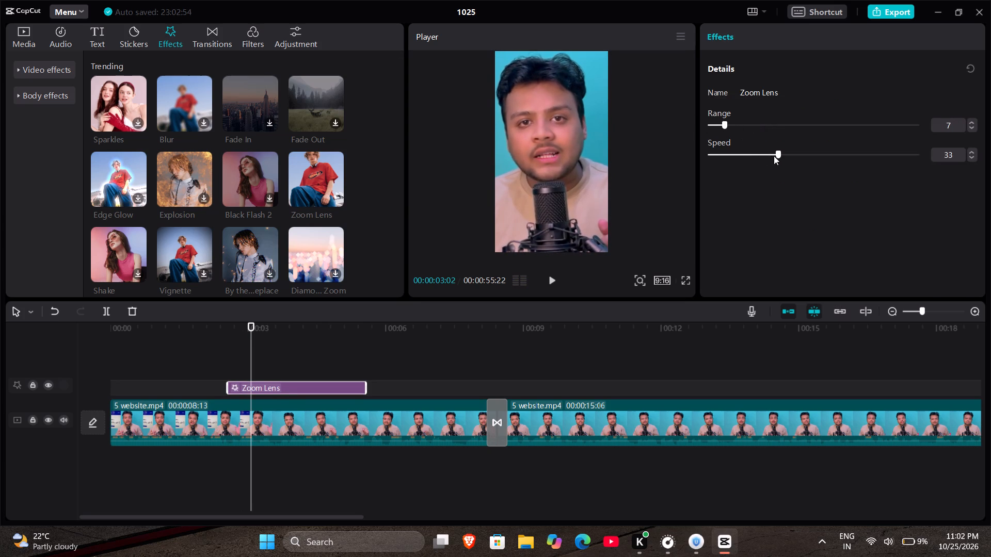
left_click_drag(776, 155, 710, 163)
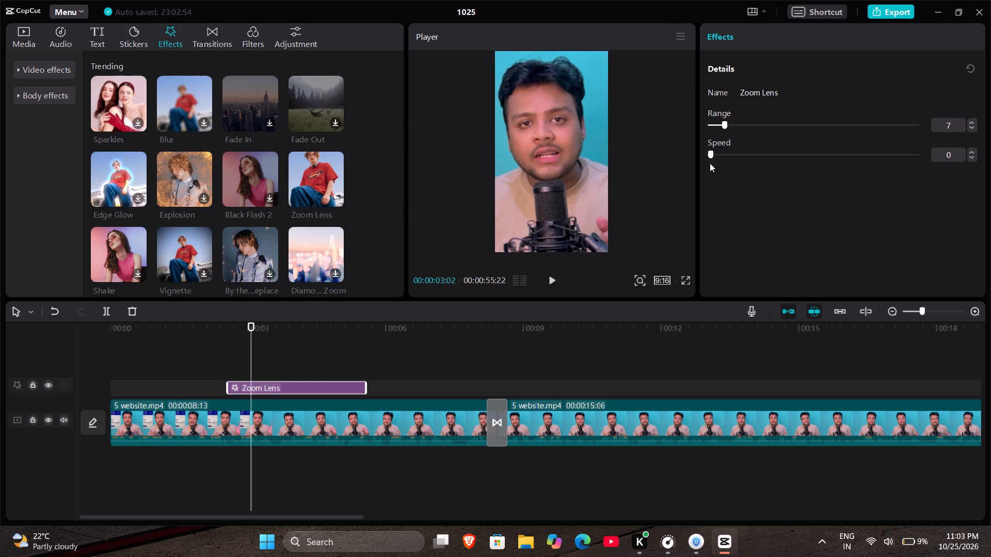
left_click_drag(710, 163, 713, 163)
key("space")
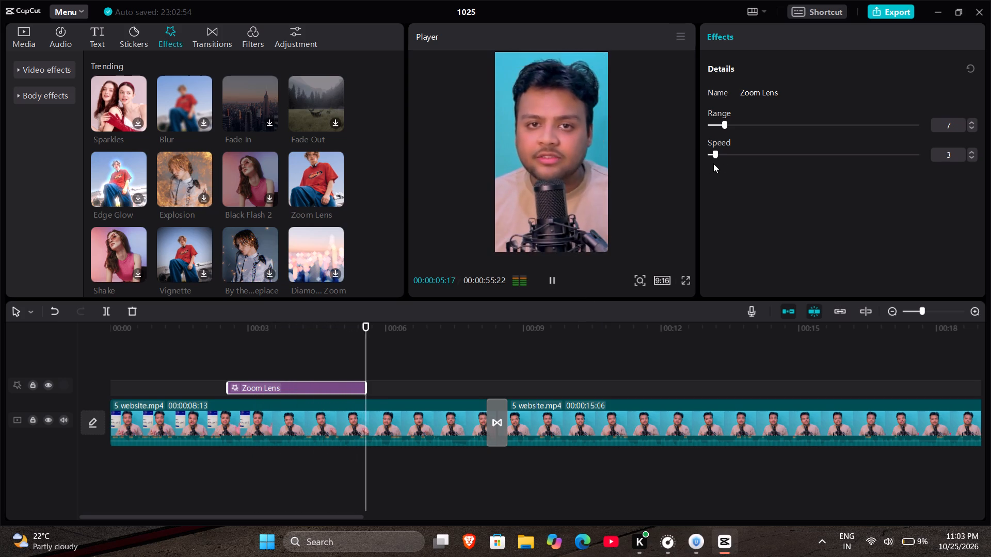
key("space")
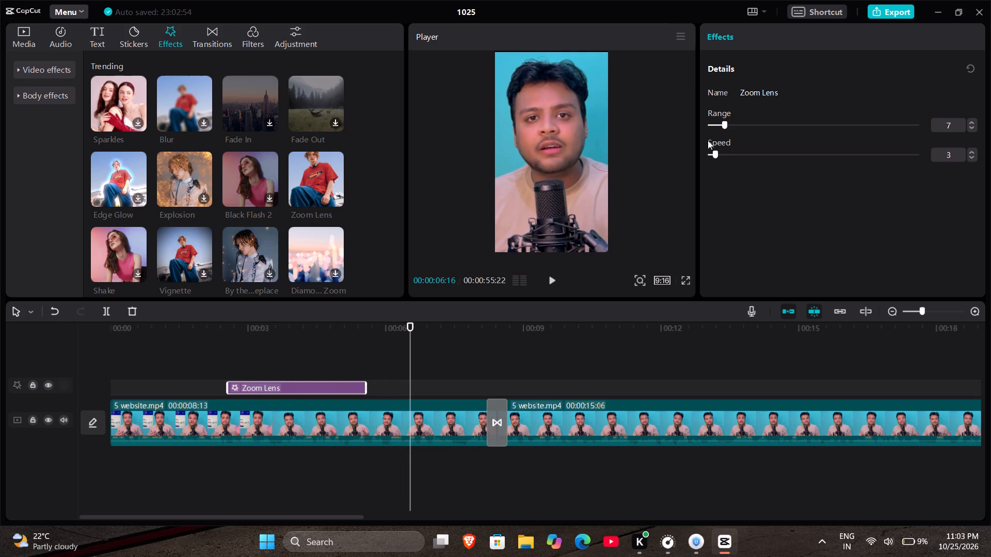
Set the Zoom Lens effect's Speed to 1.
left_click(717, 158)
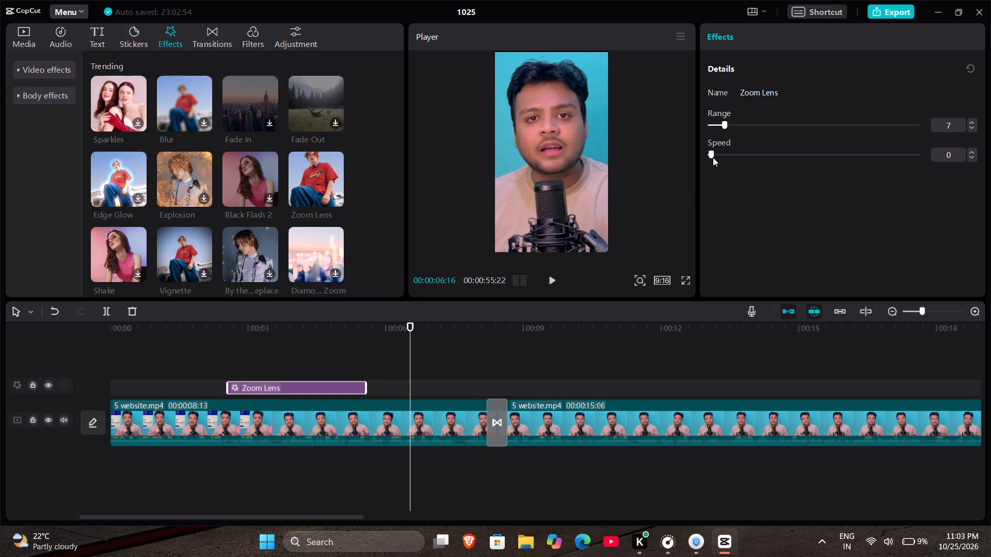
left_click(975, 150)
Play the Zoom Lens stretch of the first clip from about 2.5 seconds to check the slower effect.
left_click_drag(409, 381, 227, 387)
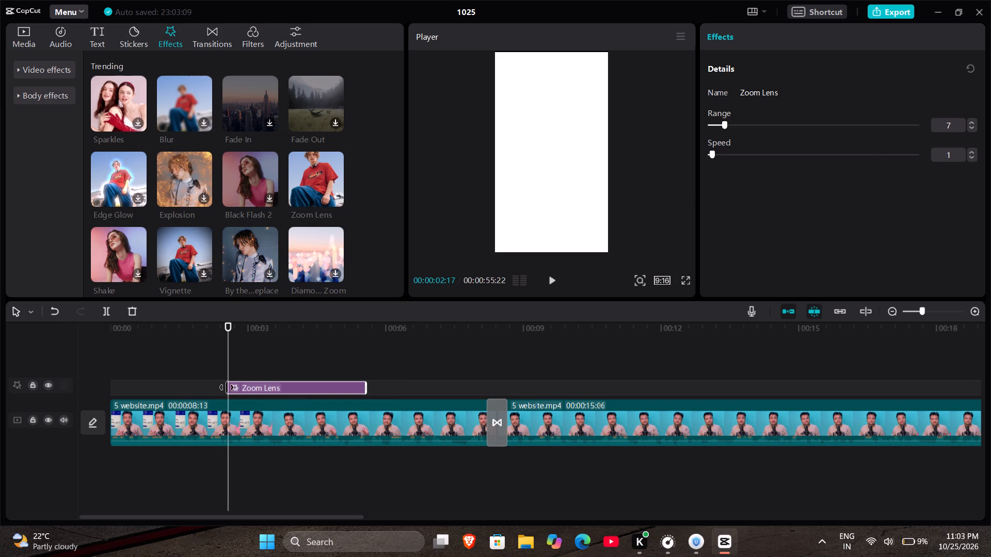
key("space")
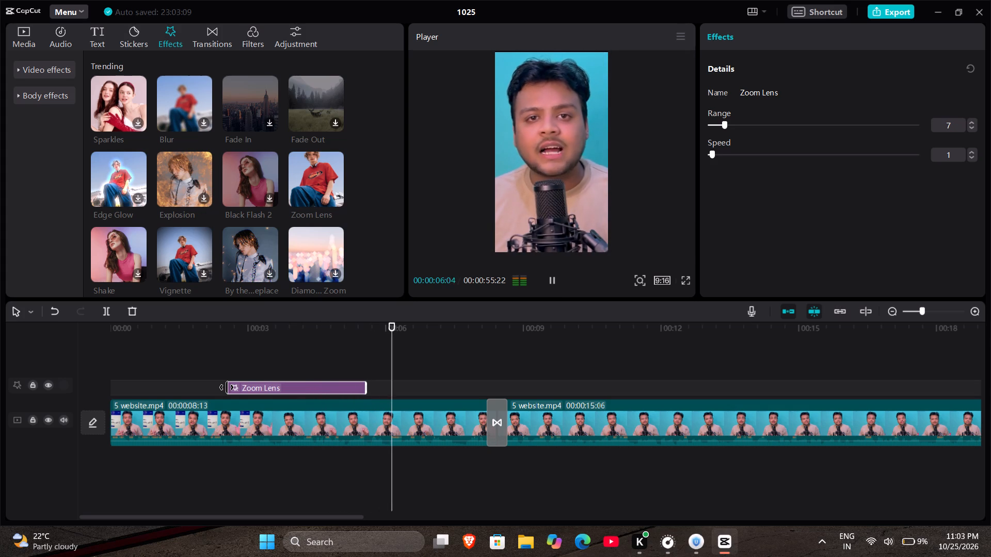
key("space")
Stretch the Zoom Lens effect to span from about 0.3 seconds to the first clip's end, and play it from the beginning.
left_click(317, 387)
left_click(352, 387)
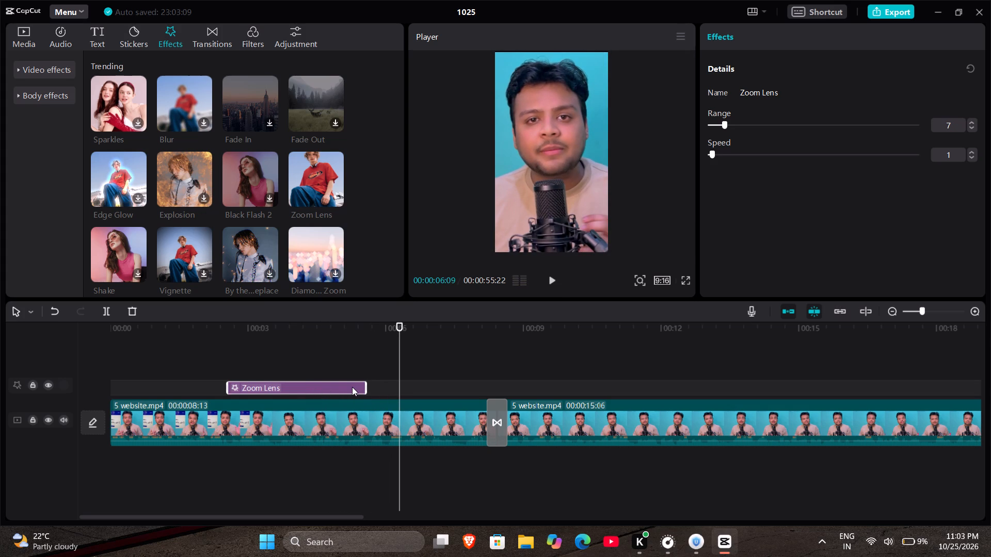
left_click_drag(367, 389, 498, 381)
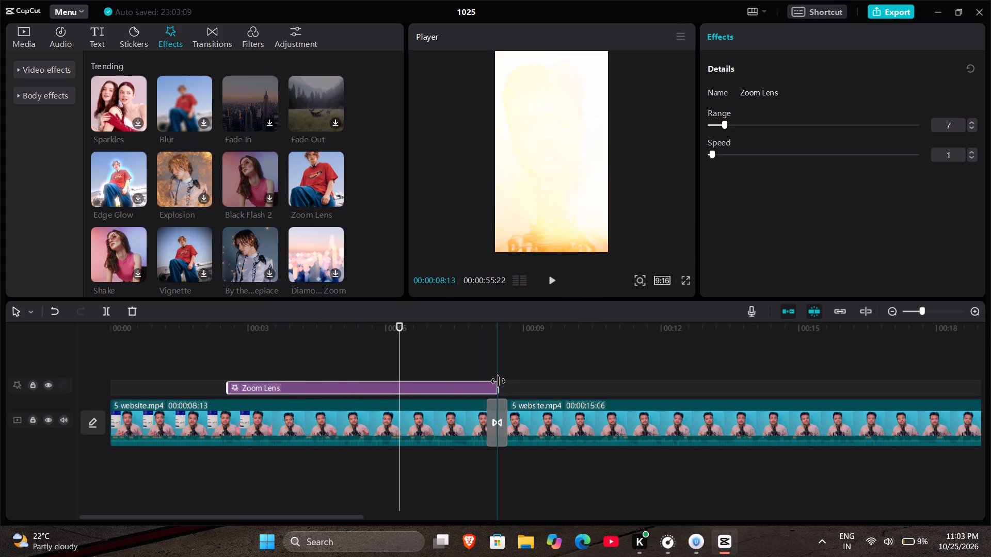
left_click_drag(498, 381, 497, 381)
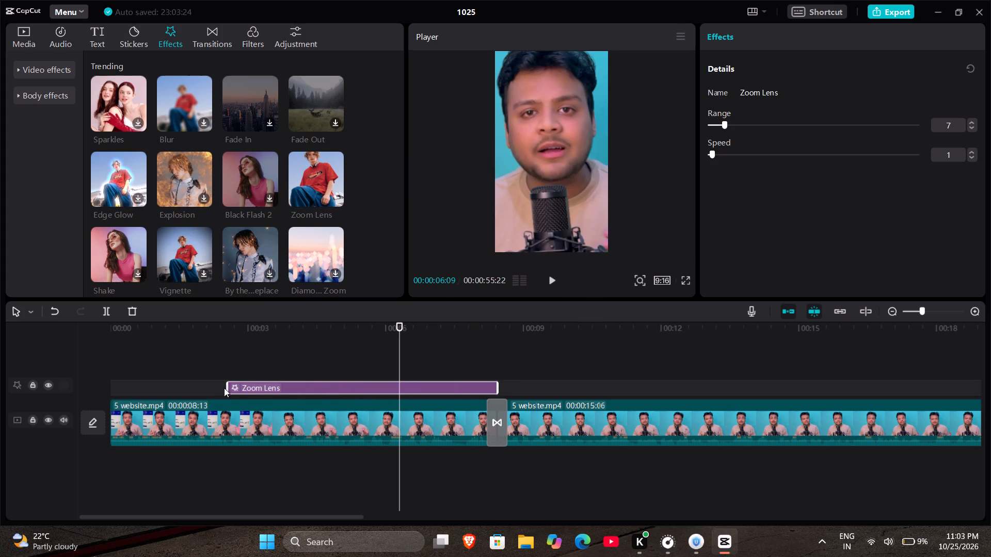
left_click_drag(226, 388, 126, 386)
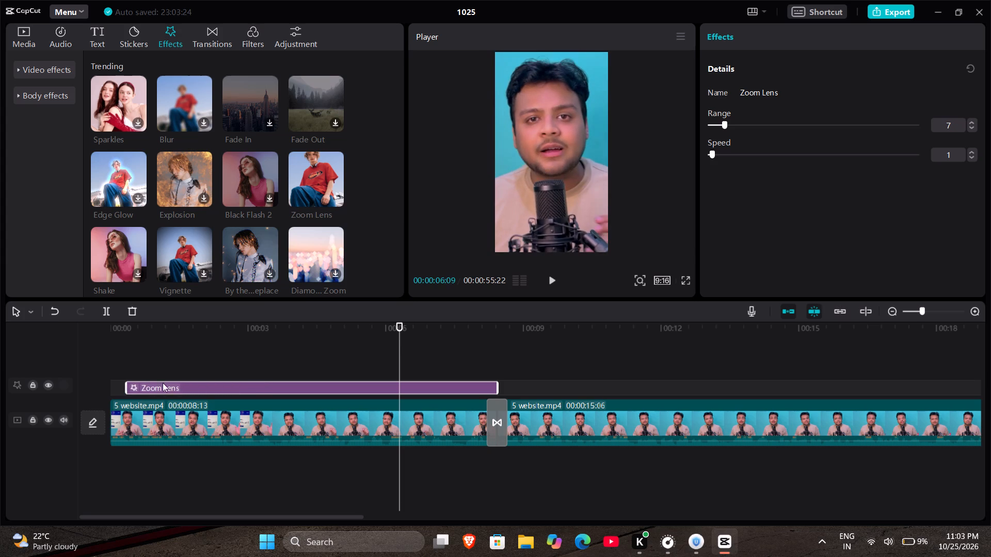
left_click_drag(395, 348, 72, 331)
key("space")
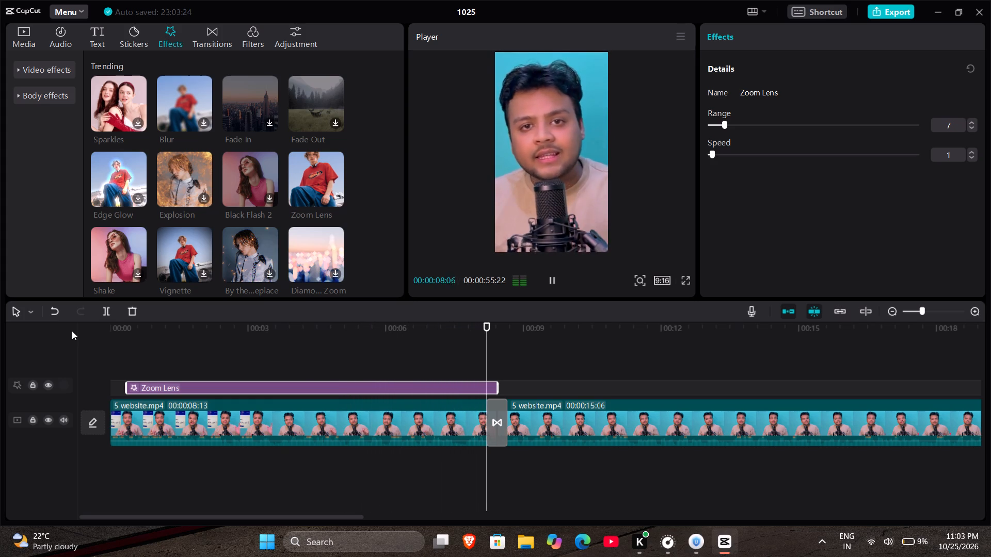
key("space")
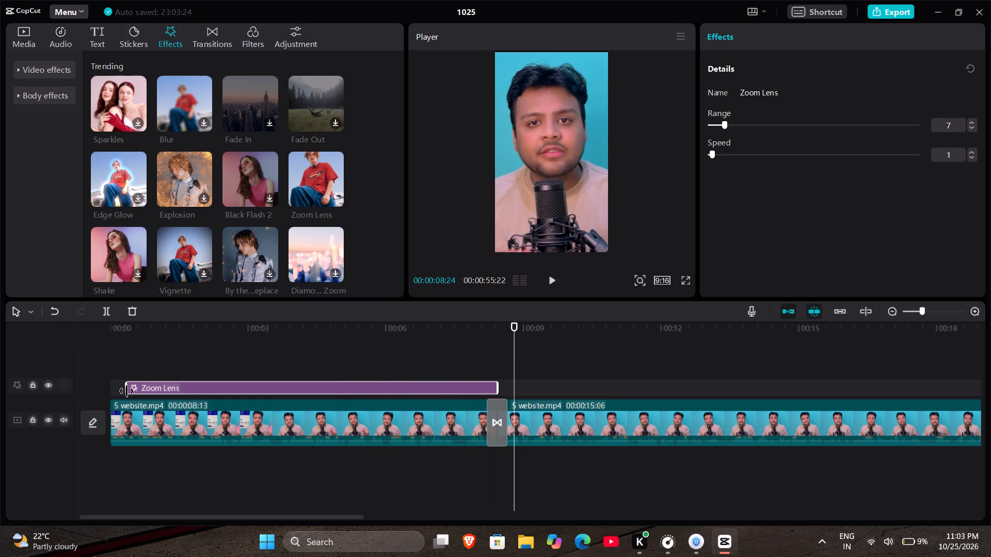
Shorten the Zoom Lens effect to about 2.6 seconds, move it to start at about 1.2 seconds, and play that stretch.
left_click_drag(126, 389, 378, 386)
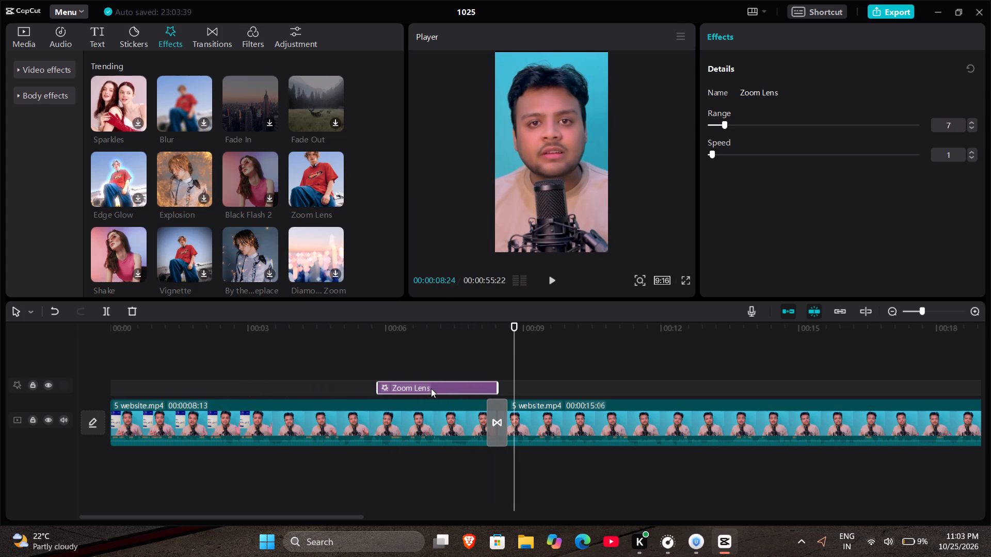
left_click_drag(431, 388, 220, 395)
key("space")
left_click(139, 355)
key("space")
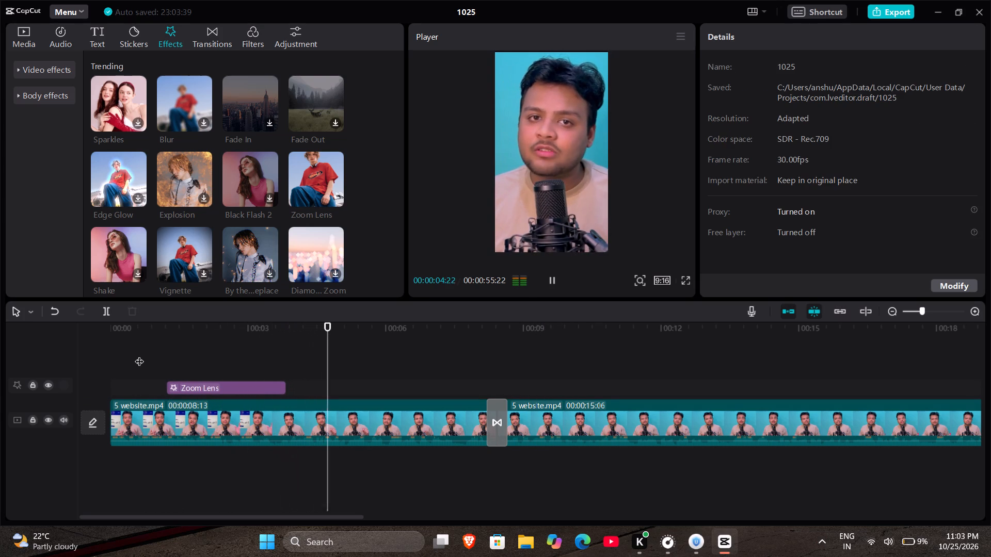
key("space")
Delete the Zoom Lens effect from above the first clip.
left_click(249, 390)
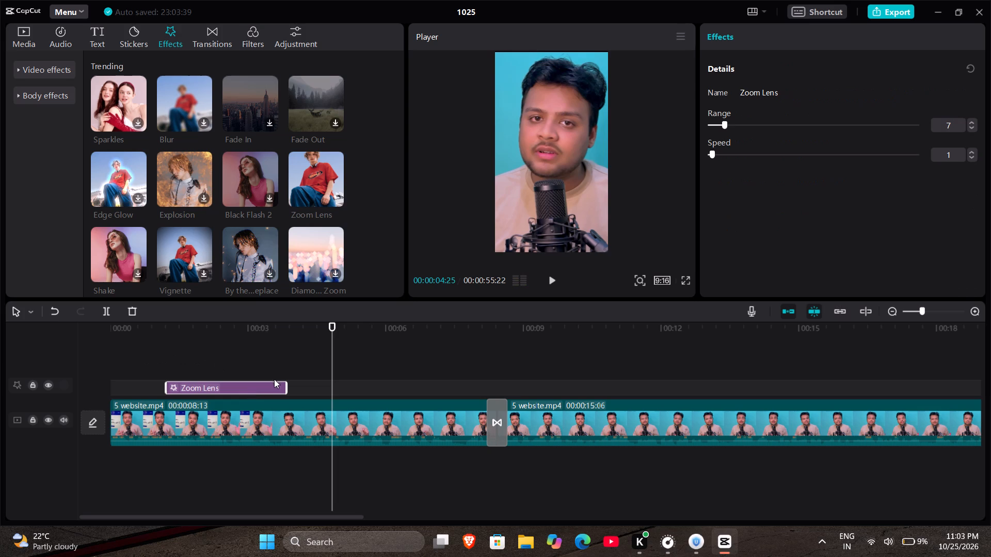
key("BackSpace")
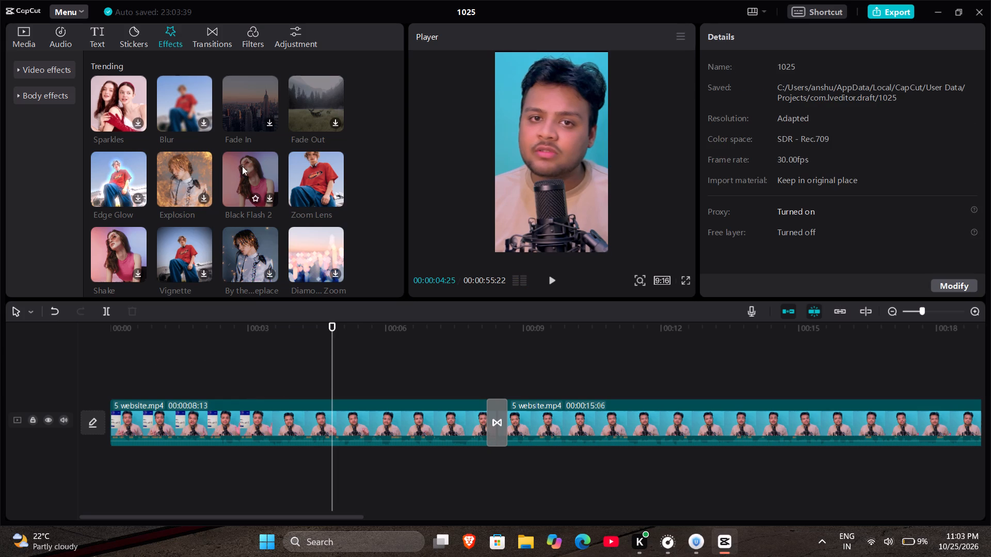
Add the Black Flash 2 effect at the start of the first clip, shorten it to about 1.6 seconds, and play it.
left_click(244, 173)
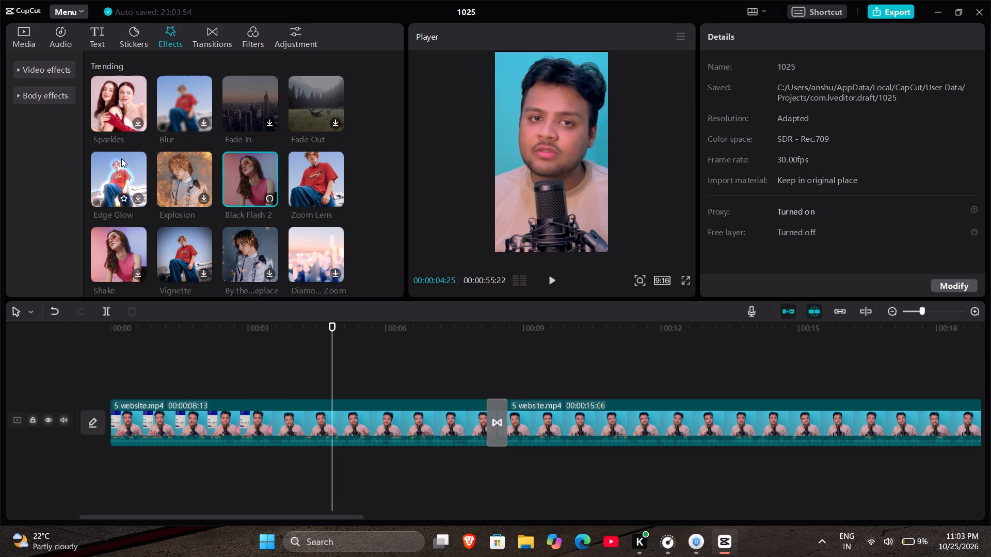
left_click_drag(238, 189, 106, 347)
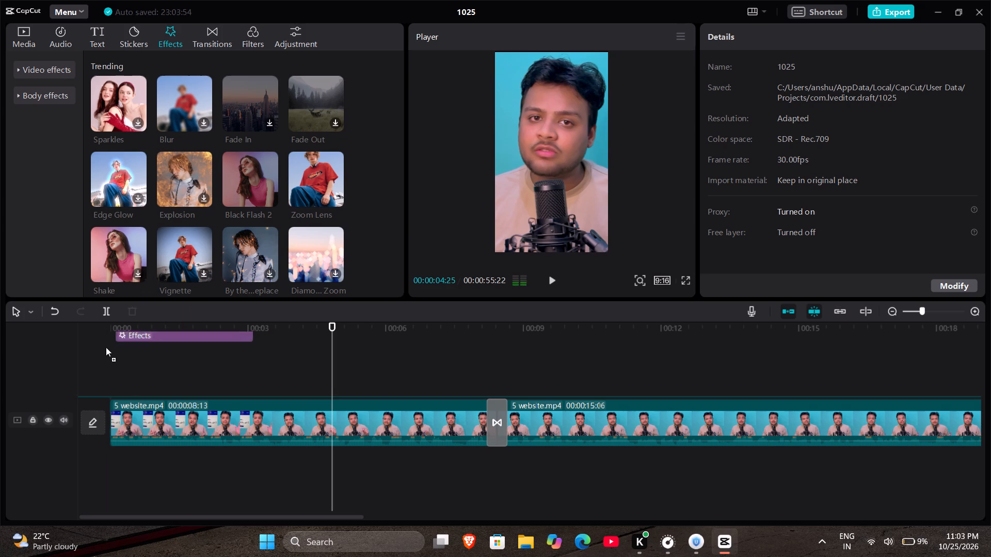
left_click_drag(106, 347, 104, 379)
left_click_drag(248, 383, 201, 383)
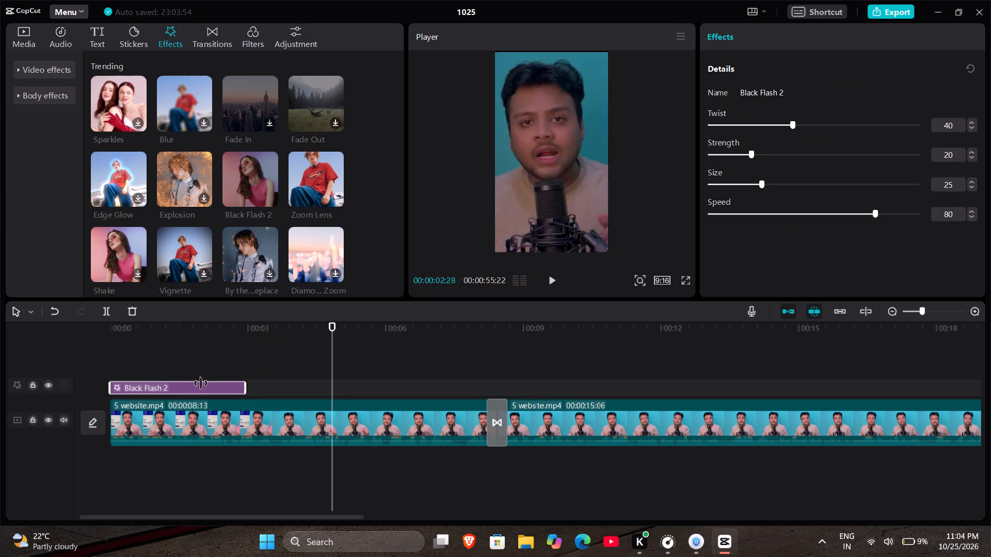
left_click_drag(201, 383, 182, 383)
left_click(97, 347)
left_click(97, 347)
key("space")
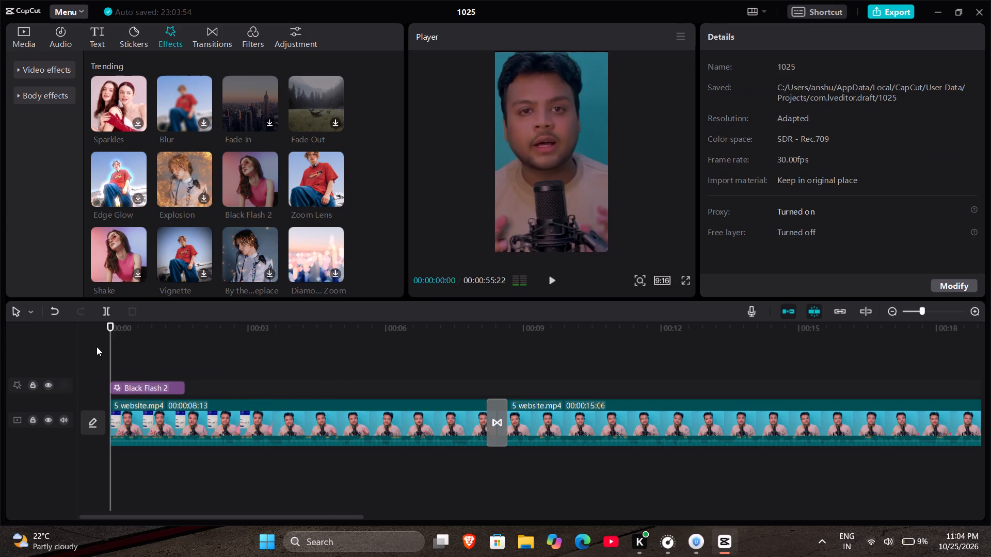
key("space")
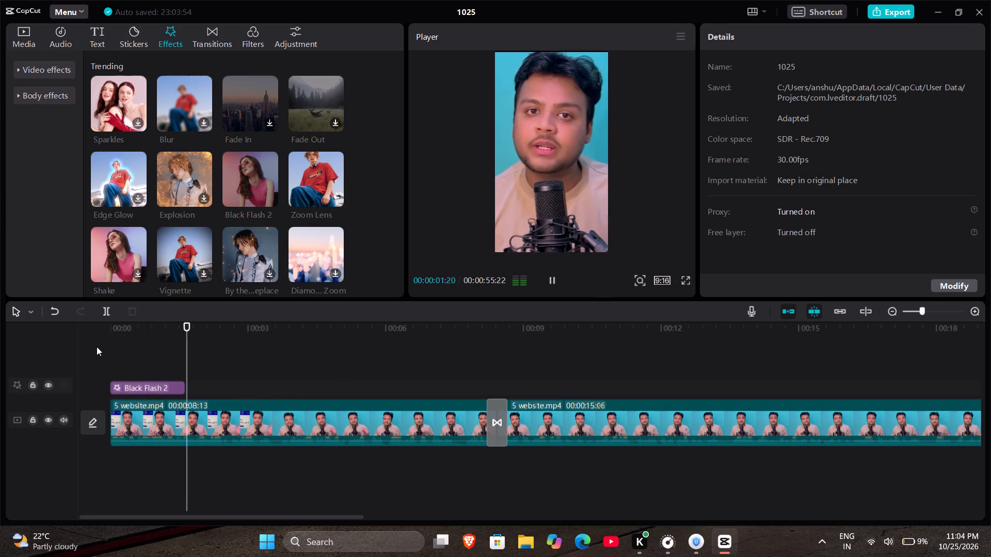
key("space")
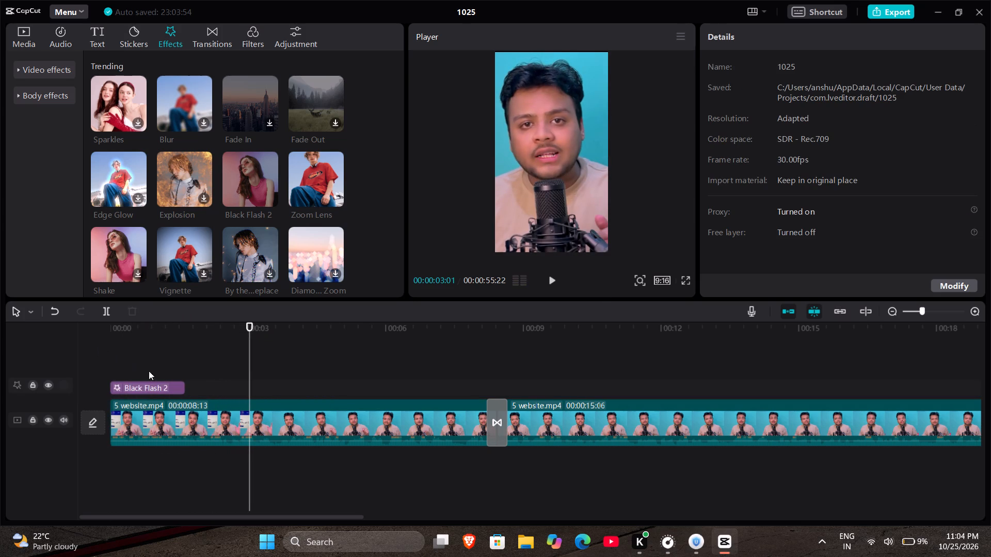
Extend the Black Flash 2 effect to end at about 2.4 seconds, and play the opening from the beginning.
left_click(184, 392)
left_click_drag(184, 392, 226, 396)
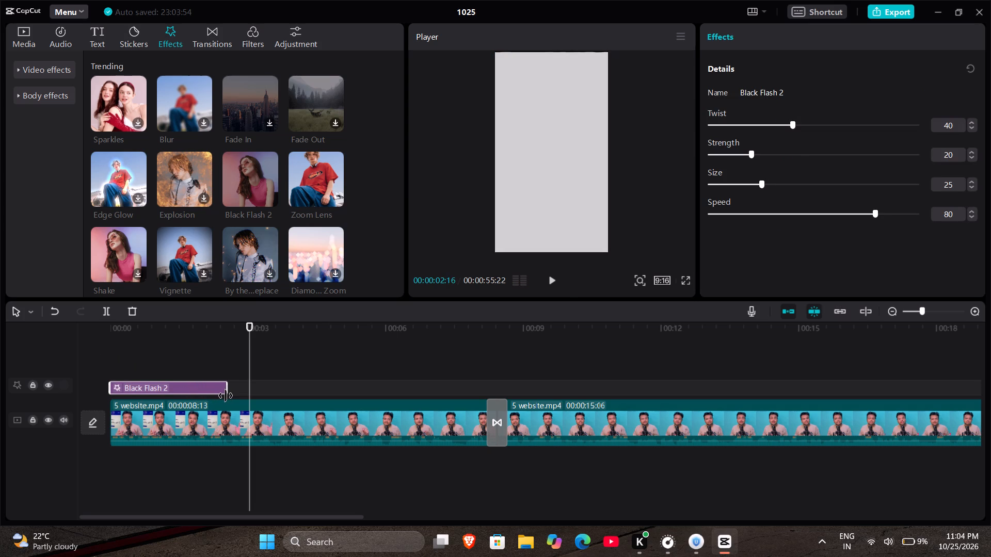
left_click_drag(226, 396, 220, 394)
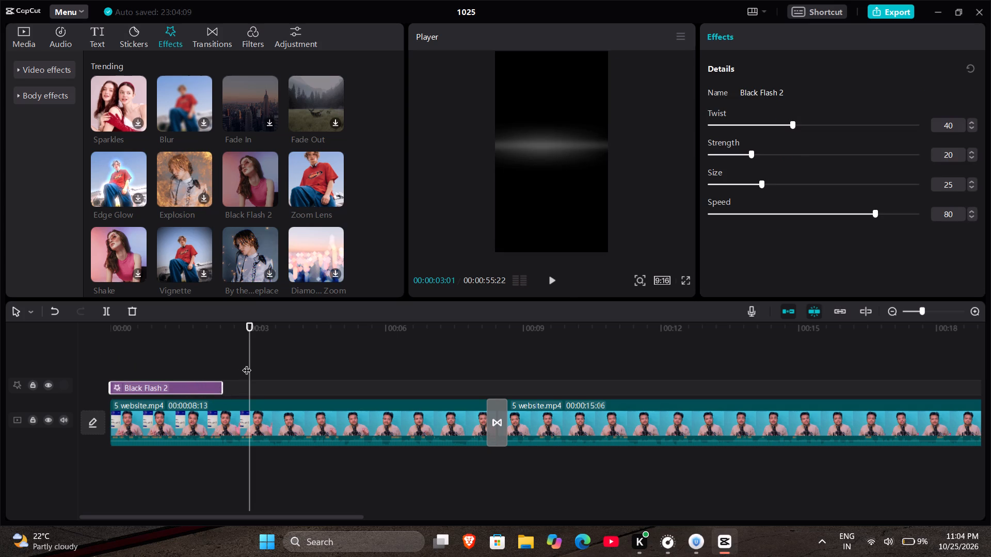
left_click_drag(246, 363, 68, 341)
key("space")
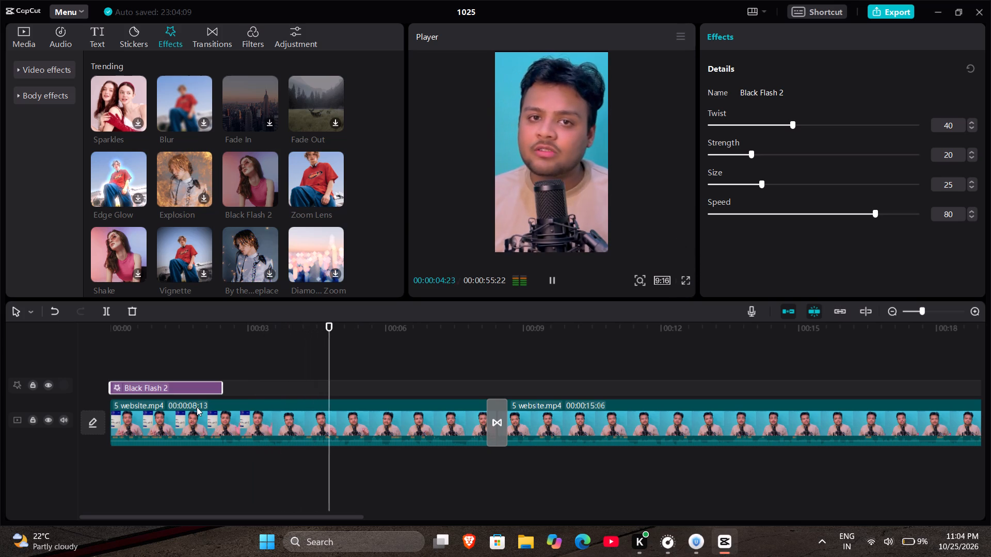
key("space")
Replace Black Flash 2 with the Black Flash effect, aligned to the start of the first clip.
scroll(129, 223, "down", 2)
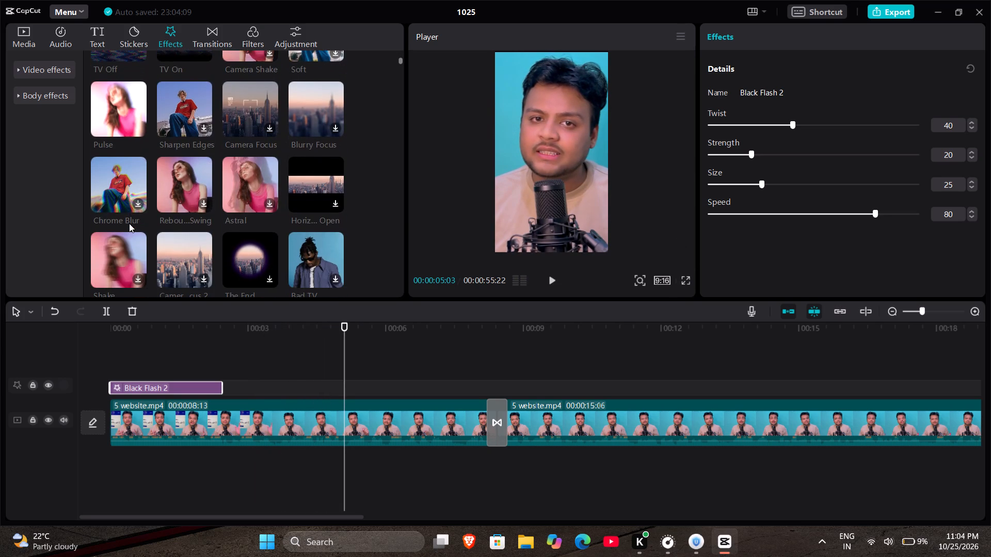
scroll(129, 223, "down", 2)
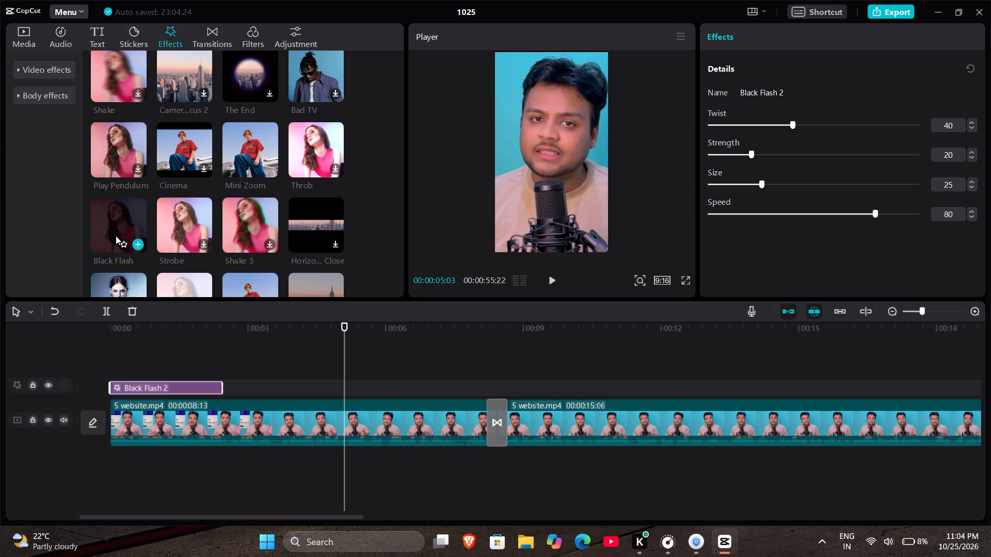
scroll(116, 236, "down", 1)
left_click_drag(112, 89, 133, 339)
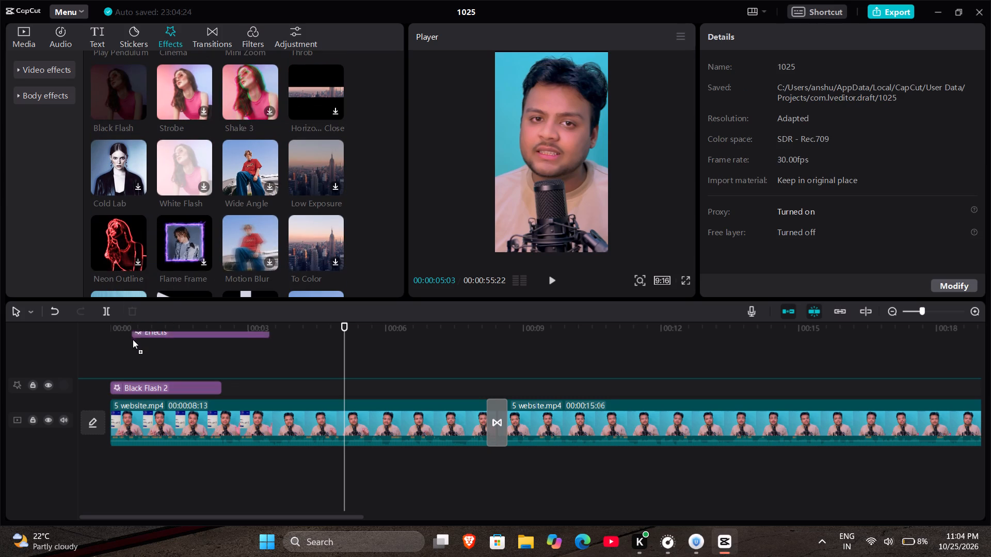
left_click_drag(133, 339, 119, 359)
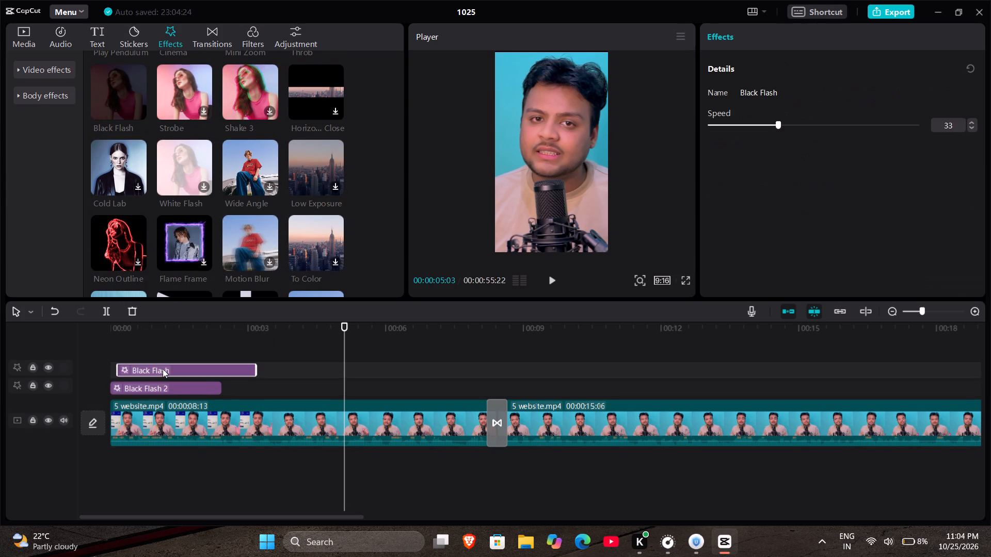
left_click_drag(163, 369, 132, 367)
left_click(143, 383)
key("BackSpace")
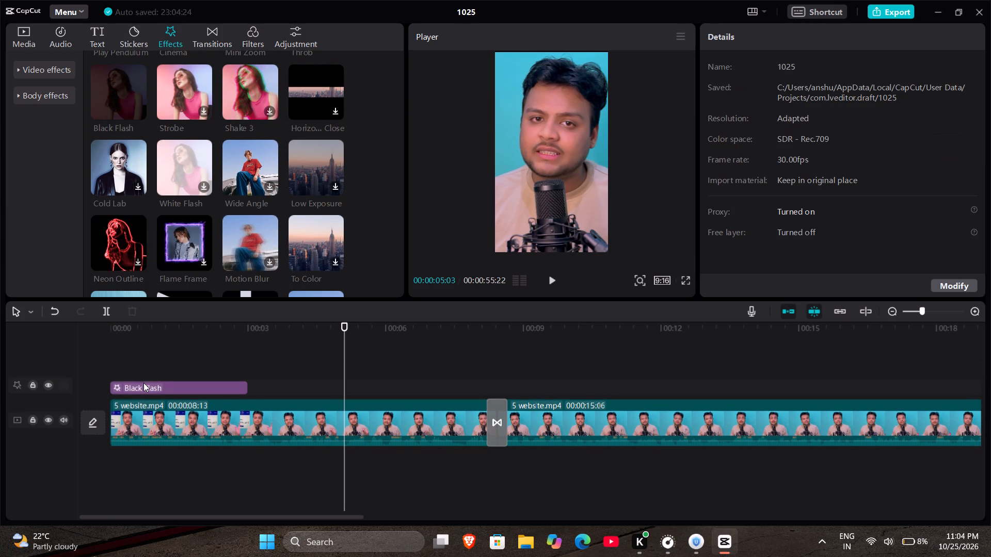
Play the opening with the Black Flash effect, in the preview and in full screen, to check how it looks.
left_click(118, 364)
key("space")
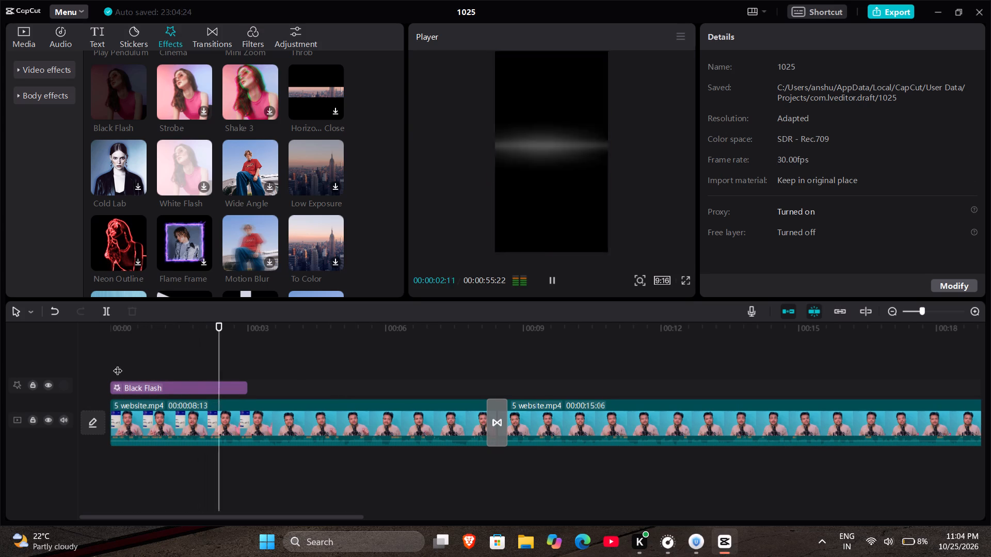
key("space")
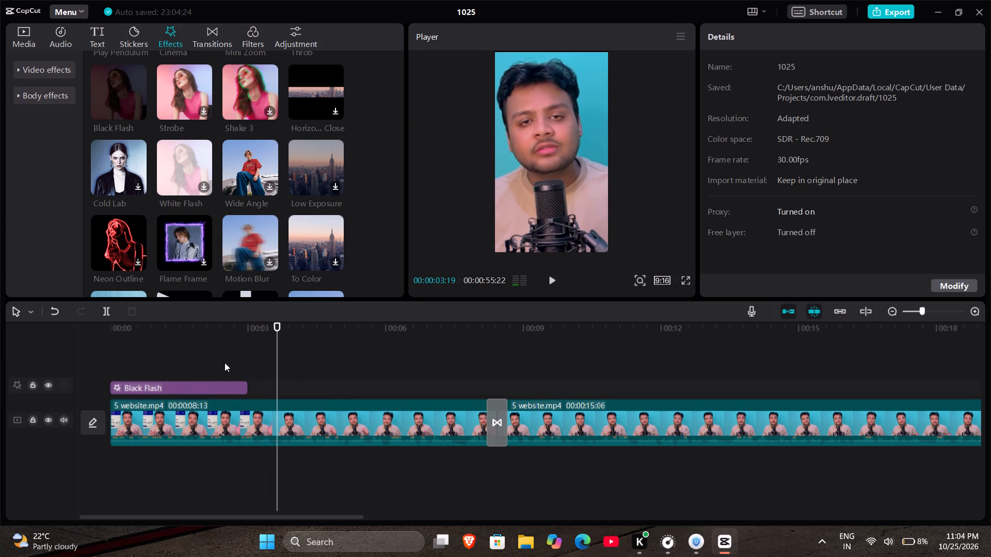
left_click_drag(277, 357, 41, 372)
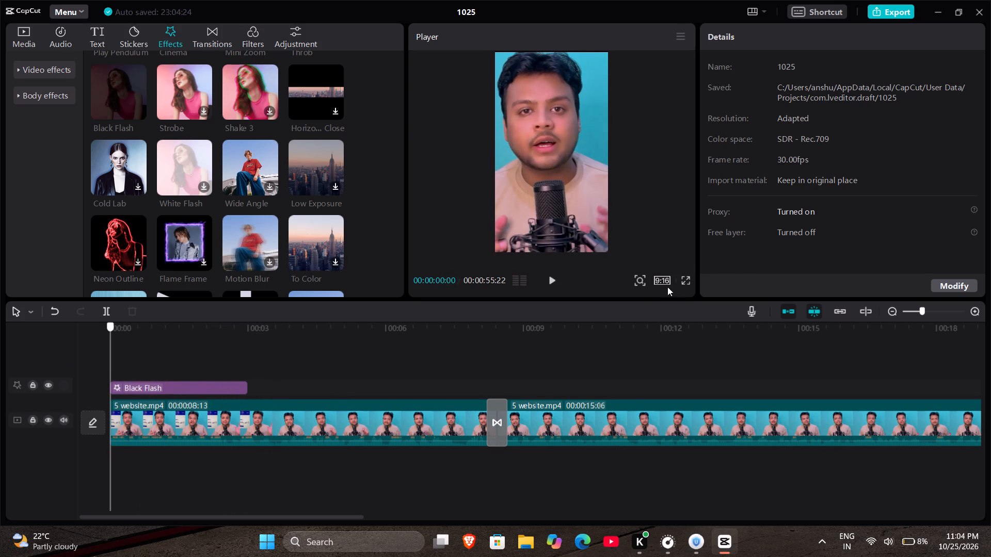
left_click(688, 281)
key("space")
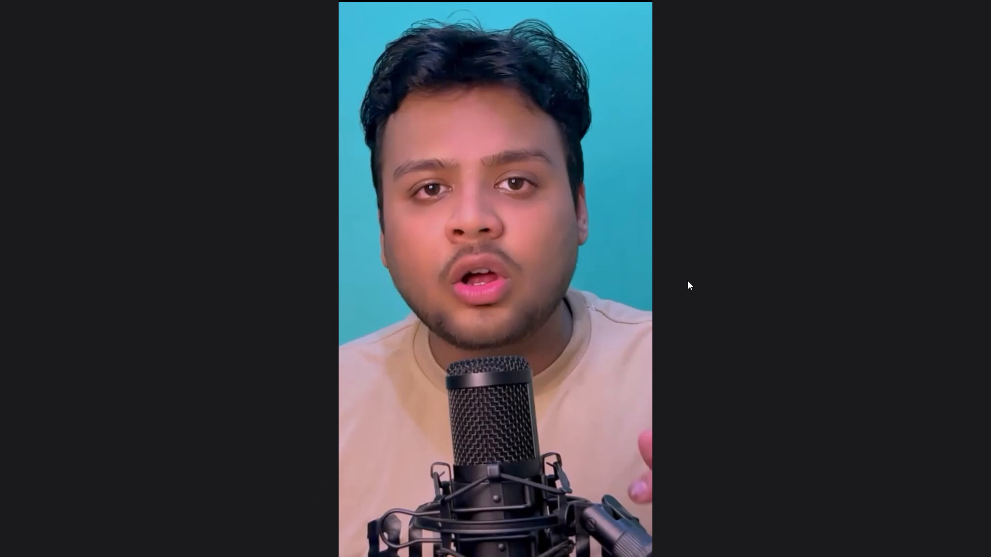
key("Escape")
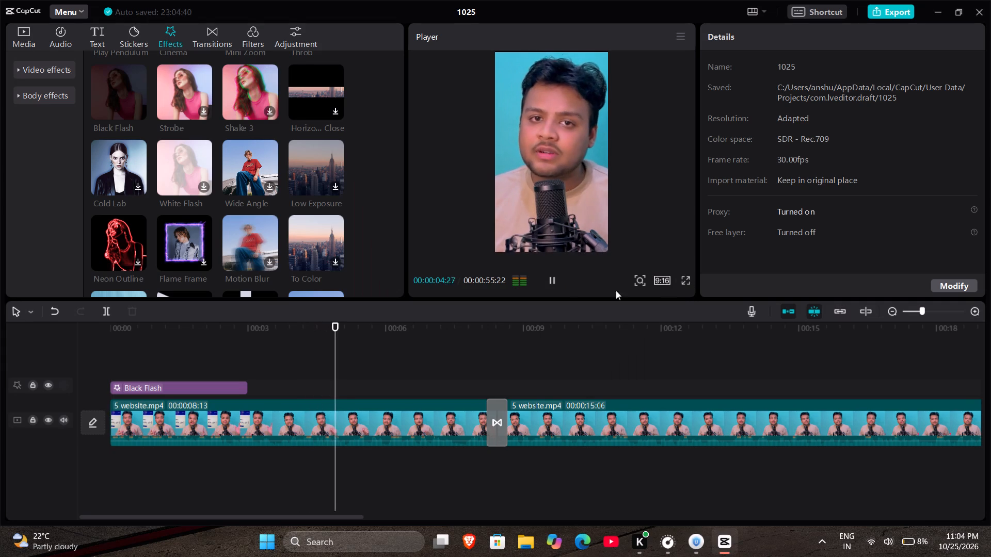
left_click(554, 278)
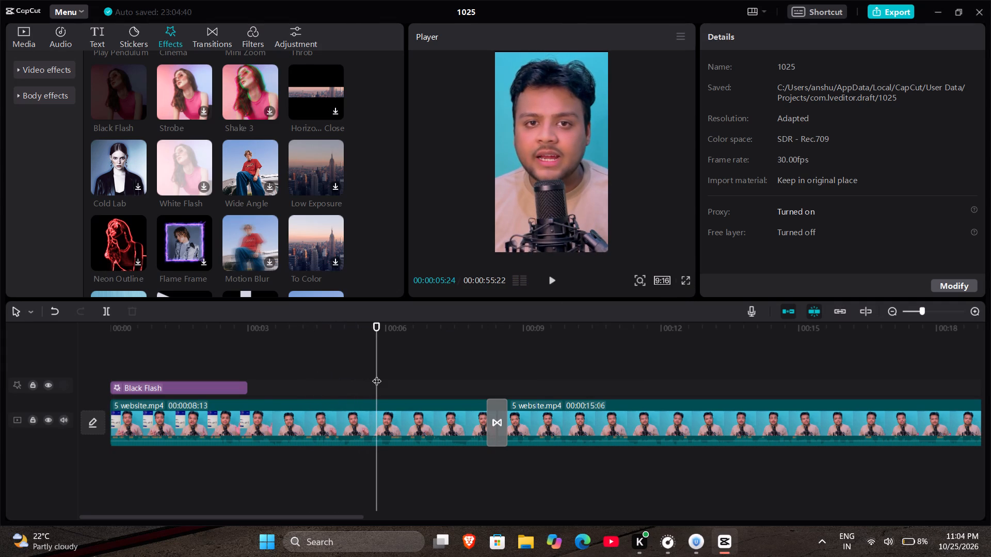
Set the Black Flash effect's Speed to 70 and play the opening from the beginning to check it.
left_click_drag(377, 374, 41, 402)
left_click(145, 388)
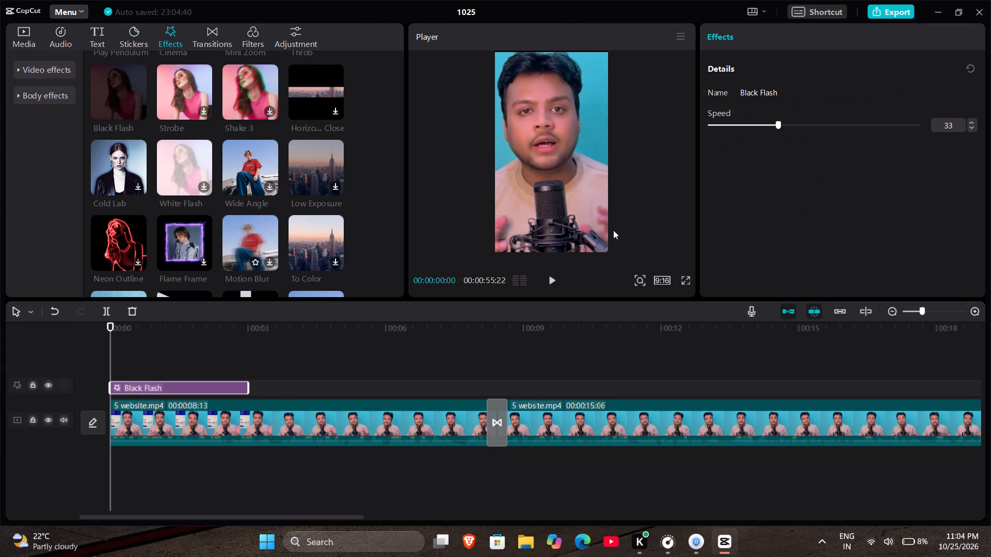
left_click_drag(791, 125, 855, 132)
key("space")
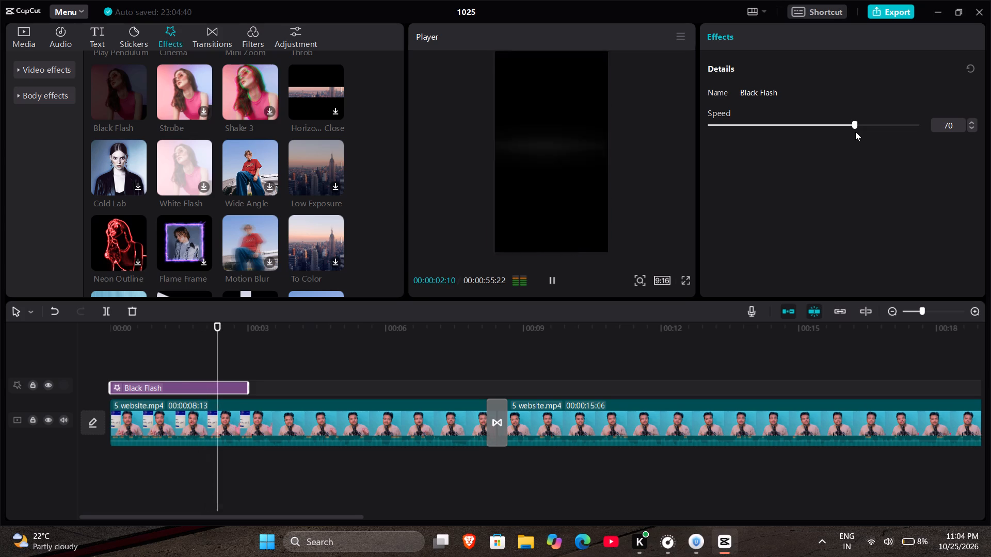
key("space")
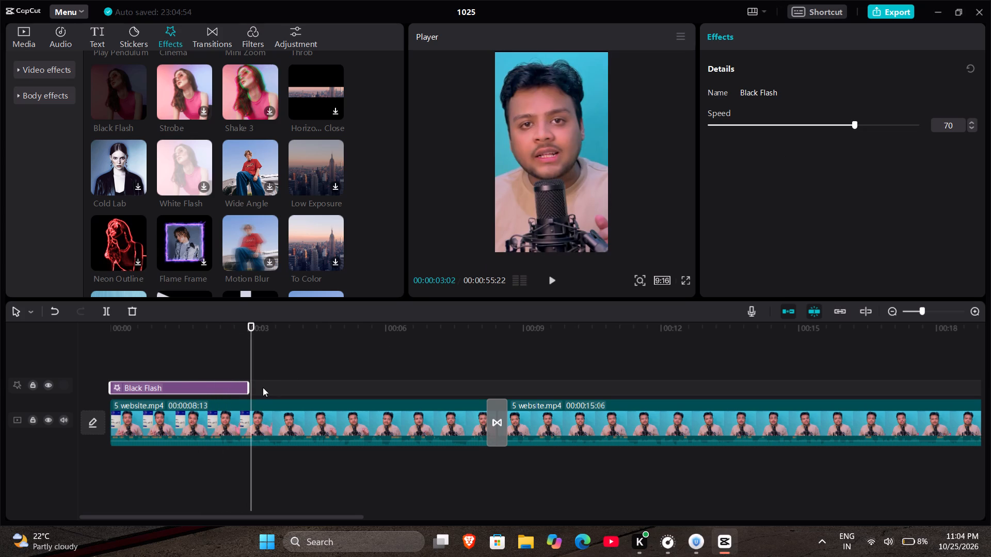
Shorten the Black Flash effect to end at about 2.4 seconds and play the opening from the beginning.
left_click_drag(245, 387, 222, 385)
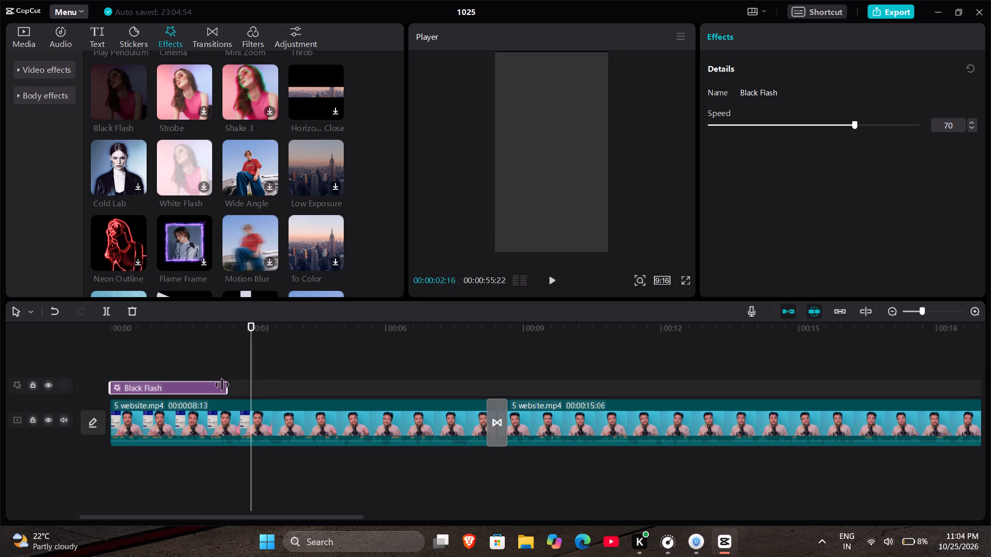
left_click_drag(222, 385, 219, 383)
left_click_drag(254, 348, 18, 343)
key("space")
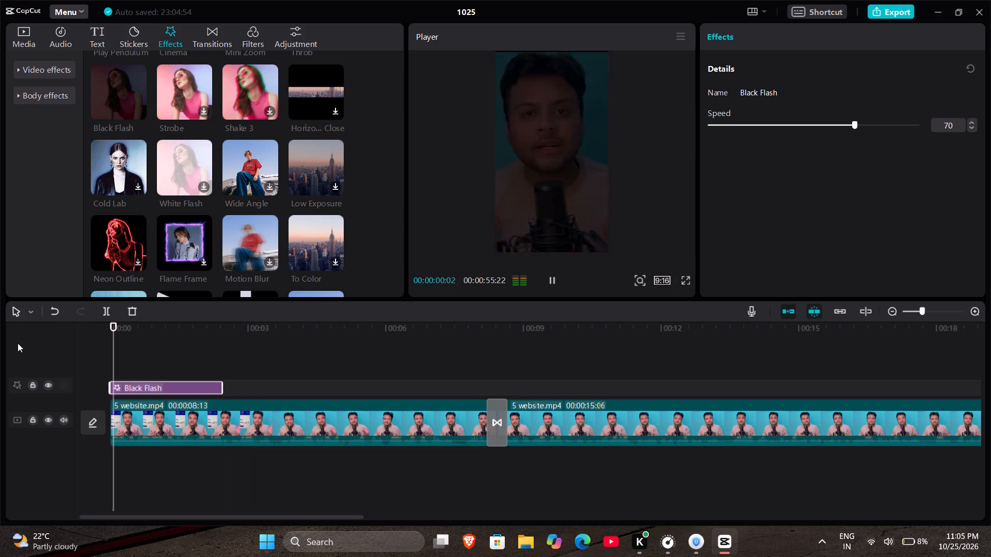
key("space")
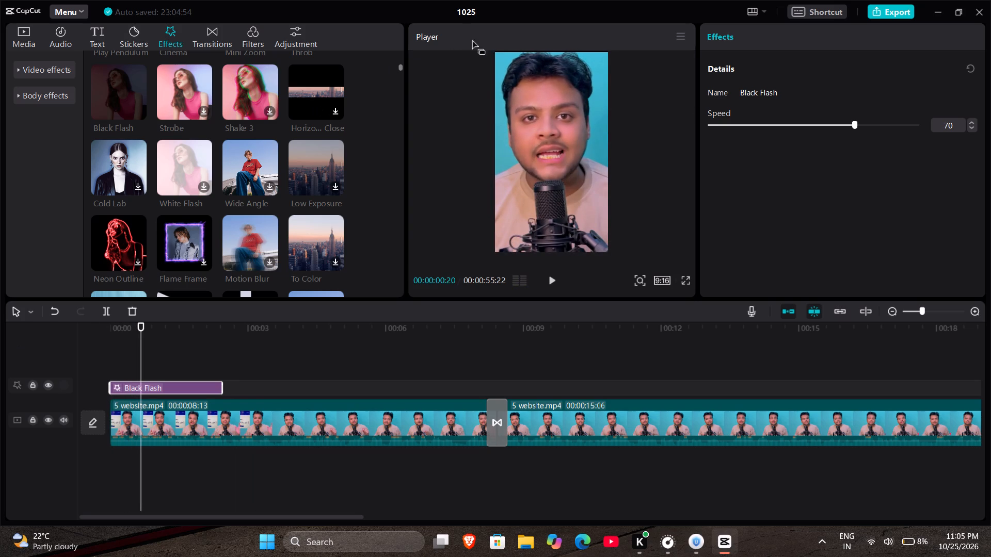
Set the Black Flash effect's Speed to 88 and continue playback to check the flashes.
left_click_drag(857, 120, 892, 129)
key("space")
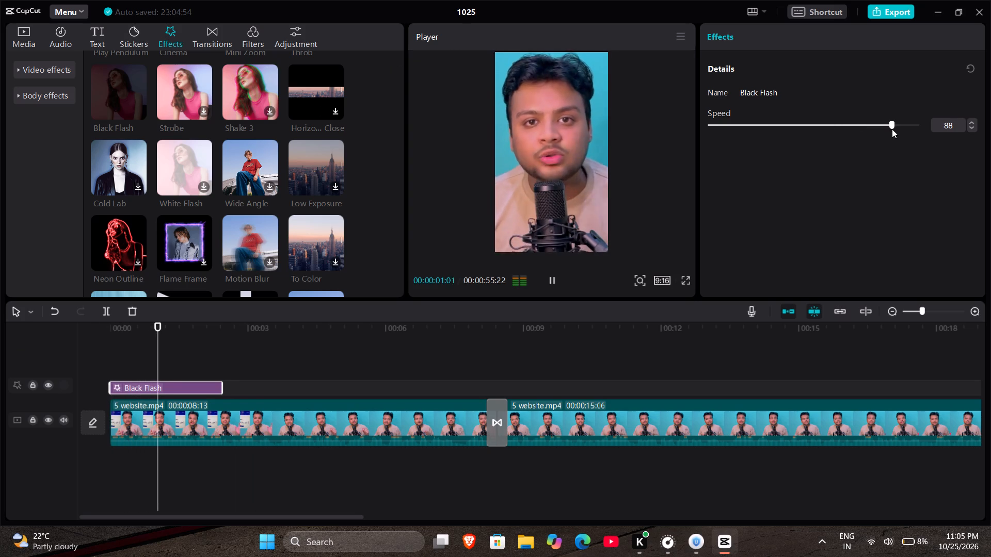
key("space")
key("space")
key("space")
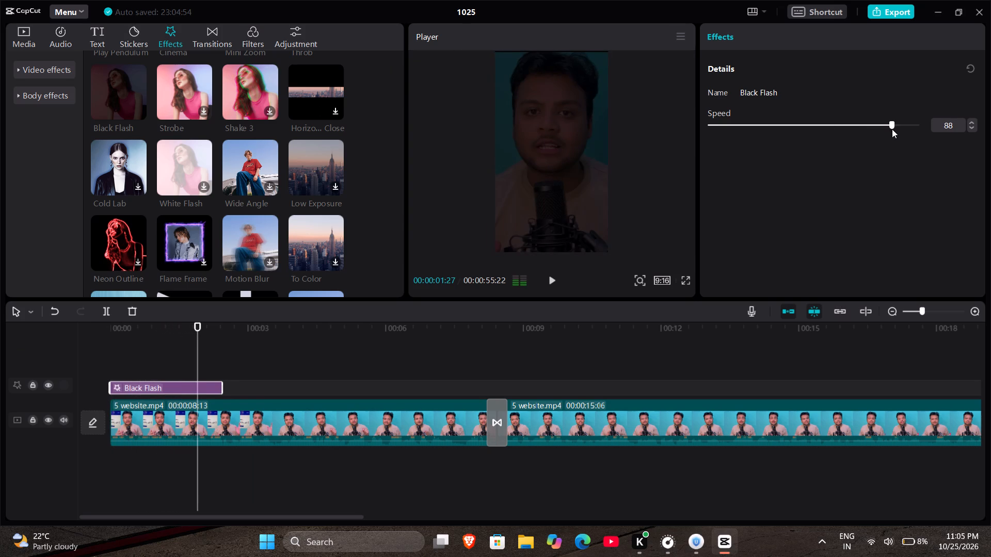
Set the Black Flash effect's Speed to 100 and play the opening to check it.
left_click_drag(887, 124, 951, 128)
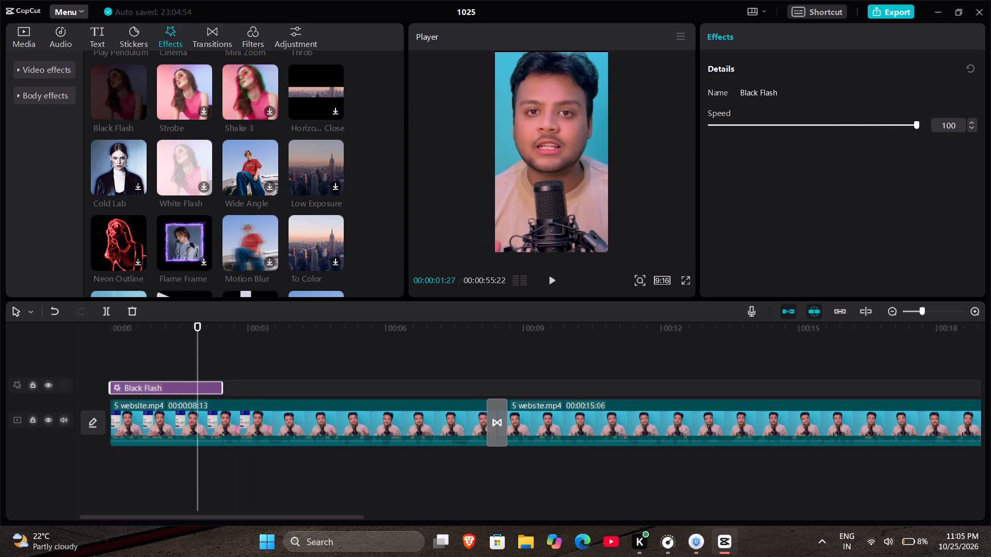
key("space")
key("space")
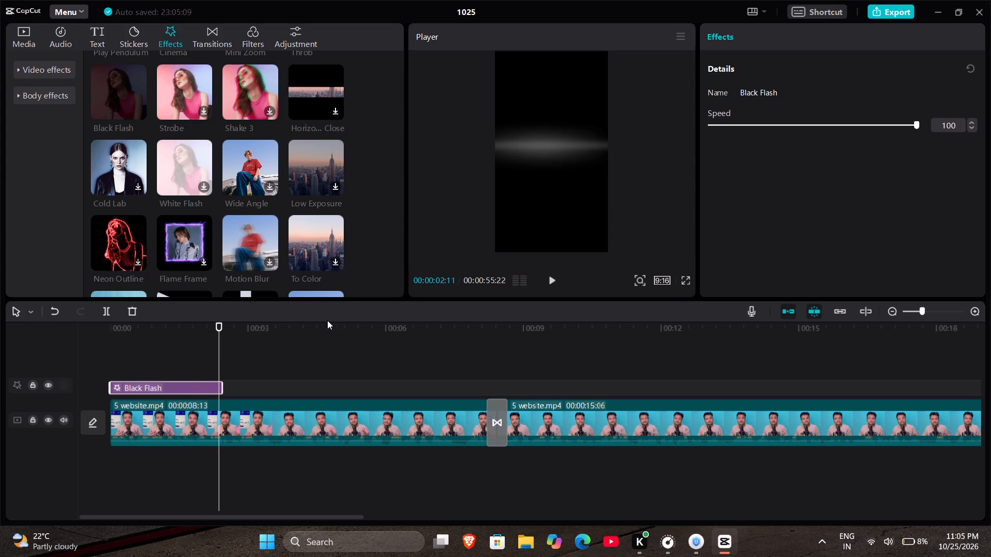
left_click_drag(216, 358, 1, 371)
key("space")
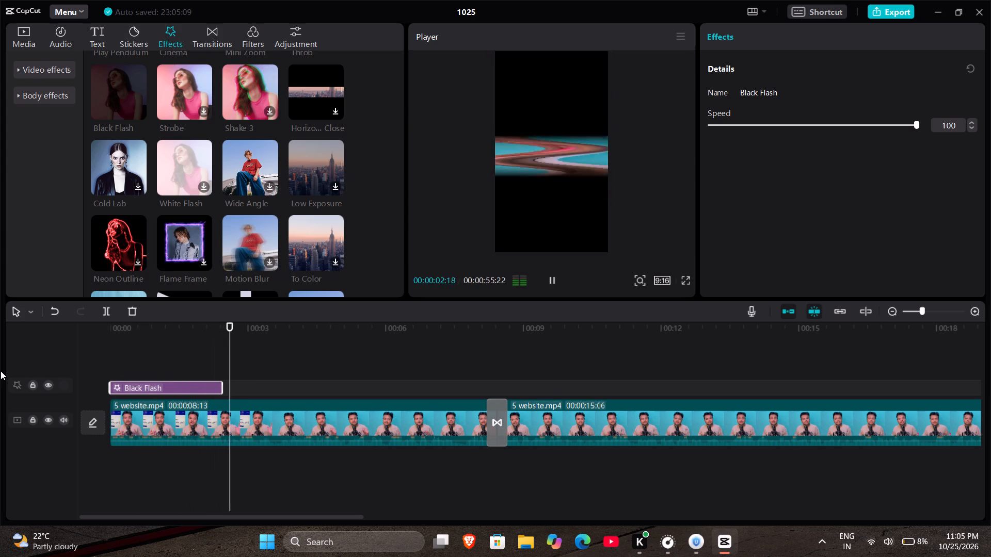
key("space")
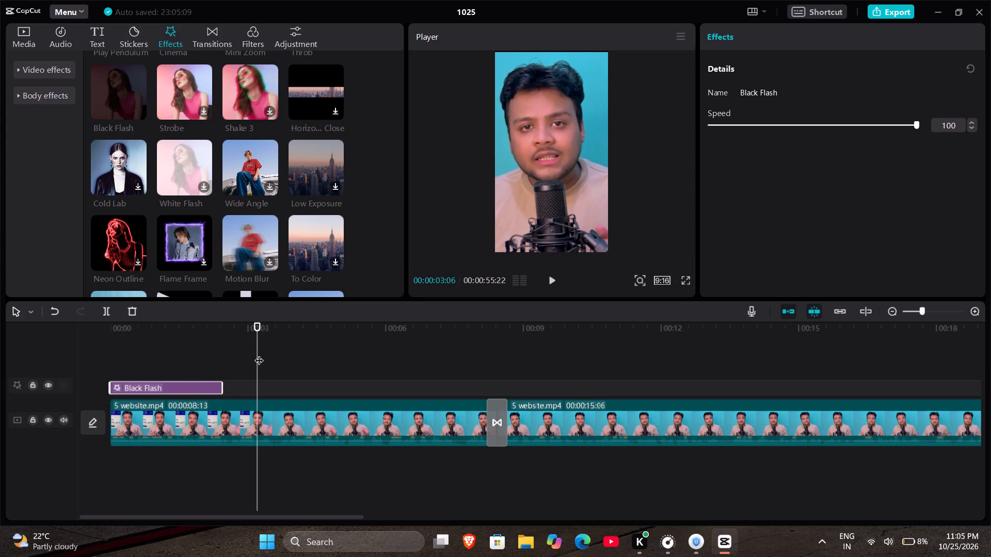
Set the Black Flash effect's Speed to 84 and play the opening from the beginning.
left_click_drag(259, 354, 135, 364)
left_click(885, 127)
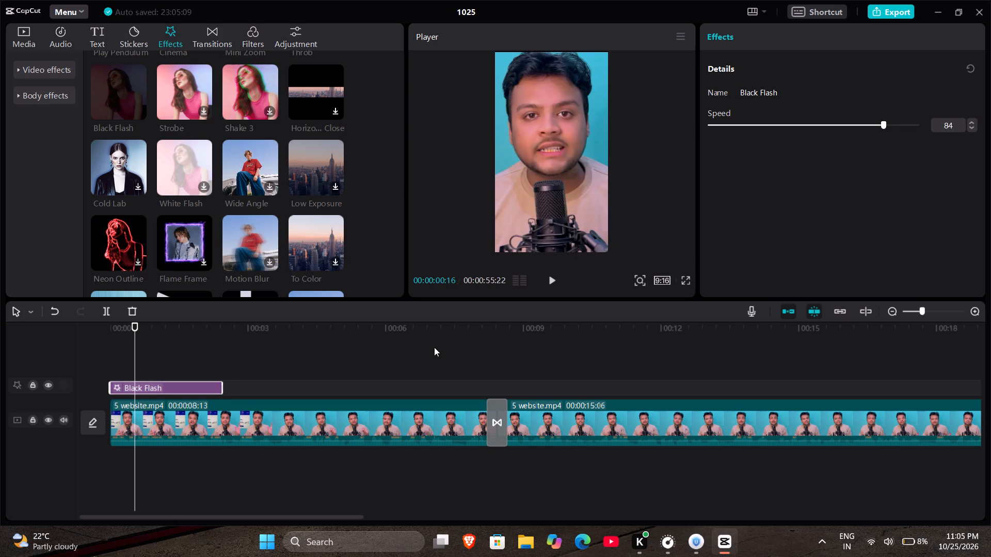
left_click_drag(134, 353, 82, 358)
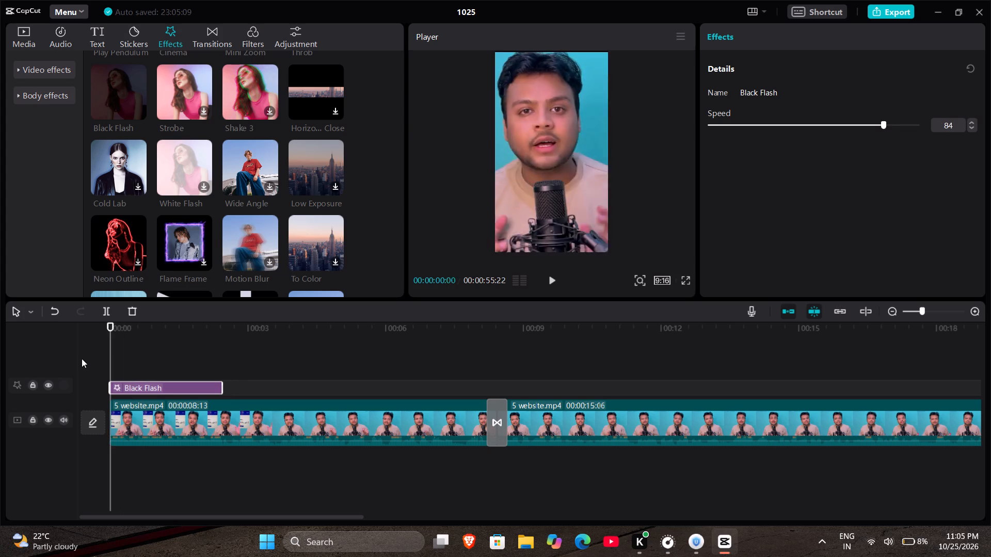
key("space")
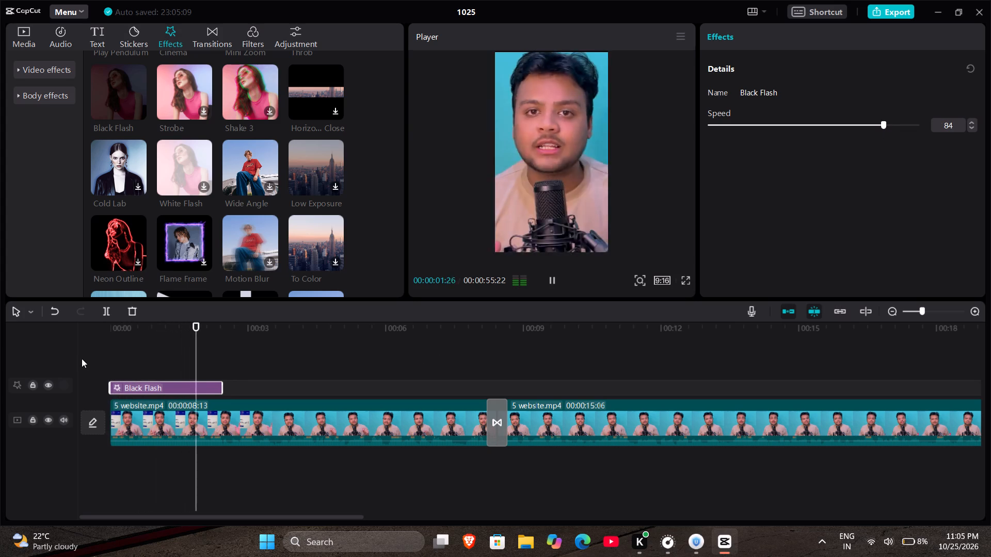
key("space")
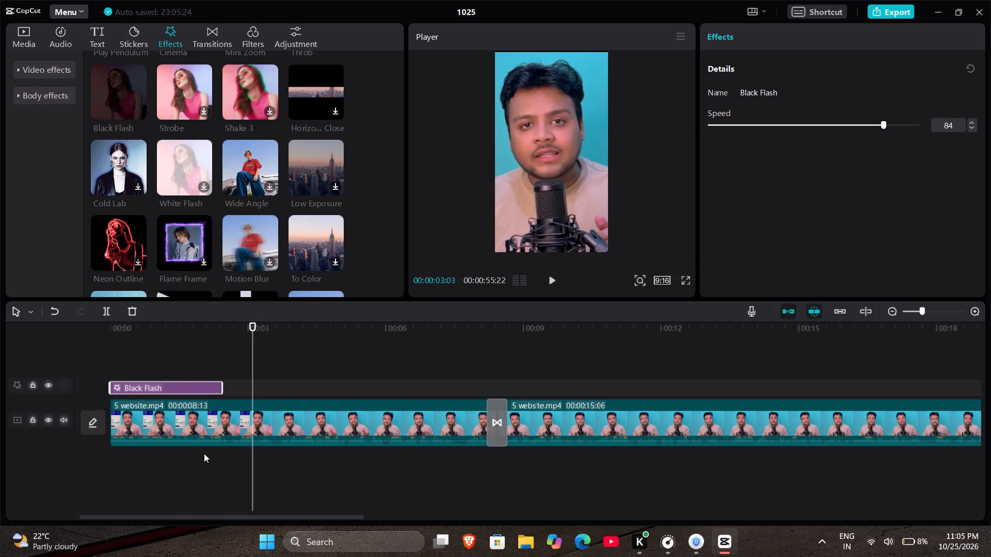
Play the opening from the beginning in full screen to check how the Black Flash effect looks.
left_click(681, 284)
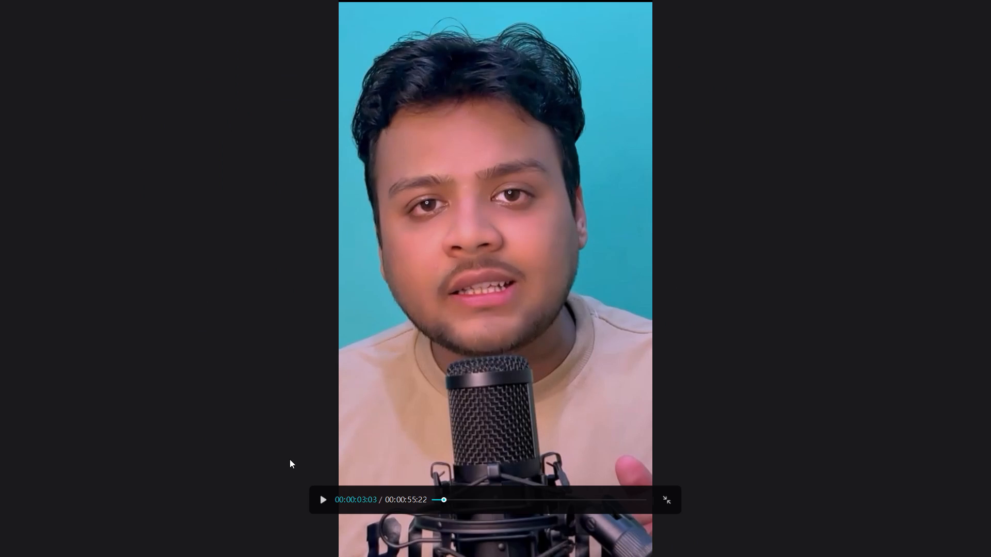
left_click_drag(443, 502, 395, 508)
key("space")
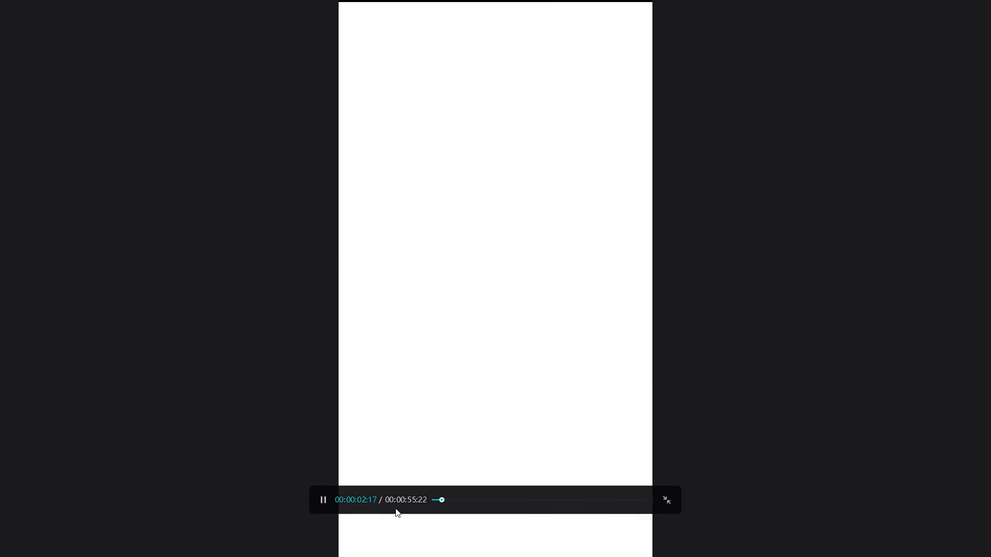
key("space")
key("Escape")
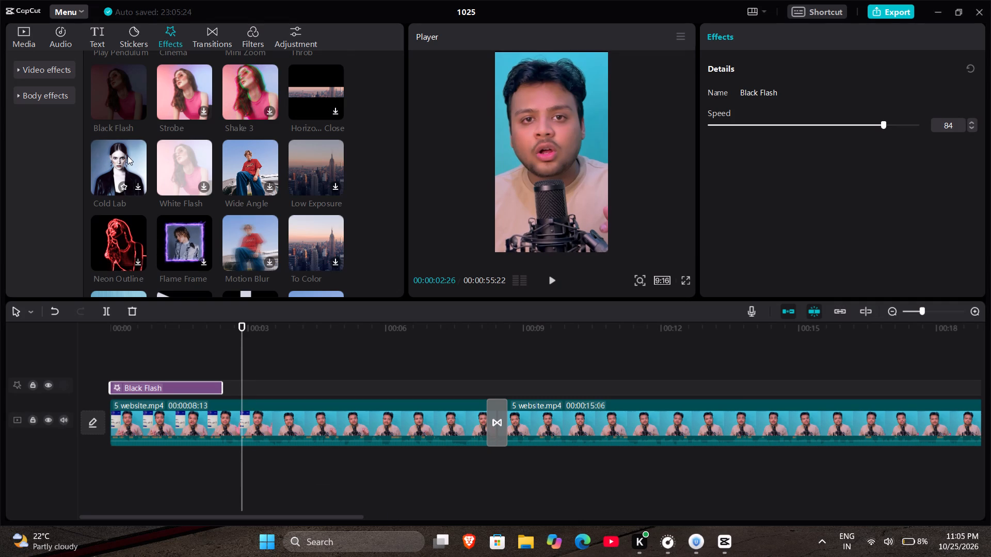
Delete the Black Flash effect from the start of the timeline.
scroll(280, 236, "down", 1)
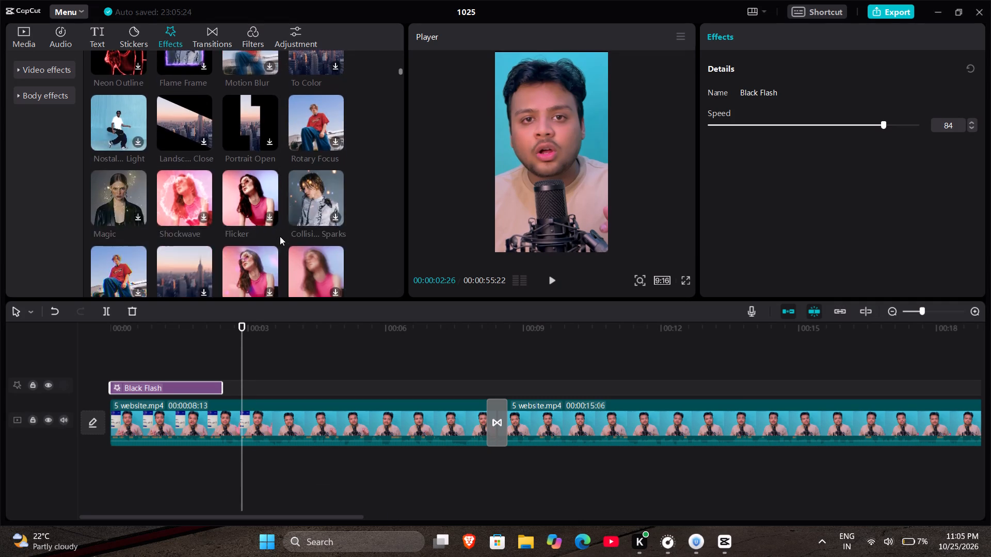
scroll(280, 236, "down", 1)
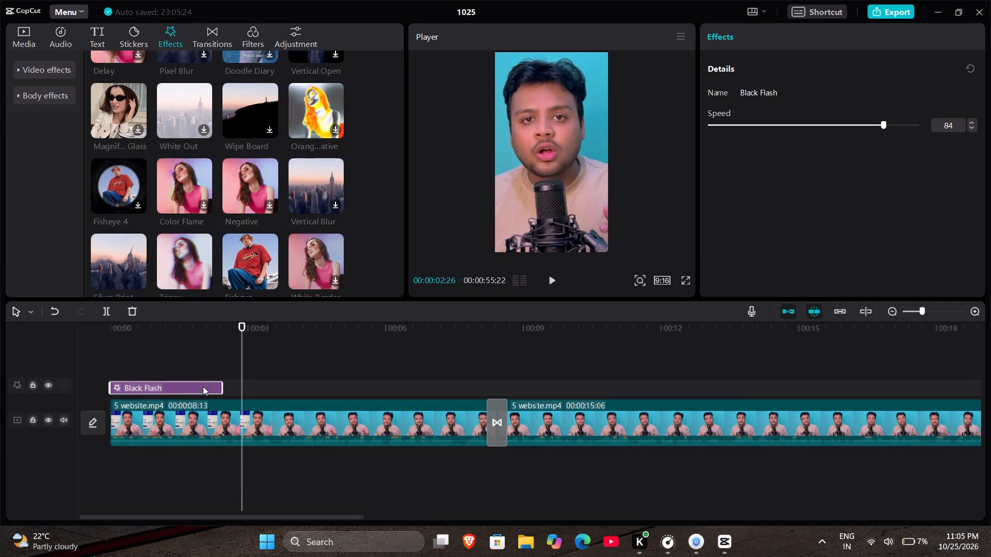
left_click(203, 386)
key("BackSpace")
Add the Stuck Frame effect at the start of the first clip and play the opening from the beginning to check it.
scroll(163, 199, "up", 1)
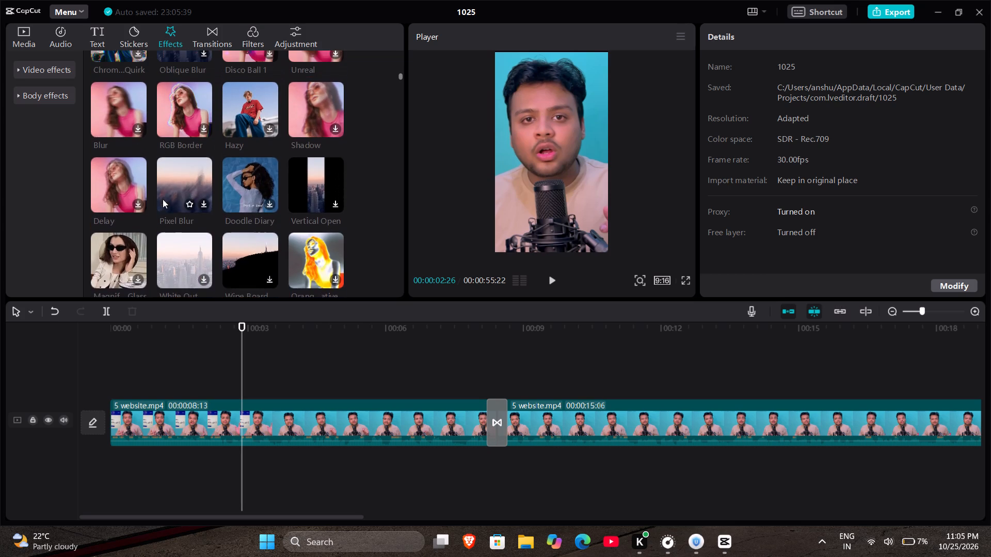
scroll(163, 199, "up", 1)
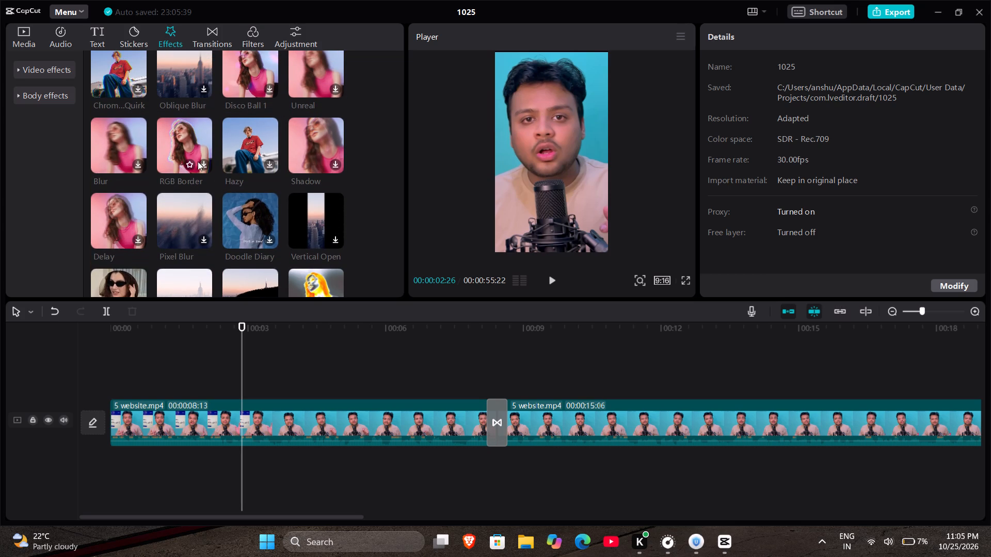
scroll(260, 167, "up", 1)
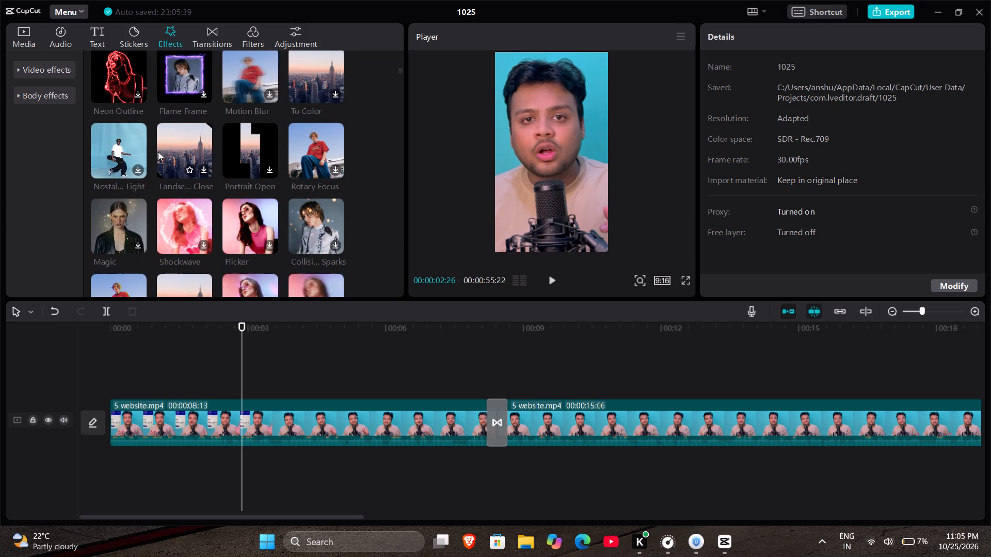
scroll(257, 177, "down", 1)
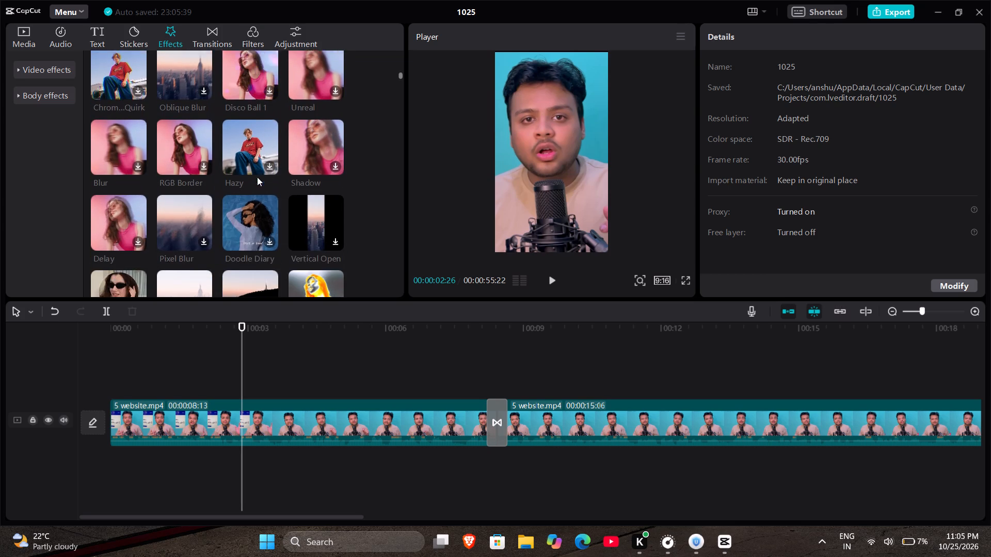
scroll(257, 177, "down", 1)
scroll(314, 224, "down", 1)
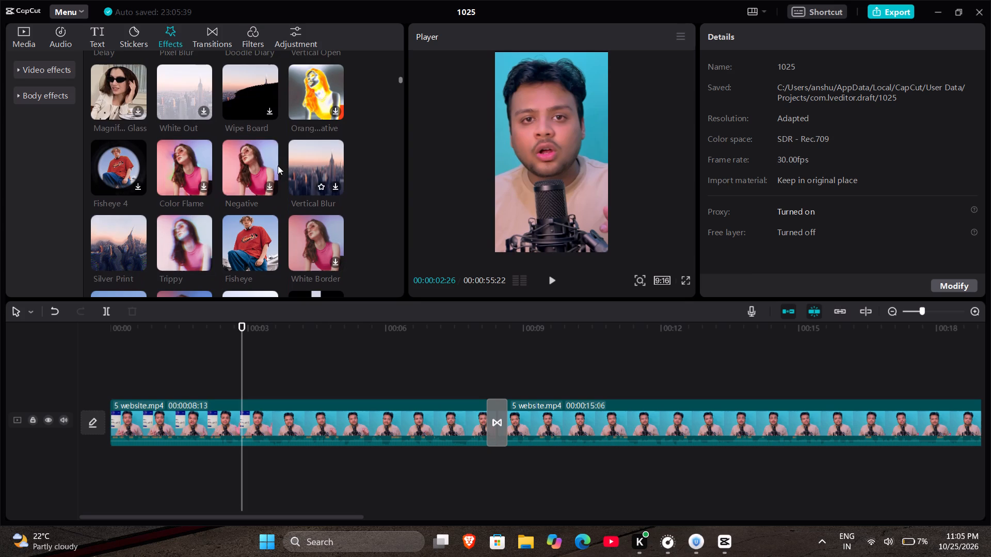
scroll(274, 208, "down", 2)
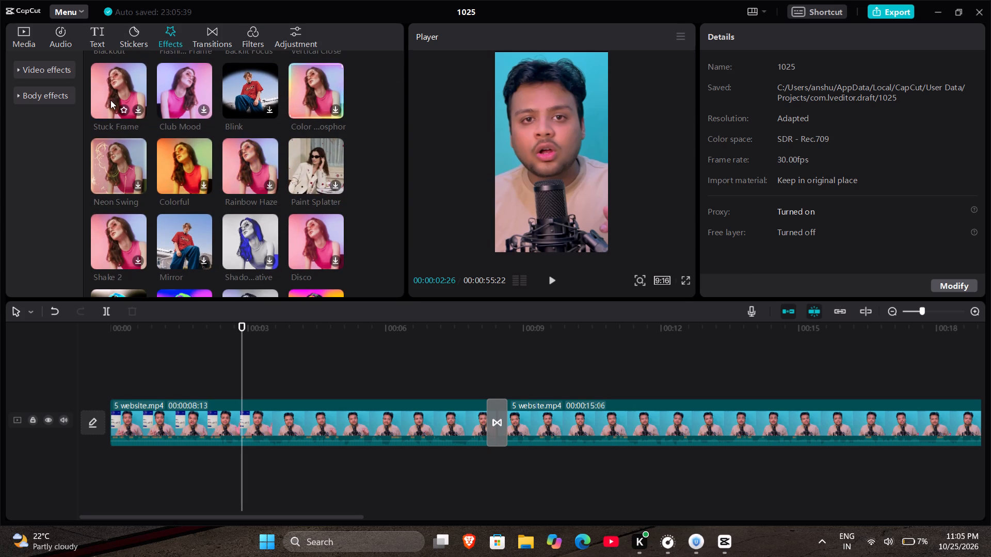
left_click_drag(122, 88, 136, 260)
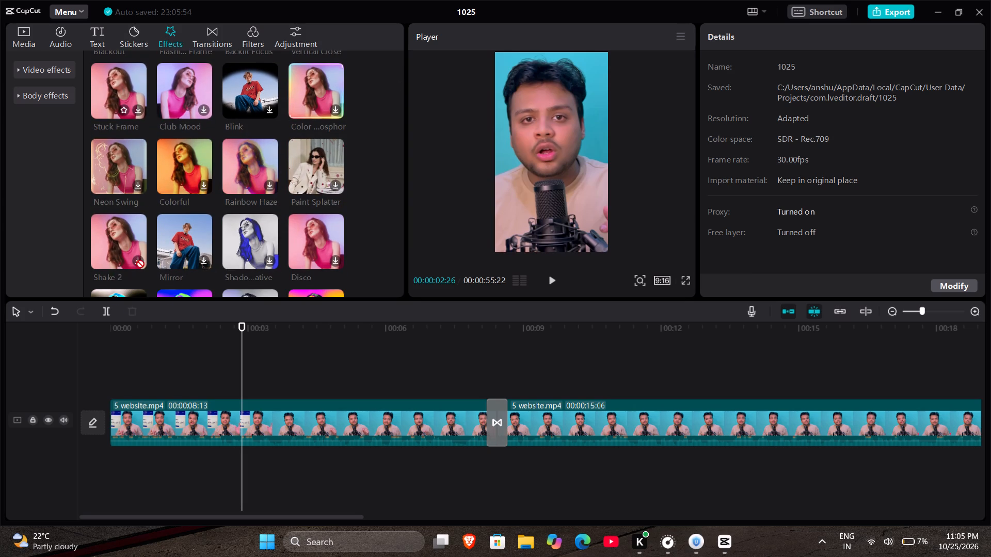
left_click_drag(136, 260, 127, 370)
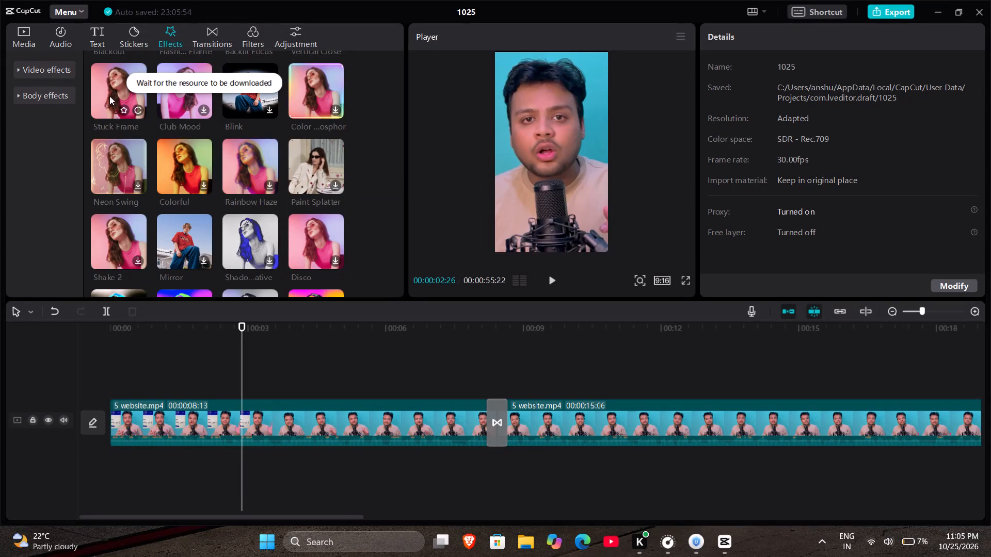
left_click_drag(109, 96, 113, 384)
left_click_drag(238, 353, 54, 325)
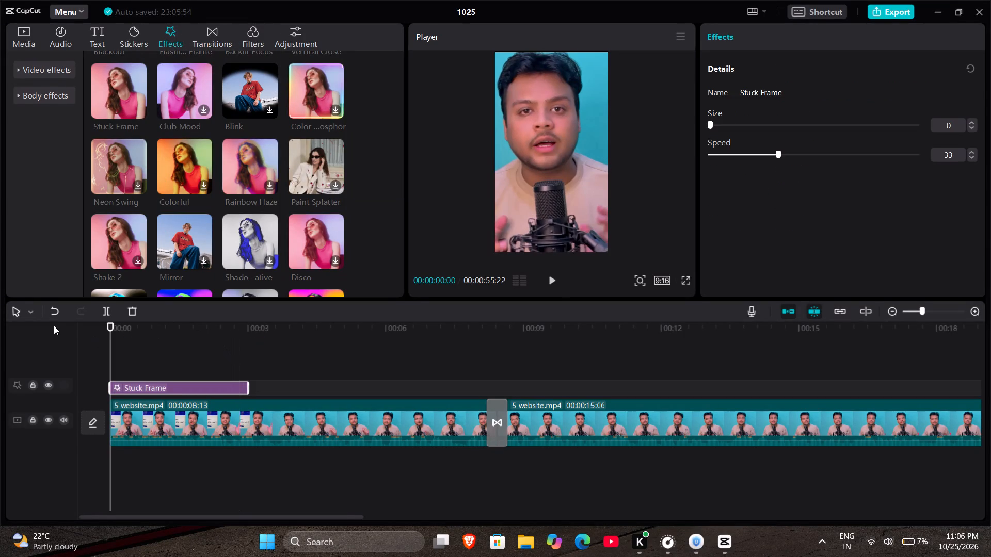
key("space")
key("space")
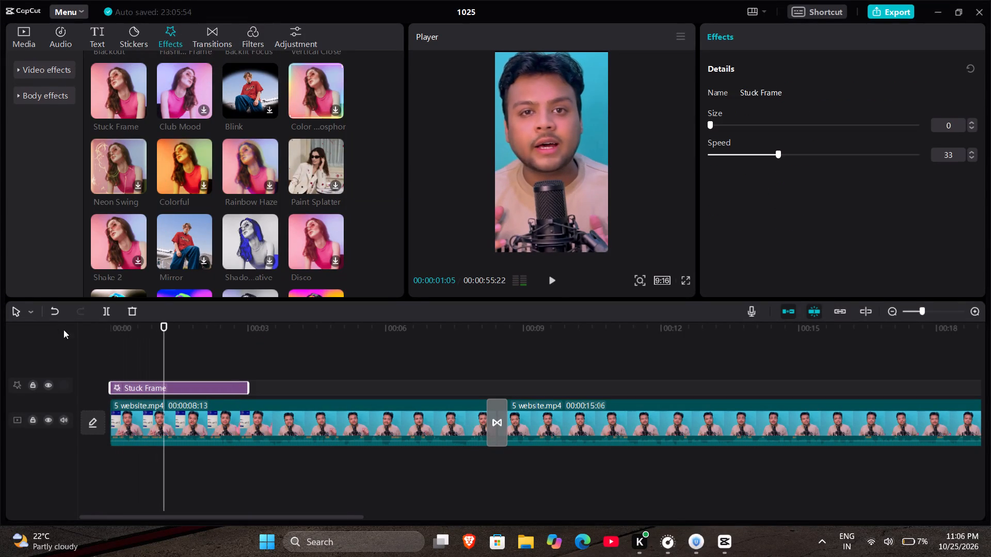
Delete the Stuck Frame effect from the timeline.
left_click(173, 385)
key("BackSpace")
Browse the remaining video effects to the end of the list for another opening effect.
scroll(126, 251, "down", 1)
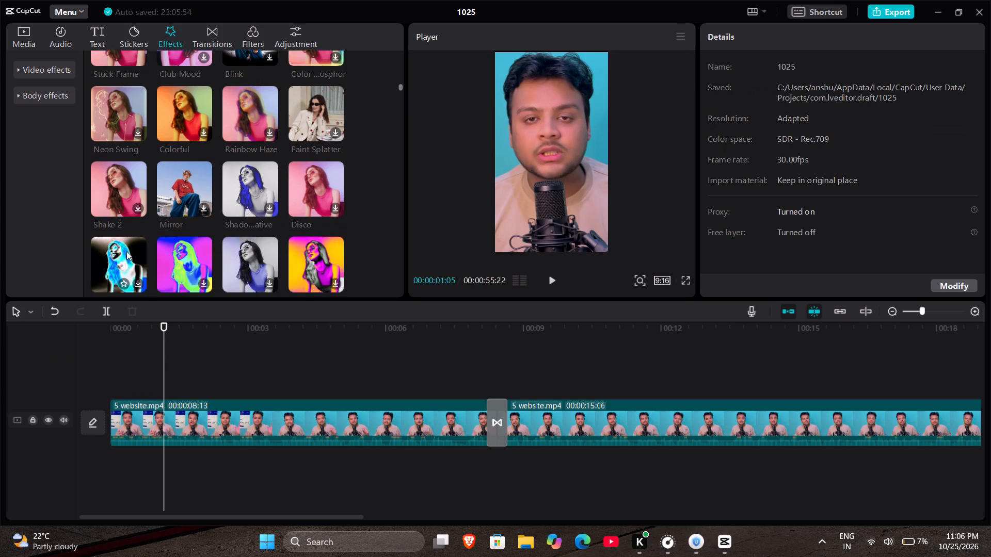
scroll(126, 251, "down", 1)
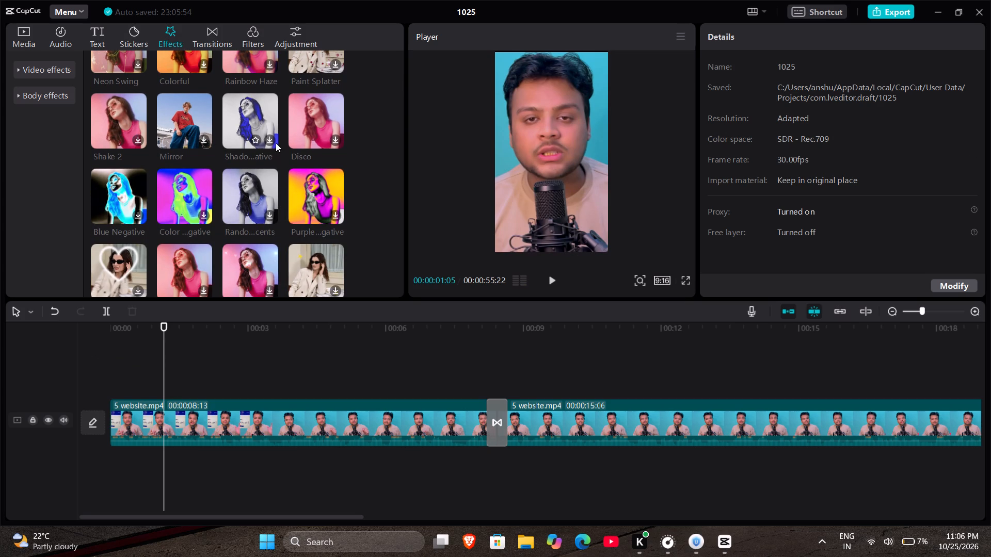
scroll(204, 106, "up", 1)
scroll(194, 164, "down", 1)
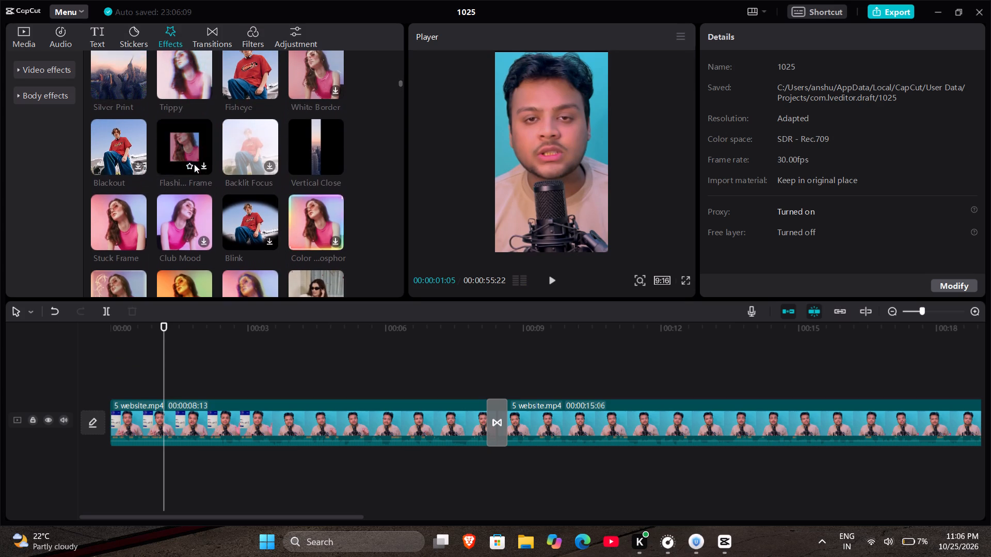
scroll(194, 164, "down", 1)
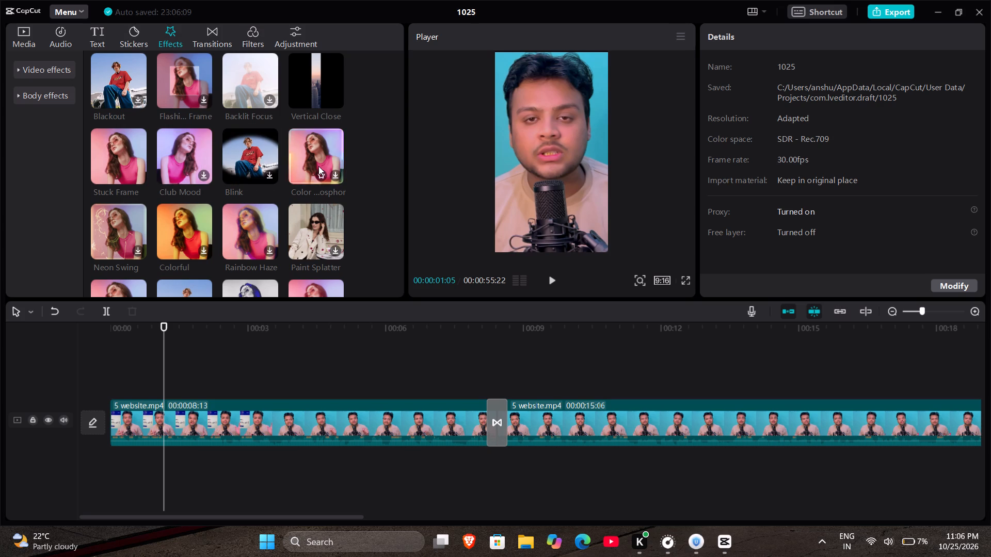
scroll(318, 166, "down", 1)
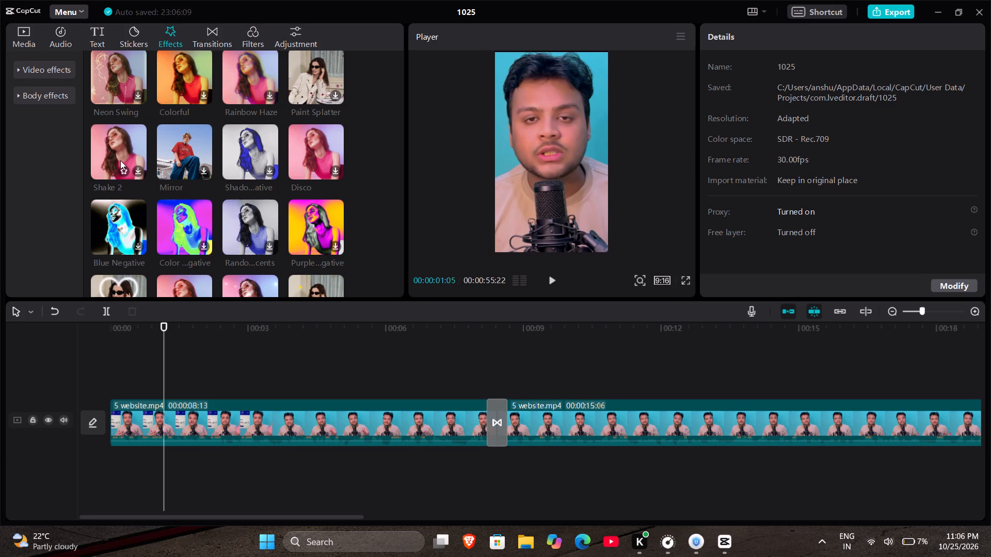
scroll(120, 160, "down", 1)
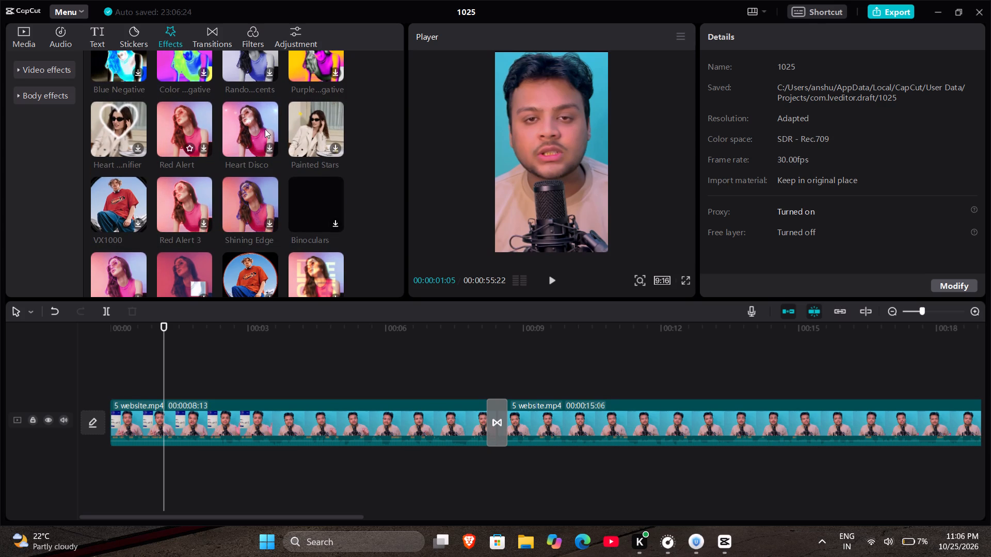
scroll(275, 190, "down", 1)
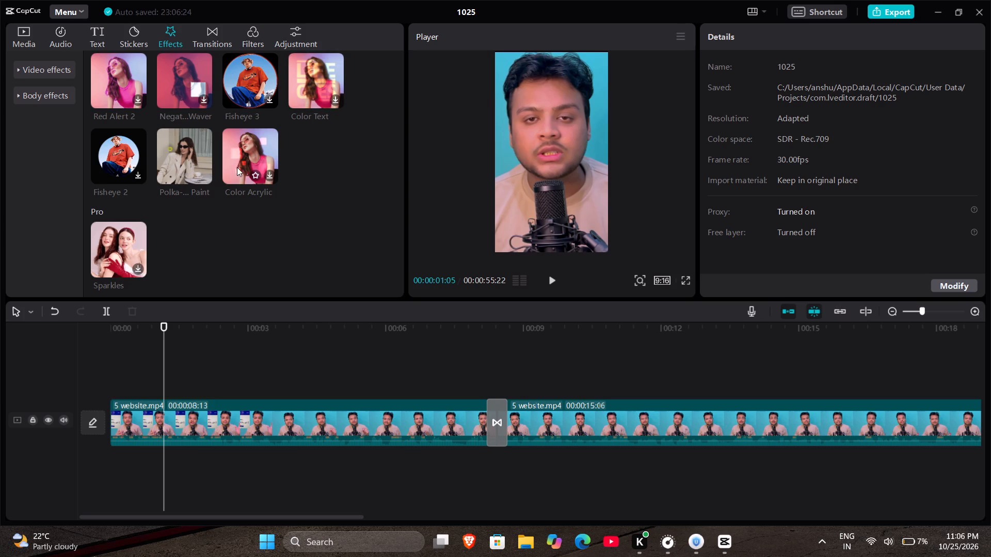
Browse the Opening & Closing, Lens and Light Effects video effects for another opening effect.
scroll(120, 255, "down", 1)
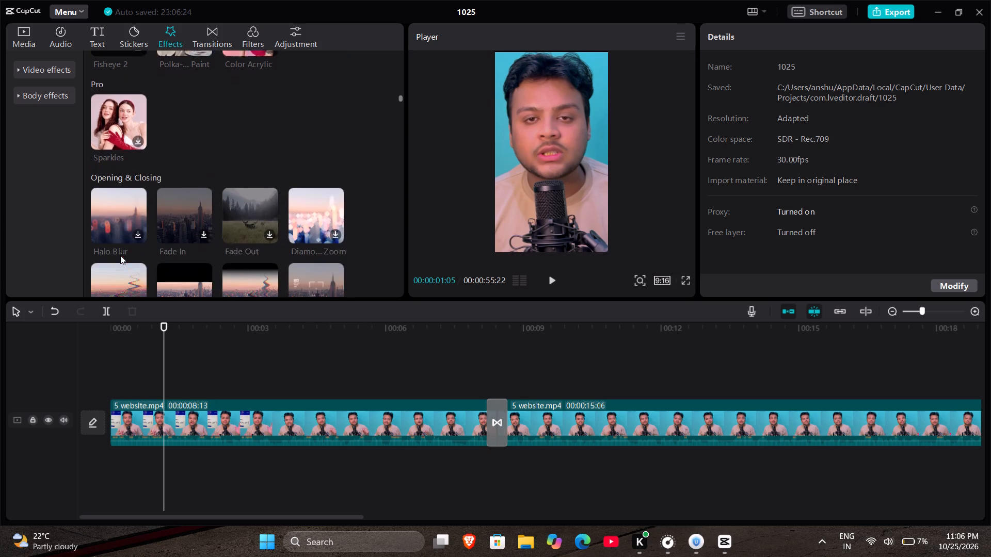
scroll(120, 255, "down", 1)
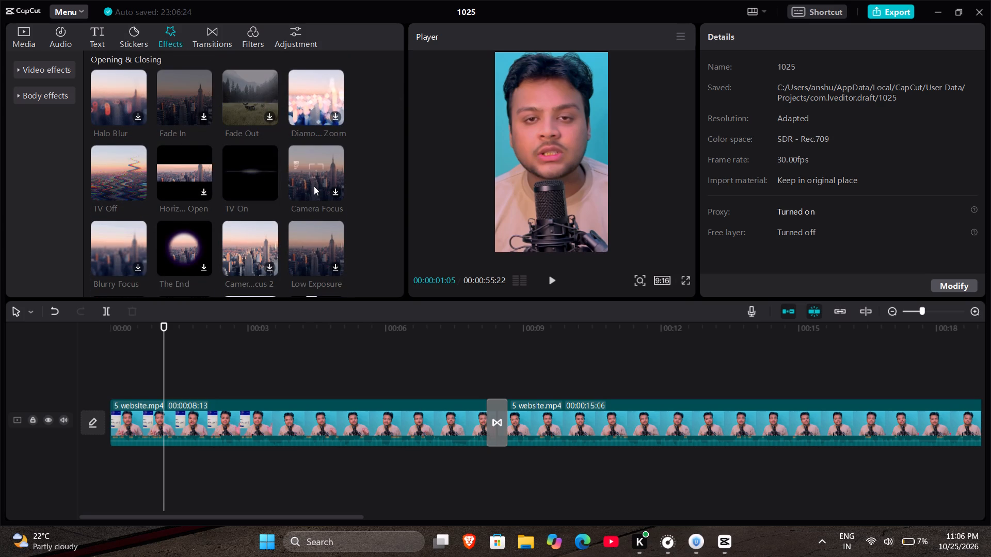
scroll(156, 230, "down", 2)
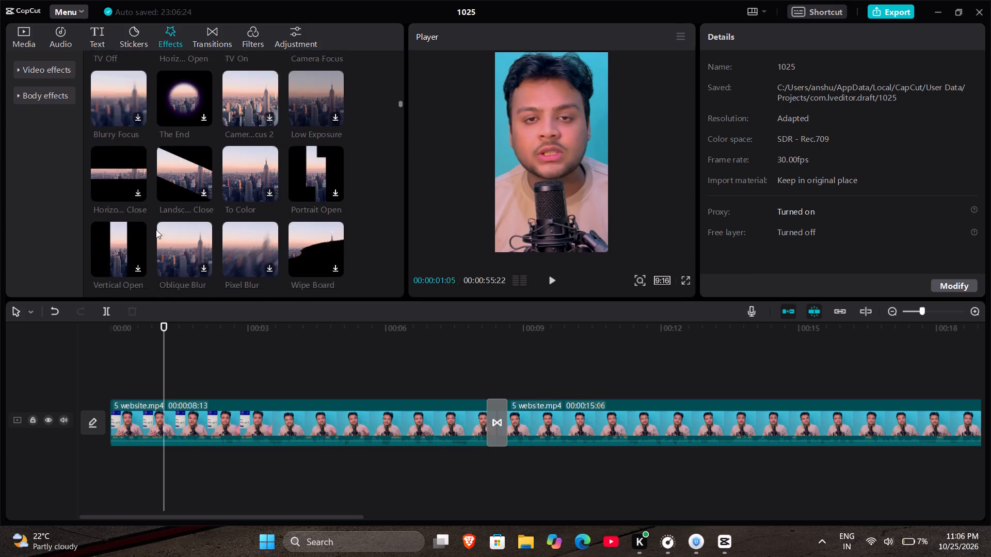
scroll(156, 230, "down", 2)
scroll(156, 230, "up", 2)
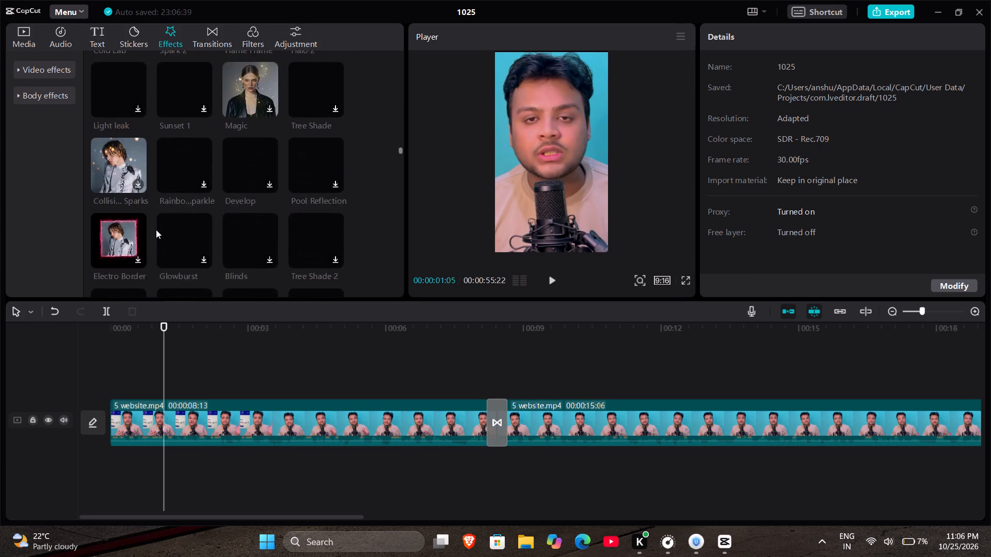
scroll(156, 230, "up", 3)
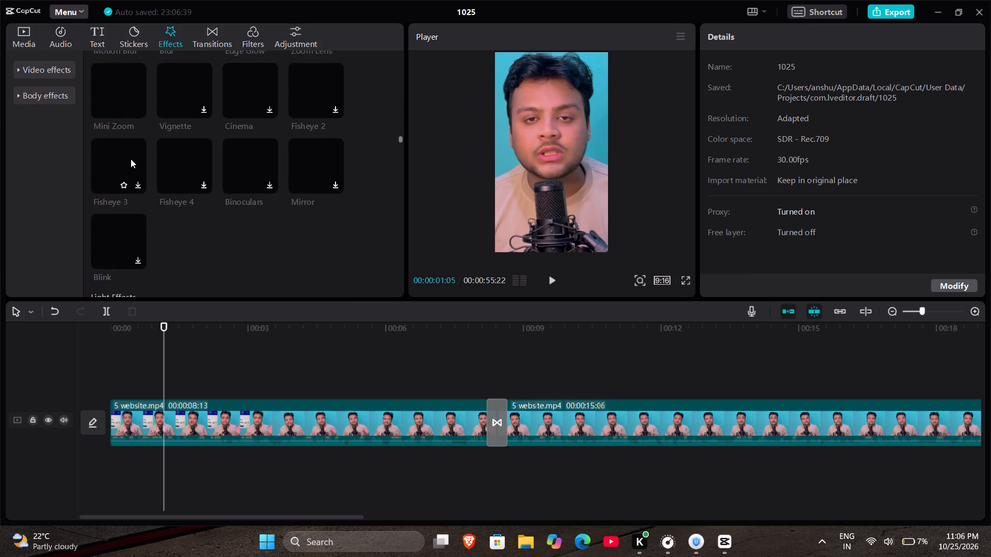
scroll(131, 159, "up", 1)
scroll(131, 159, "down", 1)
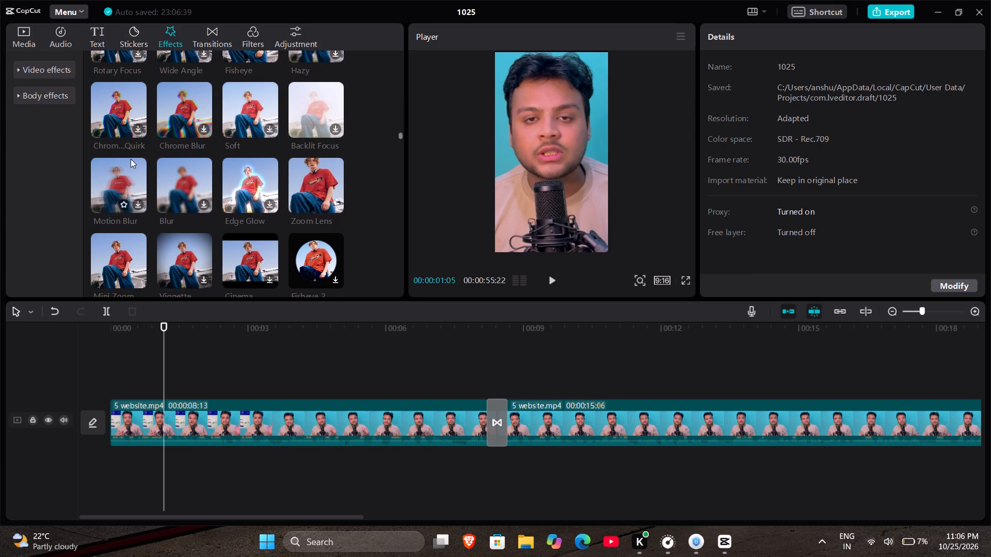
scroll(106, 106, "up", 1)
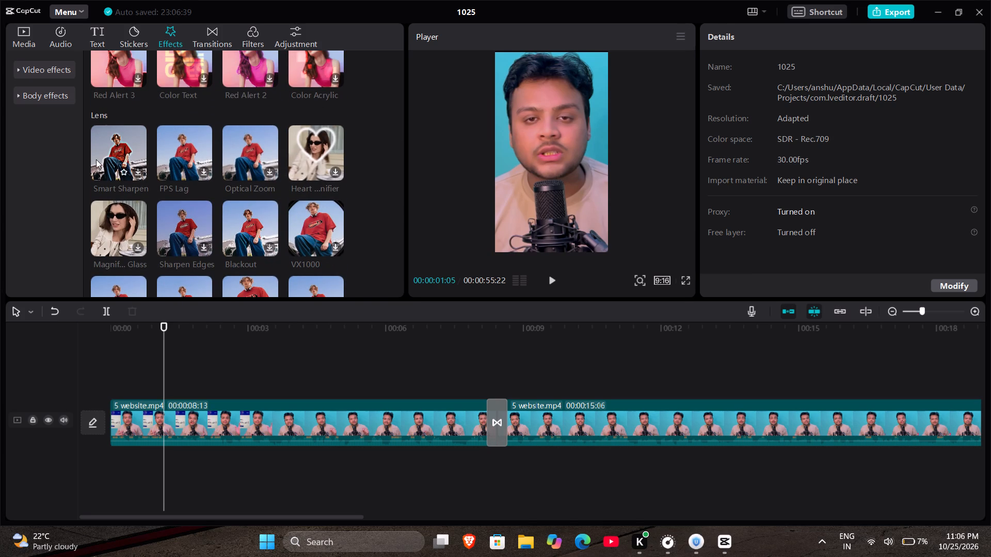
scroll(172, 169, "down", 1)
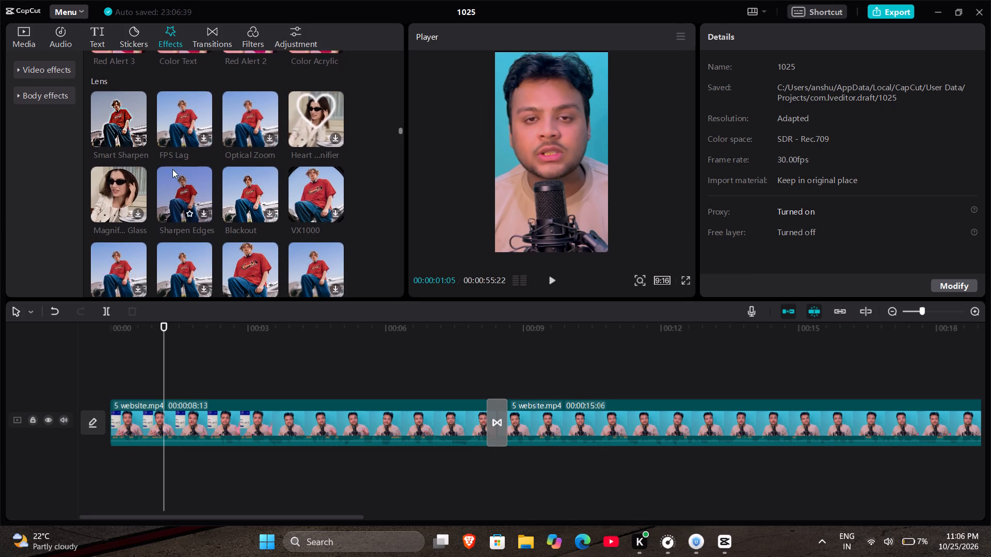
scroll(172, 169, "down", 1)
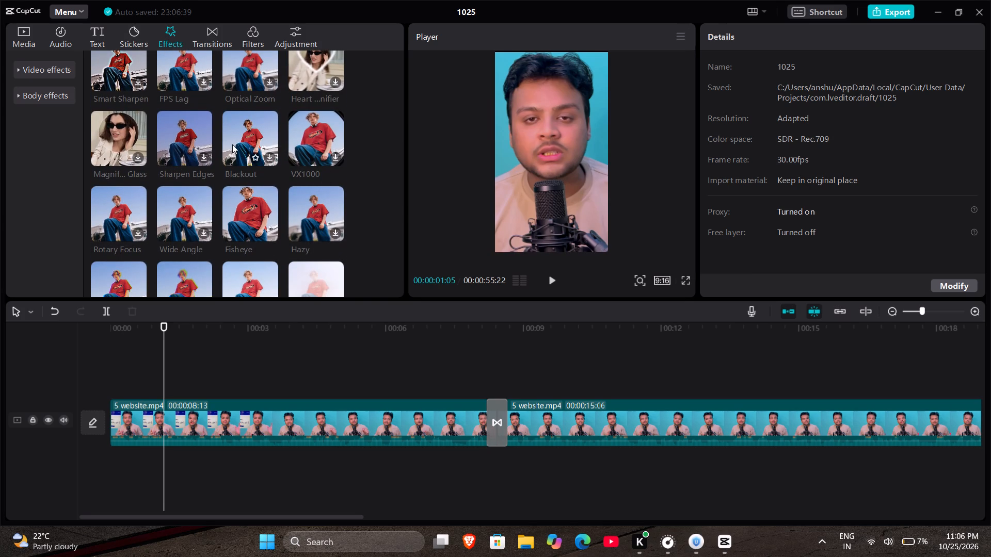
scroll(232, 144, "down", 1)
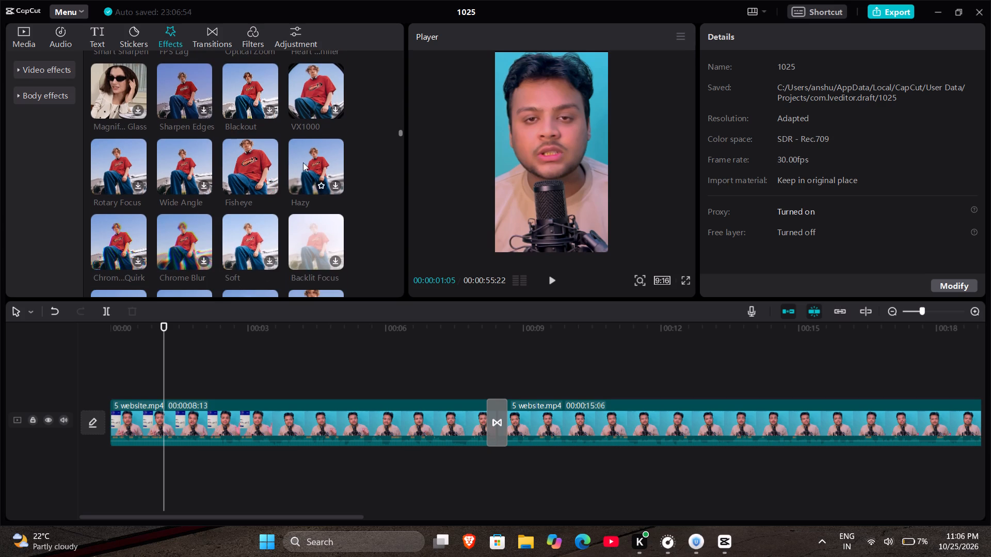
scroll(180, 172, "down", 3)
scroll(180, 172, "up", 1)
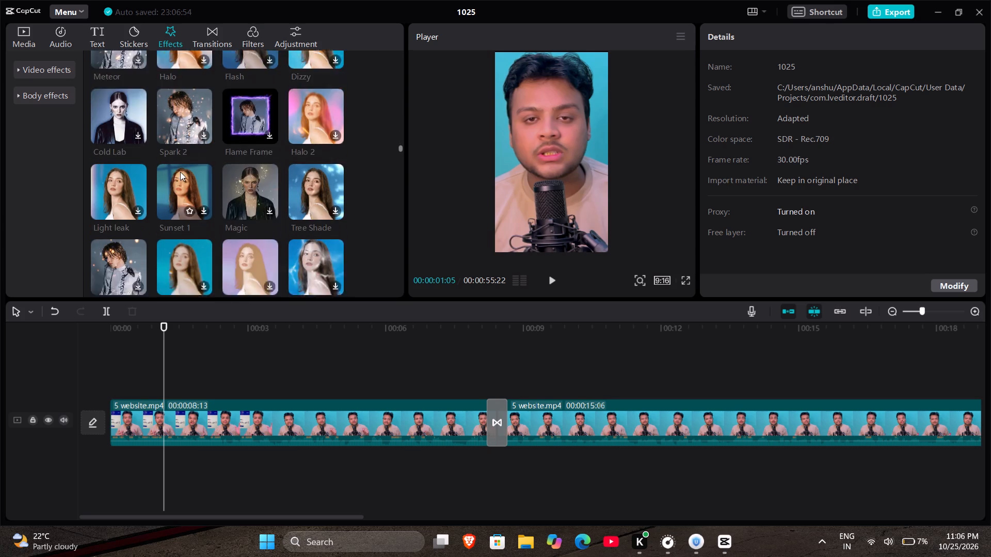
scroll(180, 172, "up", 1)
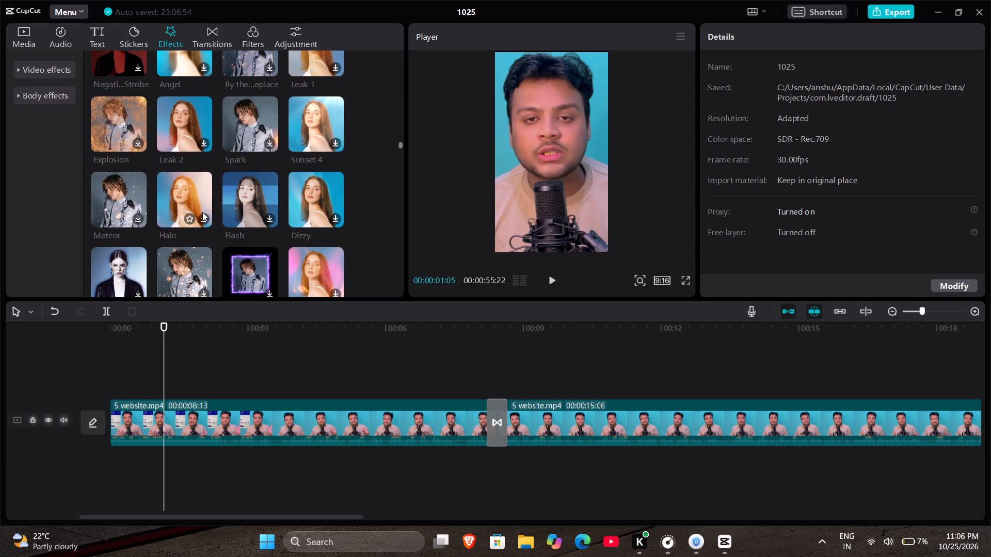
scroll(164, 105, "up", 1)
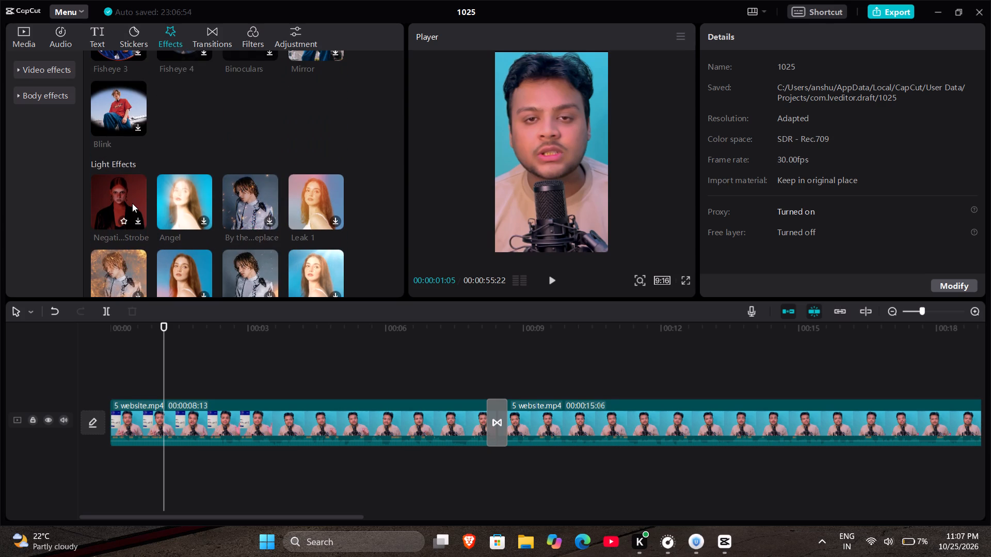
Download and preview the strobe effect at the start of Light Effects, and look through the retro effects further down the list.
left_click(127, 201)
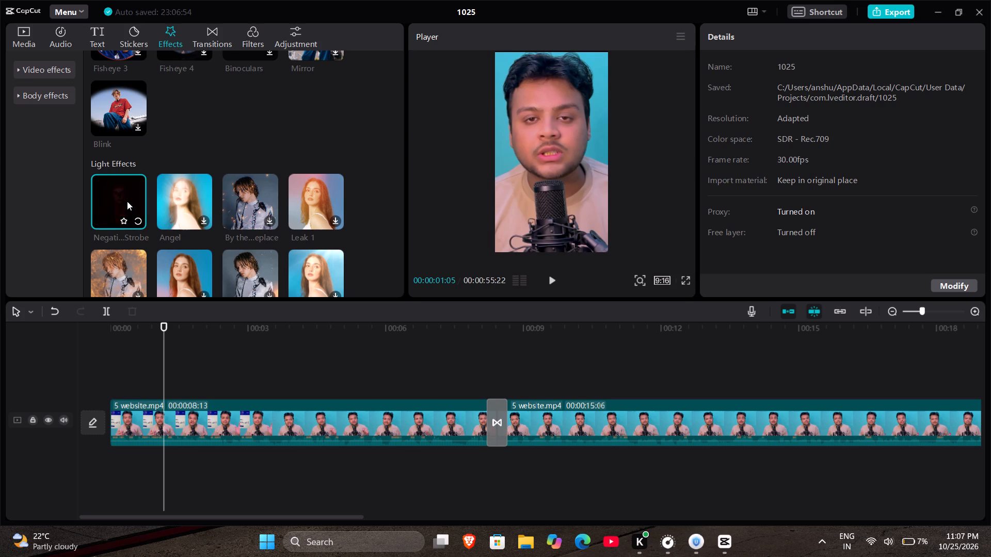
left_click_drag(127, 201, 110, 221)
scroll(207, 158, "down", 1)
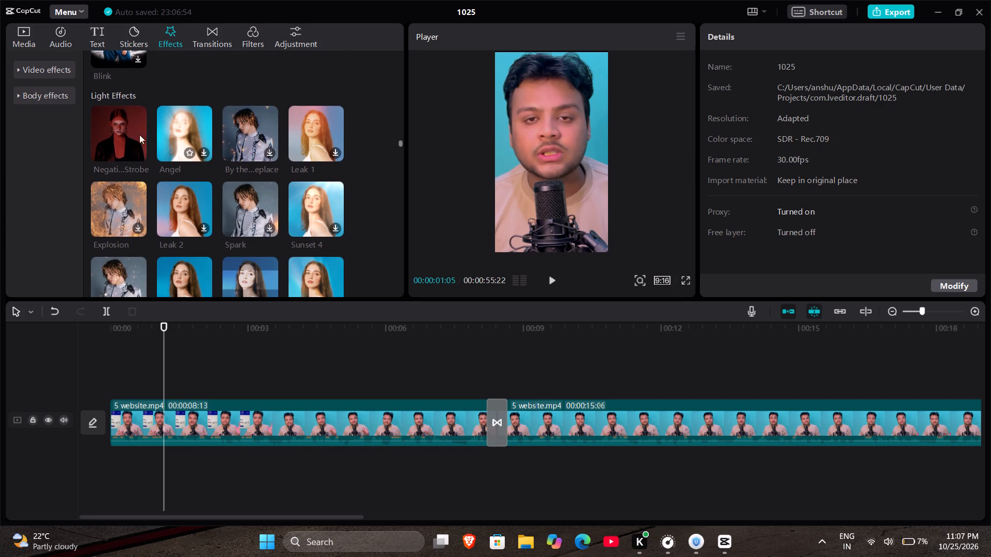
left_click(122, 133)
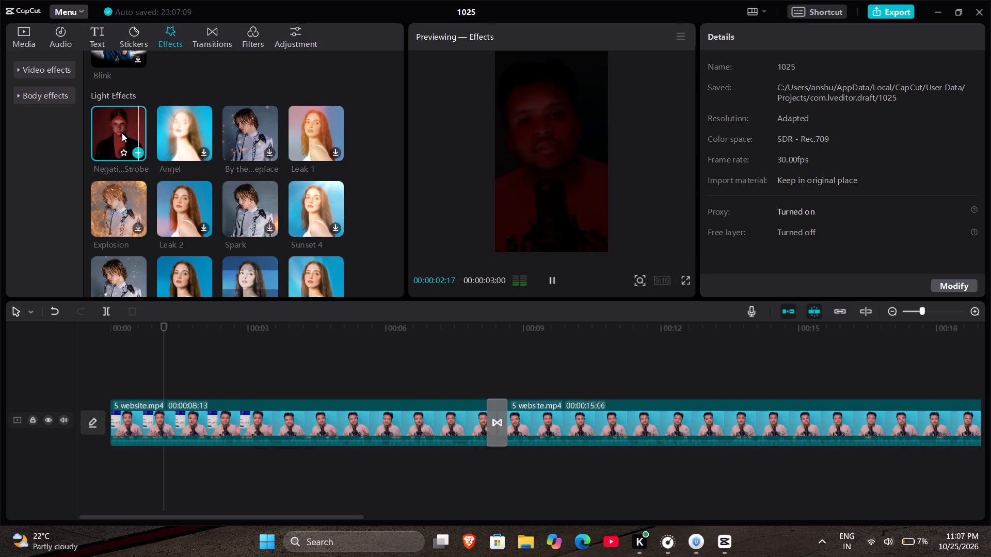
left_click(121, 138)
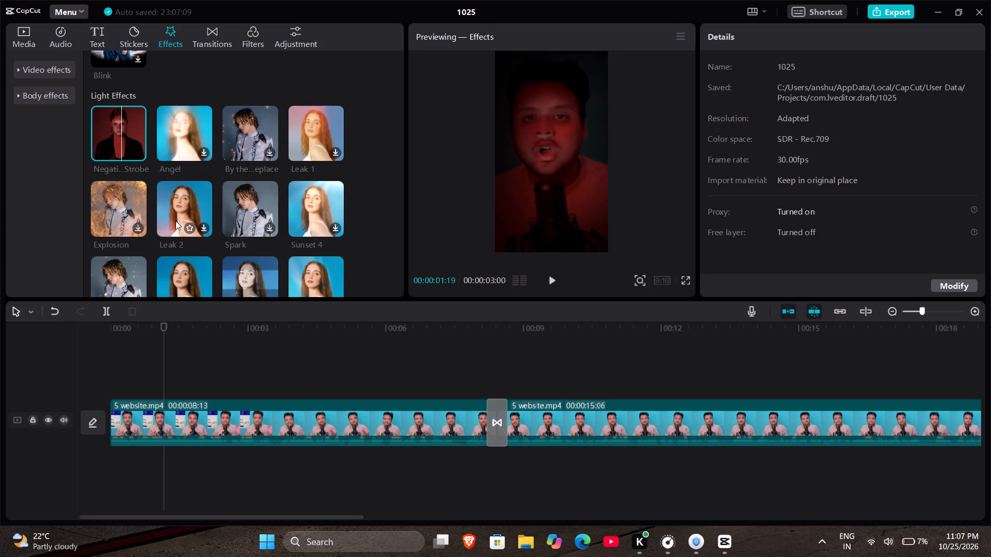
scroll(270, 235, "down", 3)
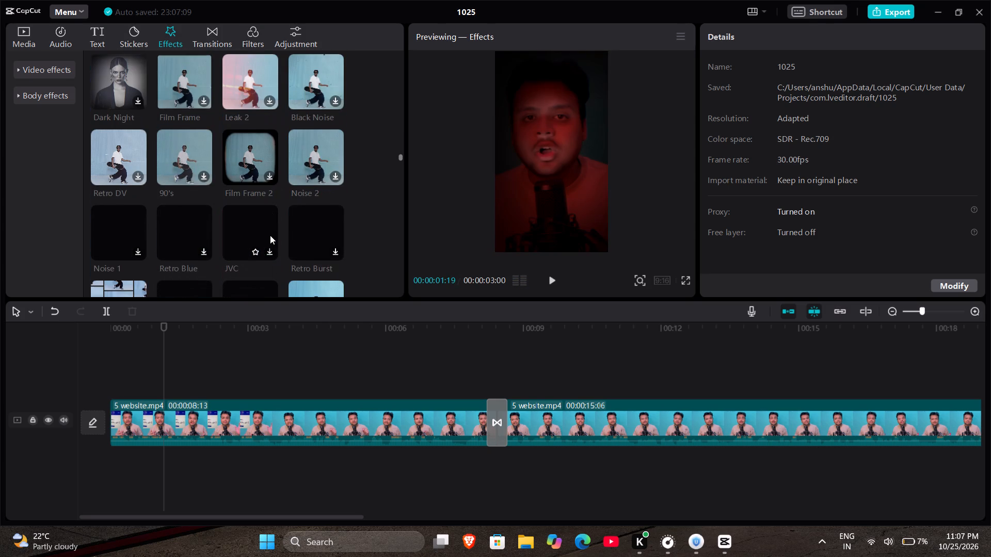
scroll(177, 228, "down", 1)
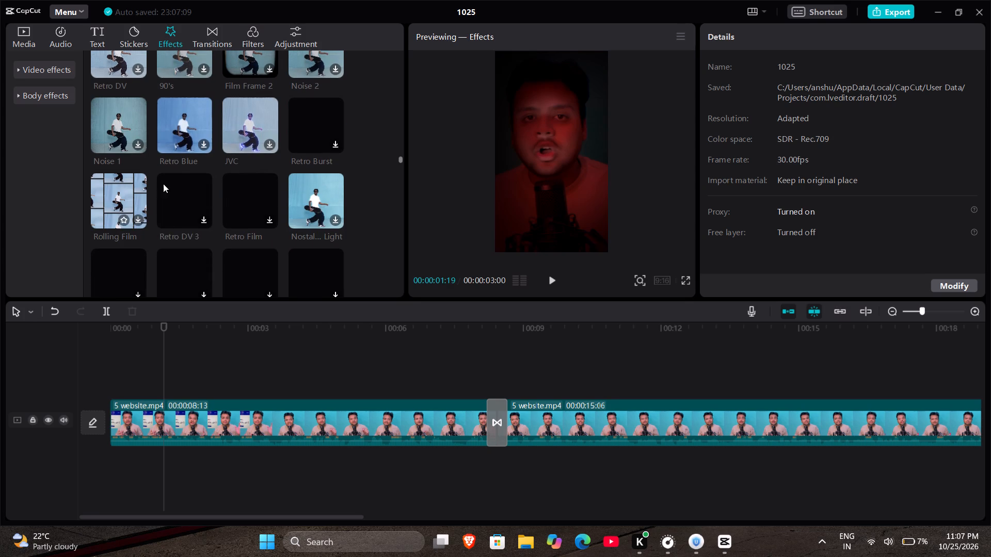
Play the edited video through to its end to review the cuts and transitions, dismissing any system notice.
left_click(171, 361)
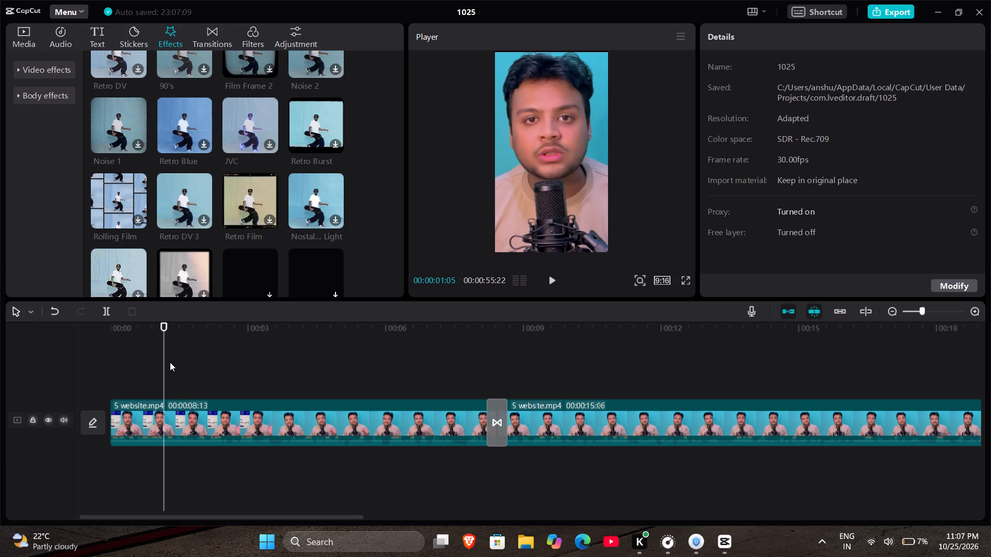
left_click_drag(164, 362, 33, 348)
key("space")
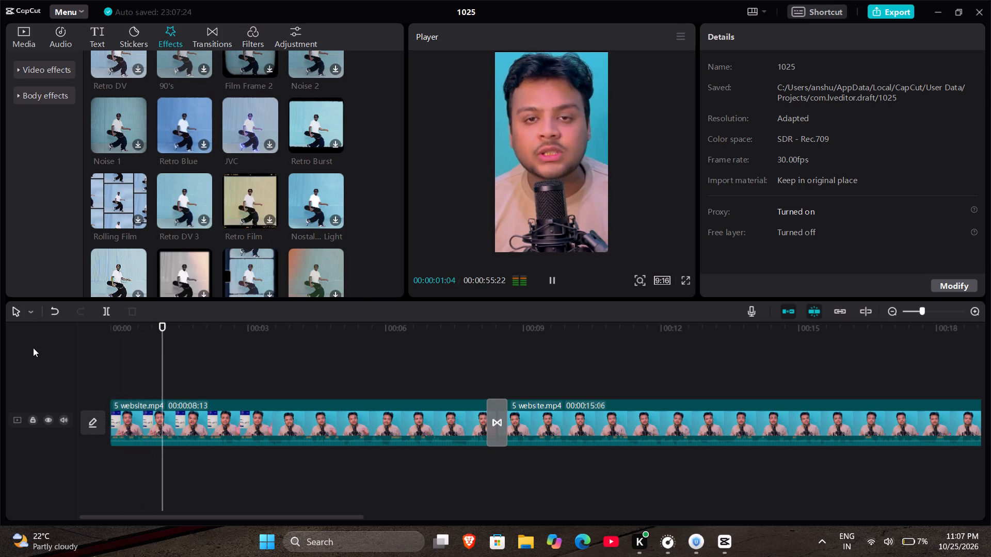
key("space")
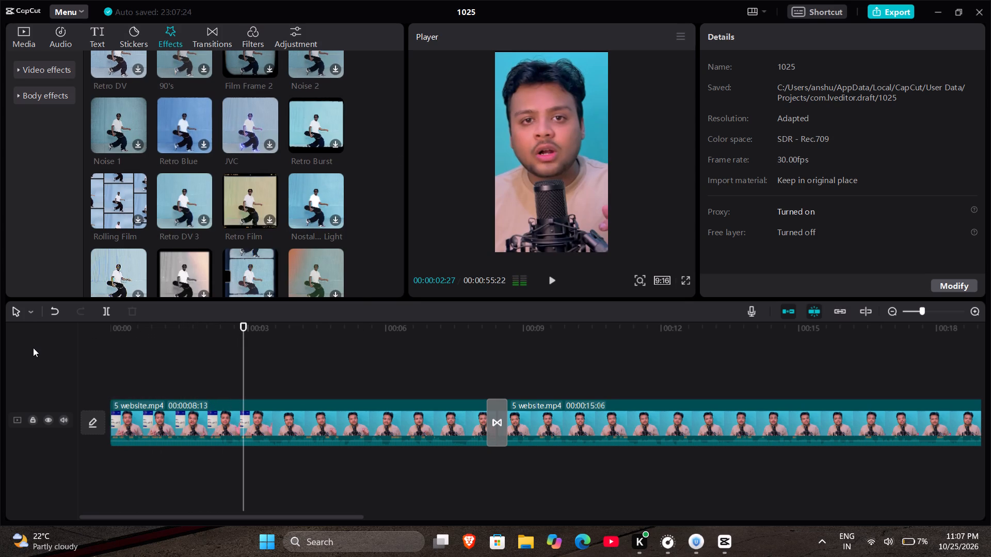
key("space")
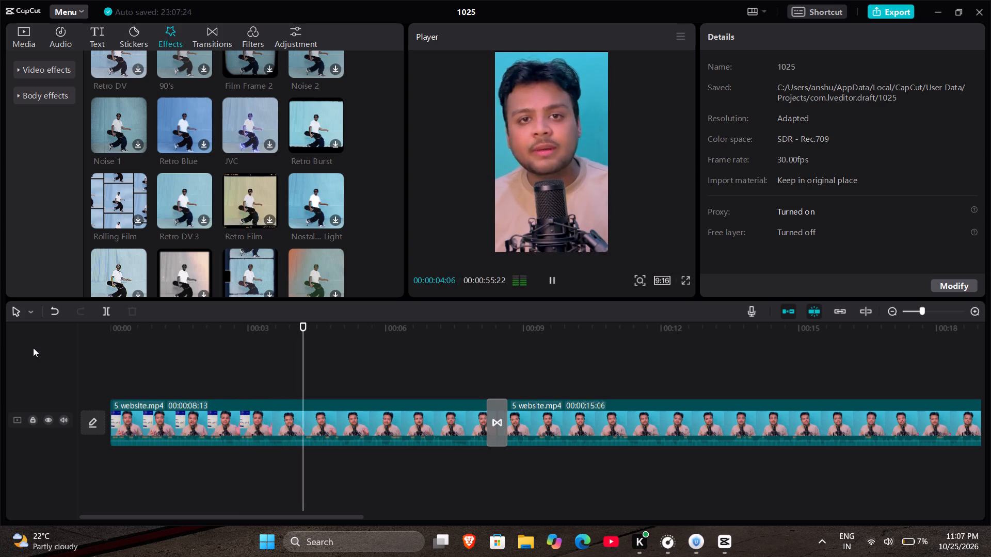
scroll(299, 435, "down", 7, "ctrl")
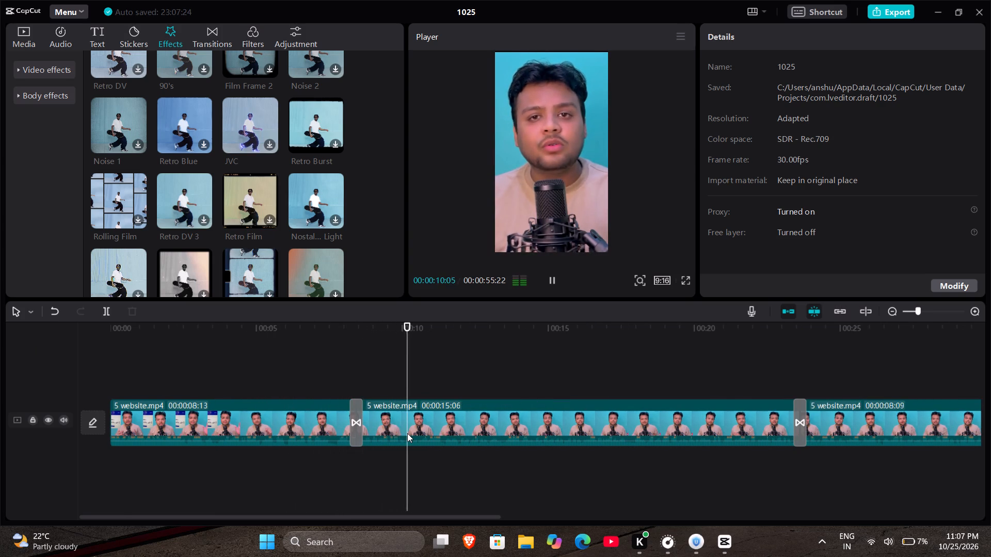
scroll(407, 433, "left", 1)
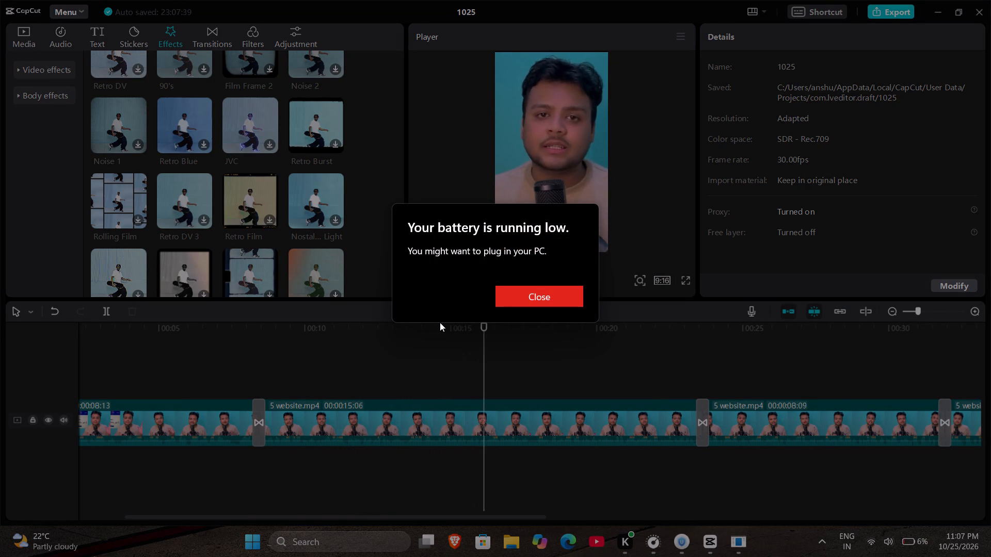
left_click(537, 300)
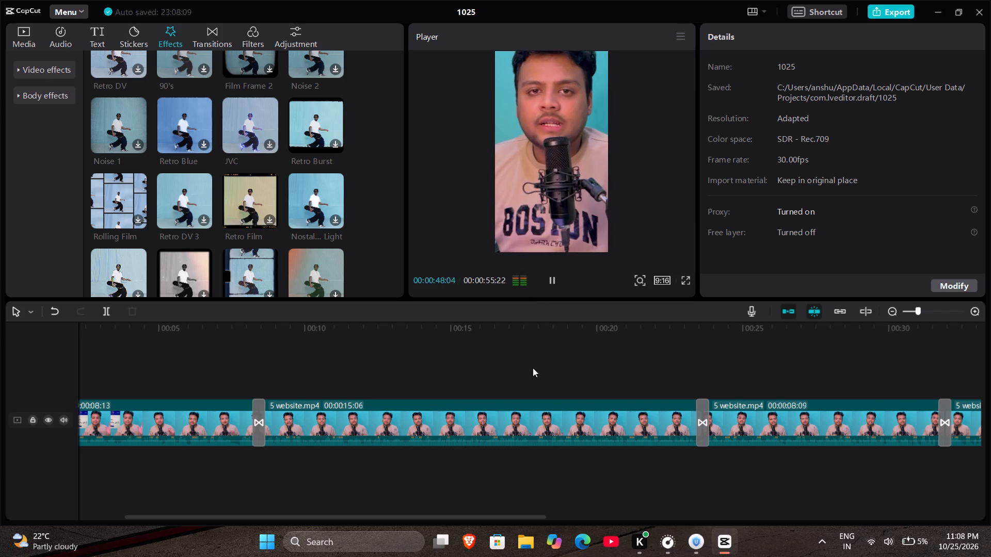
scroll(460, 352, "right", 5)
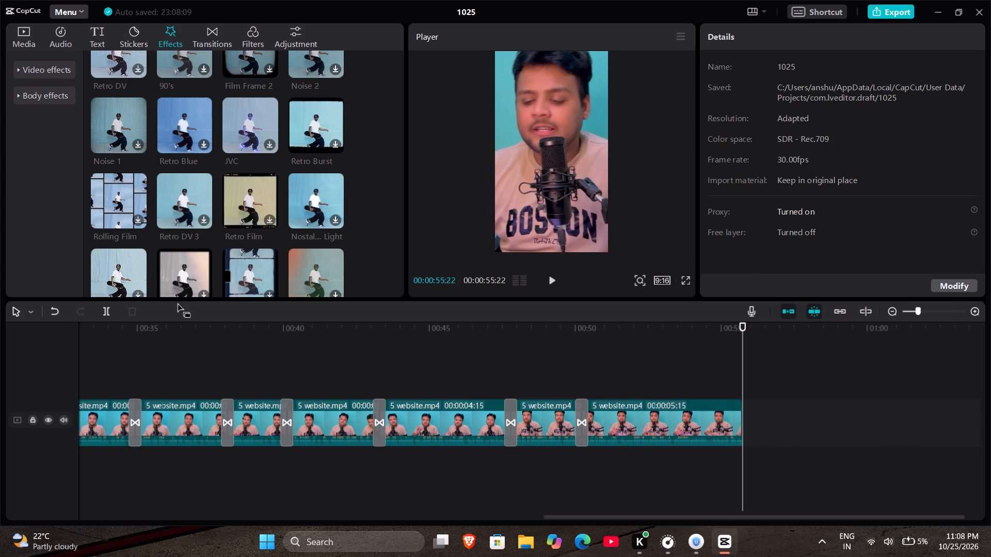
Add the black B&W clip from the media library after the last 5 website.mp4 clip and play across the join.
left_click(26, 39)
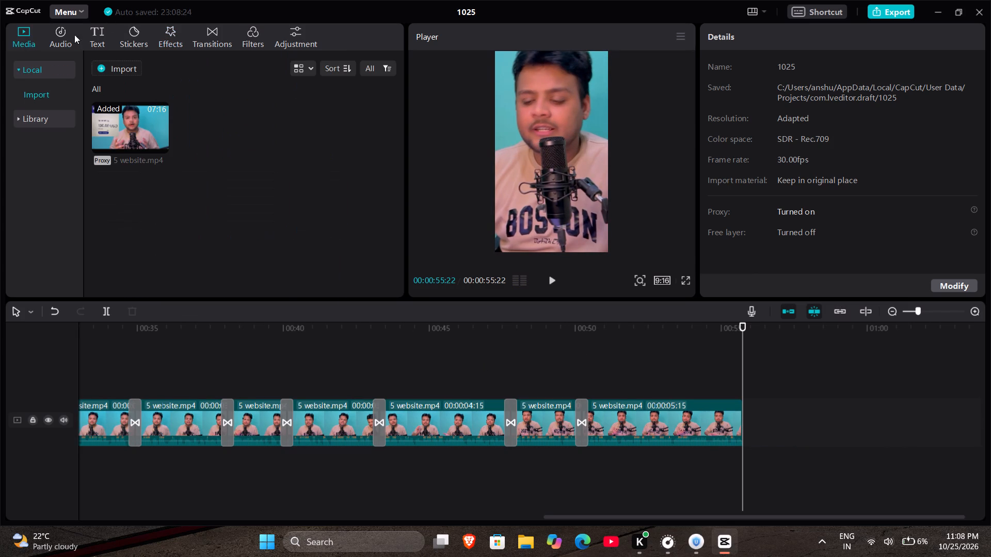
left_click(58, 42)
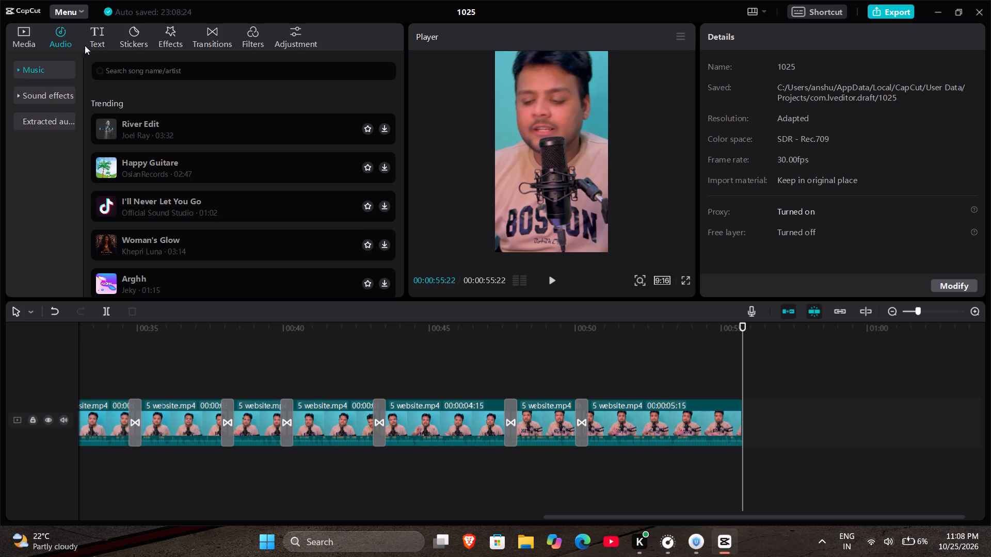
left_click(93, 36)
left_click(22, 40)
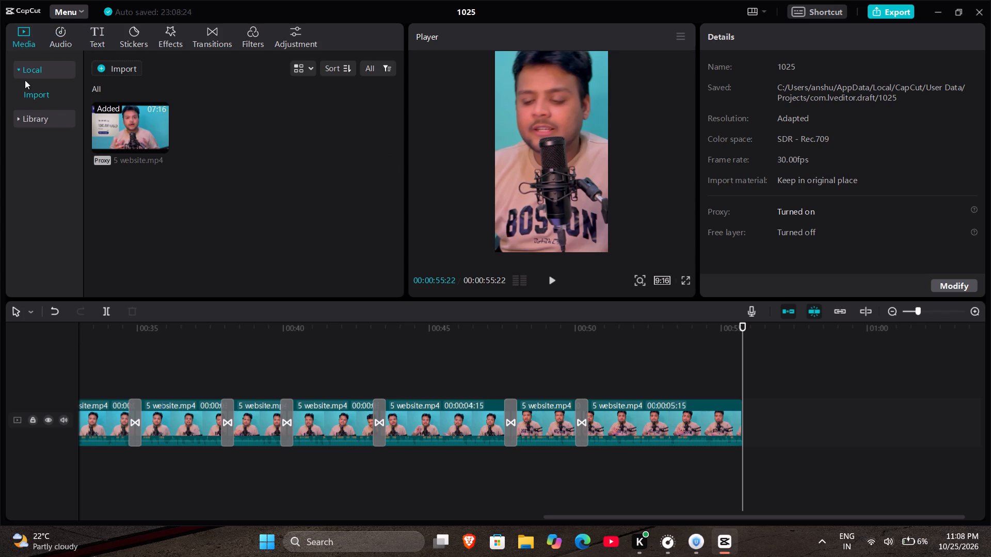
left_click(35, 119)
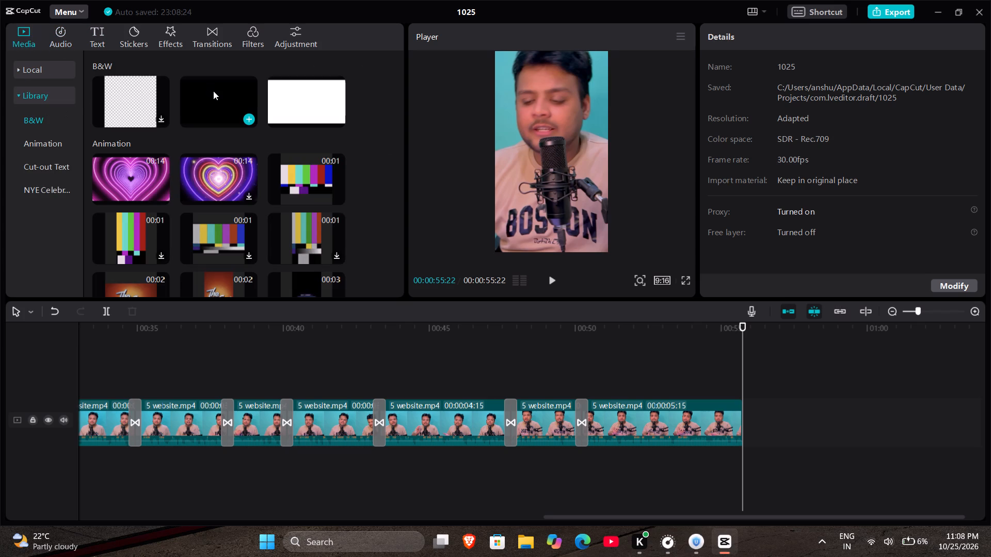
left_click_drag(216, 95, 736, 419)
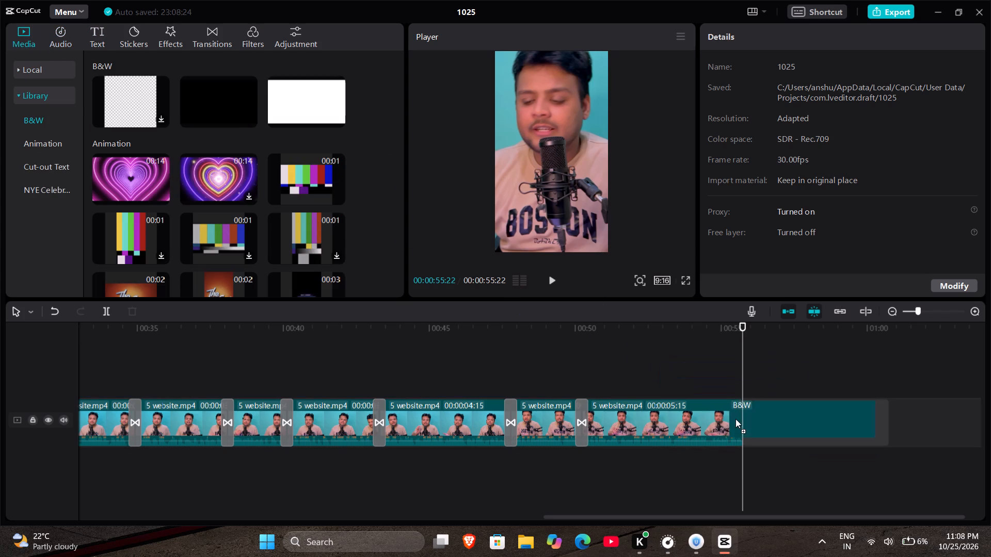
left_click_drag(736, 419, 738, 422)
left_click_drag(744, 375, 725, 372)
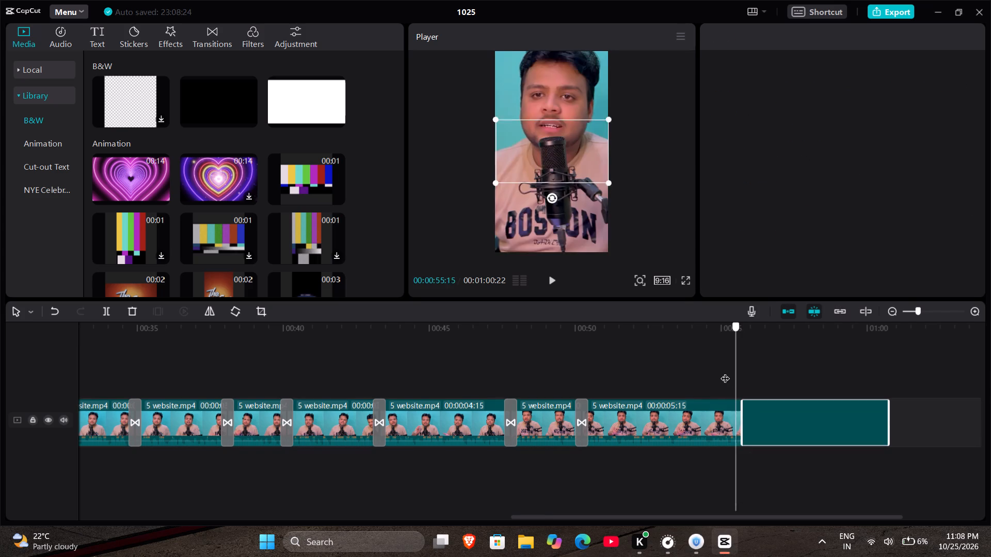
left_click_drag(725, 372, 721, 371)
key("space")
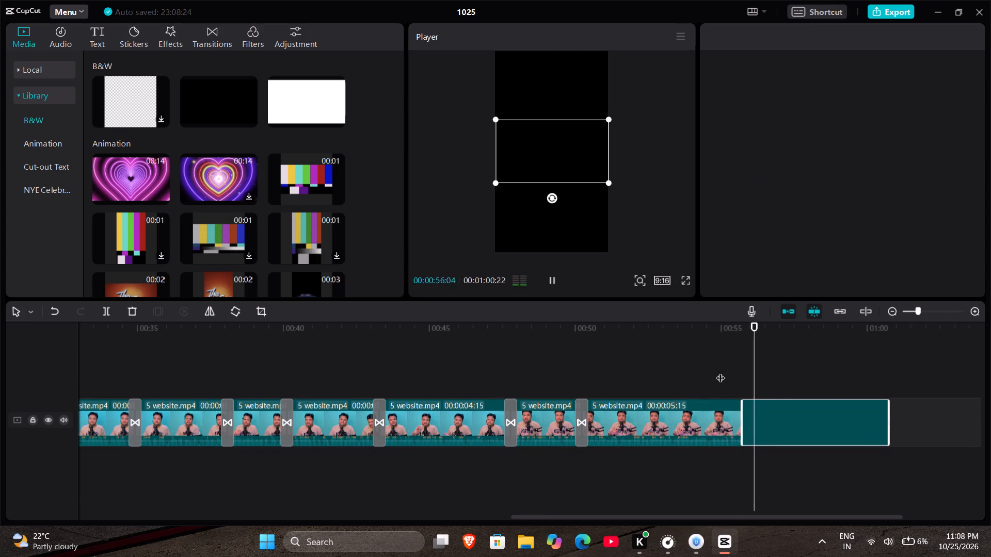
Trim the end of the black B&W clip so it lasts 00:00:02:11.
left_click_drag(886, 424, 844, 422)
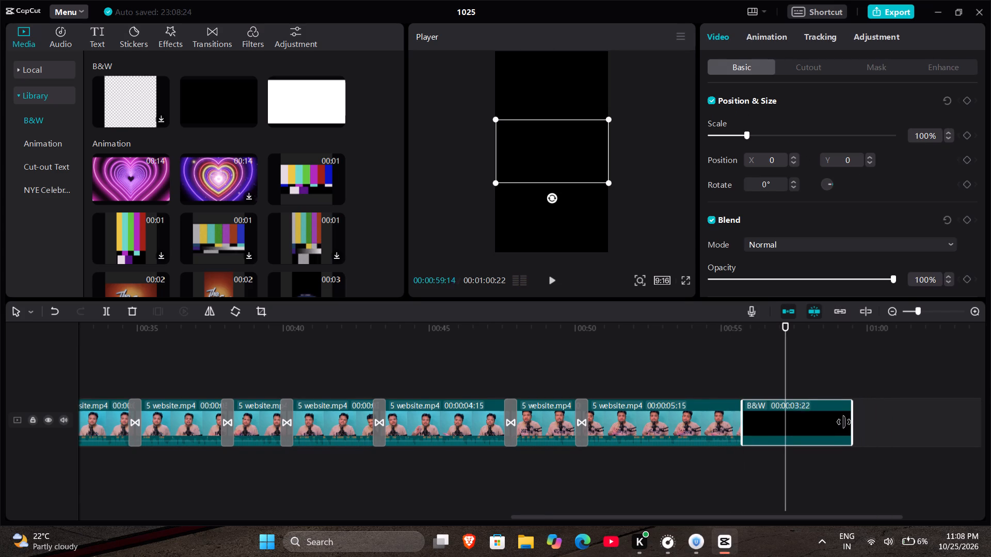
left_click_drag(844, 422, 837, 421)
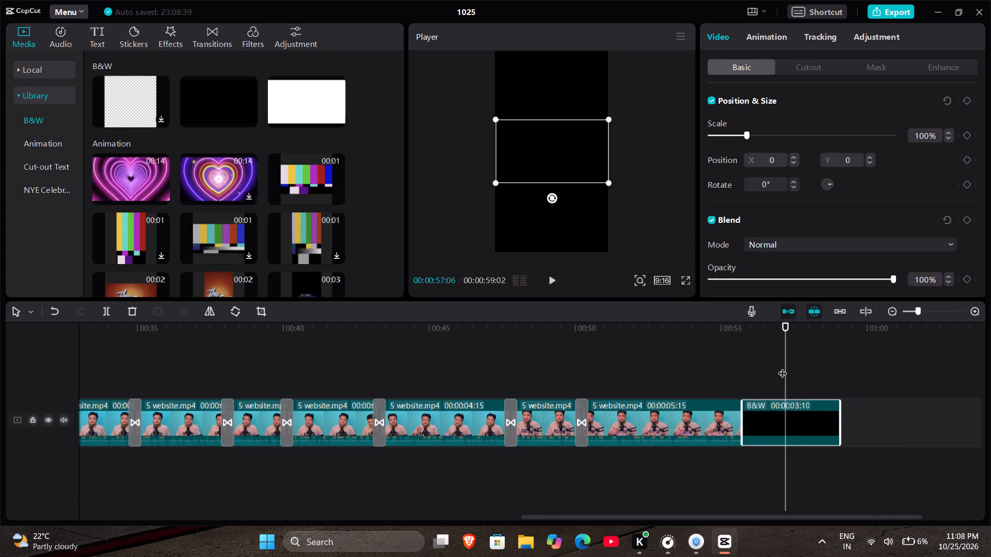
left_click_drag(782, 367, 801, 364)
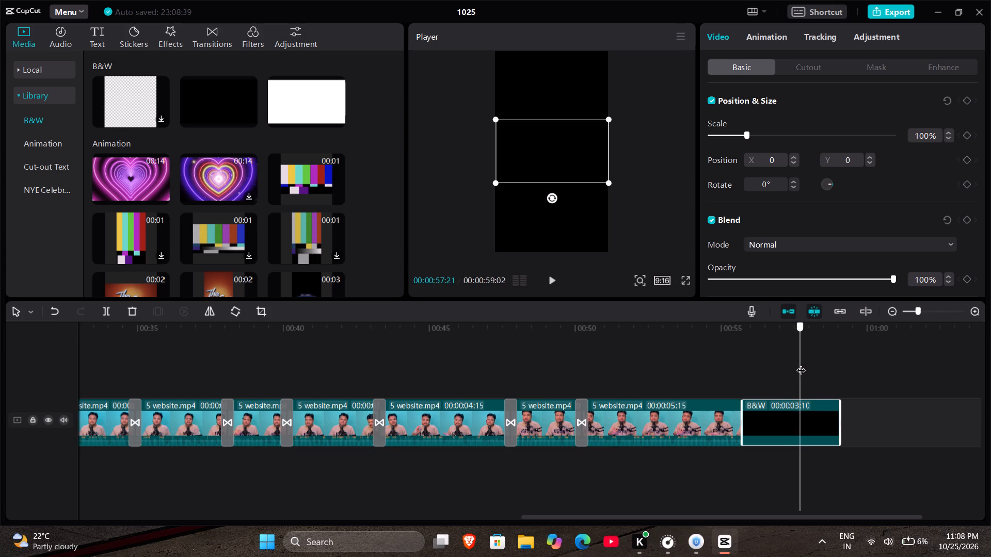
left_click_drag(801, 364, 812, 362)
left_click_drag(841, 409, 811, 418)
left_click(681, 356)
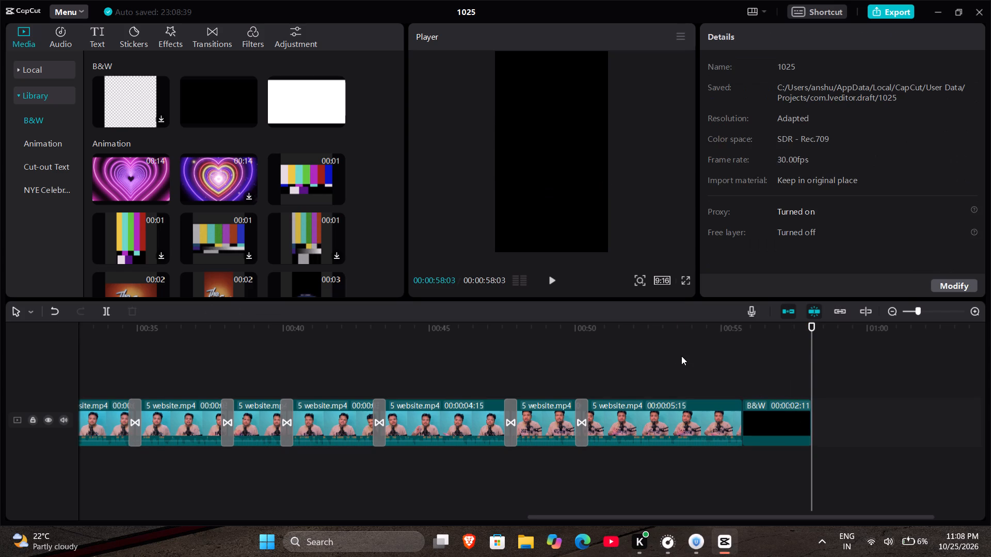
Rotate the black B&W clip to -90° and enlarge it to 210% so it covers the vertical frame.
left_click_drag(679, 345, 780, 362)
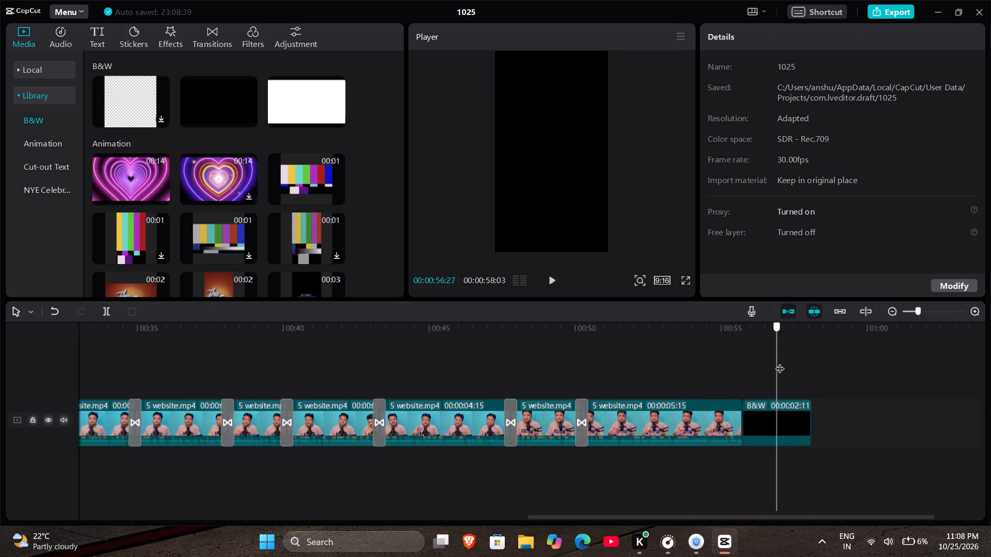
left_click_drag(780, 362, 784, 363)
left_click(768, 422)
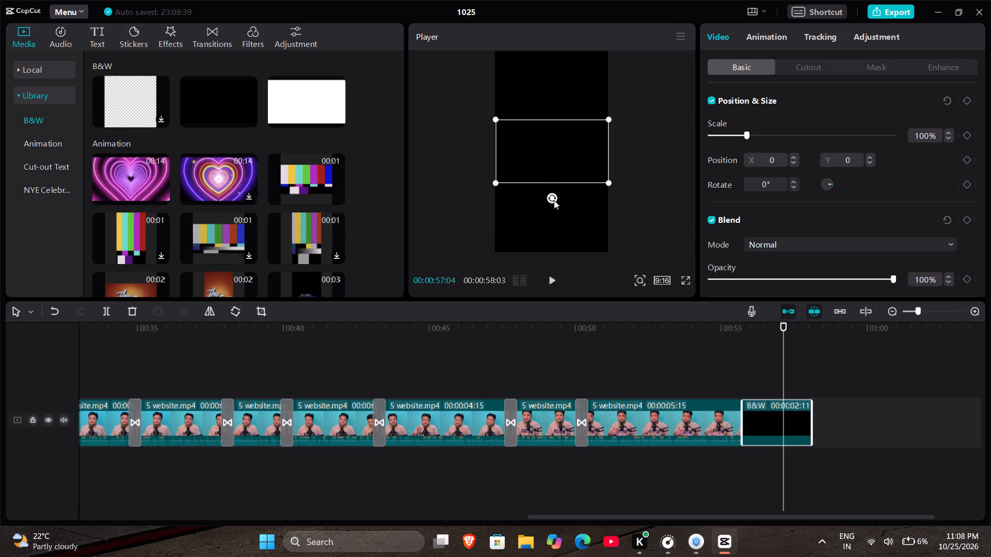
left_click_drag(553, 201, 643, 151)
left_click_drag(585, 210, 622, 248)
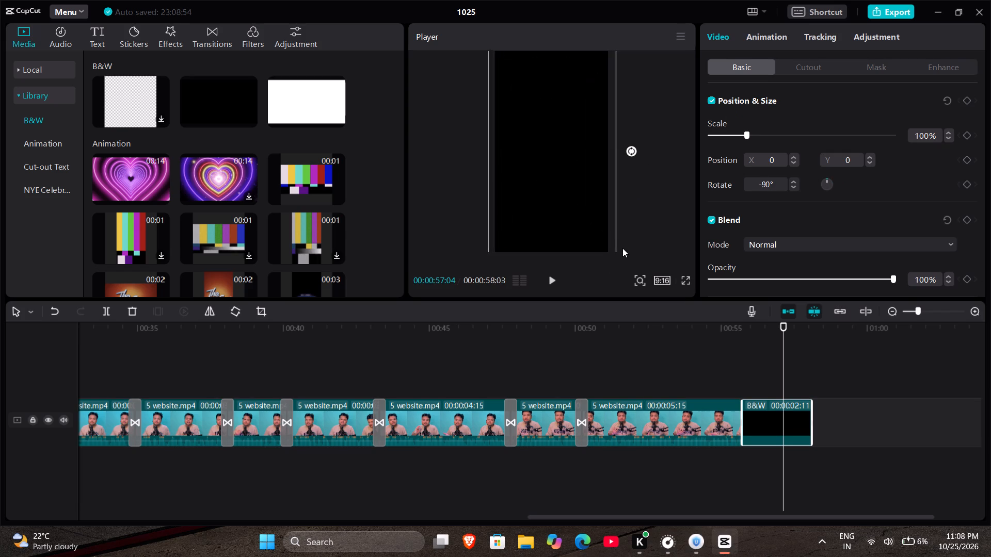
left_click_drag(622, 248, 624, 249)
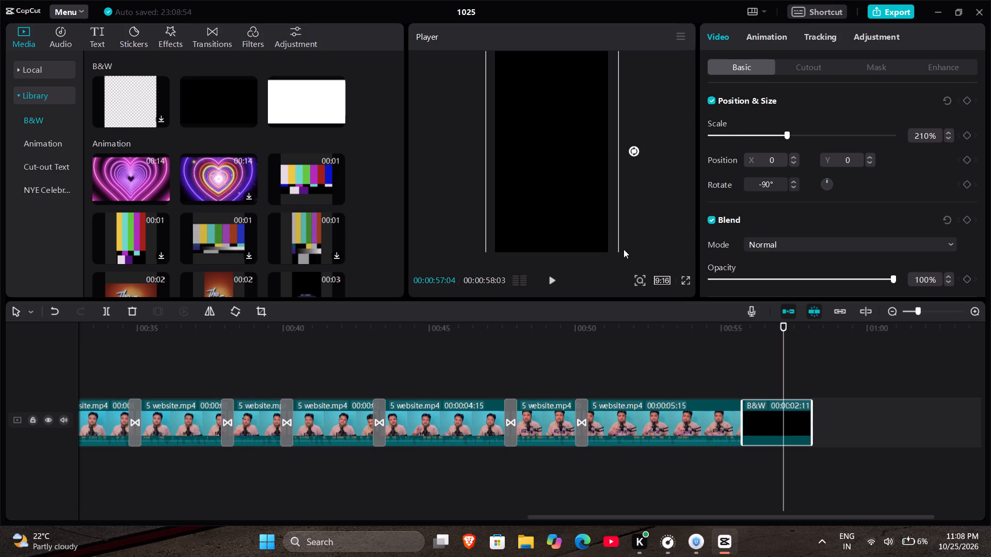
Browse the library's Animation and Cut-out Text clips for an ending graphic, previewing the four-second circular sparkle animation.
scroll(167, 125, "down", 1)
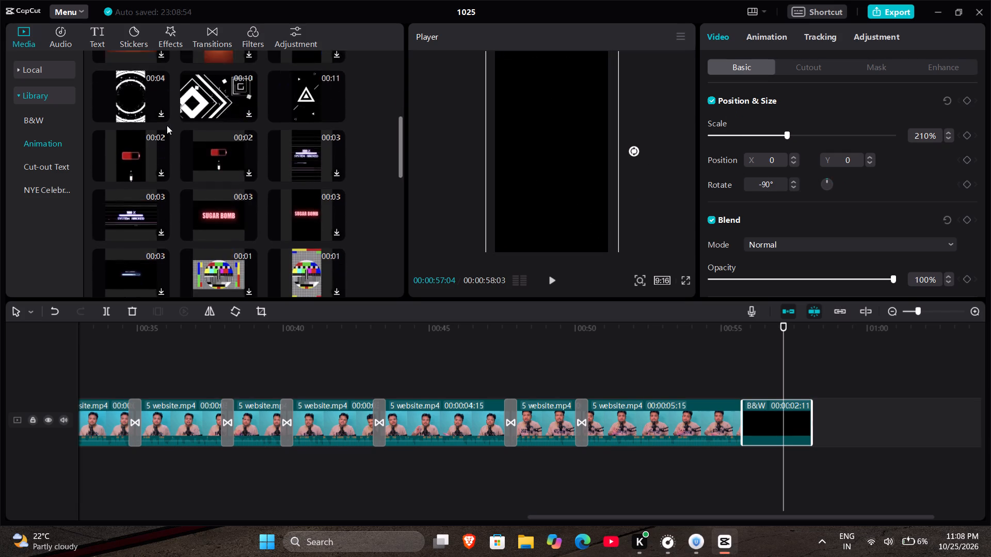
scroll(167, 125, "down", 1)
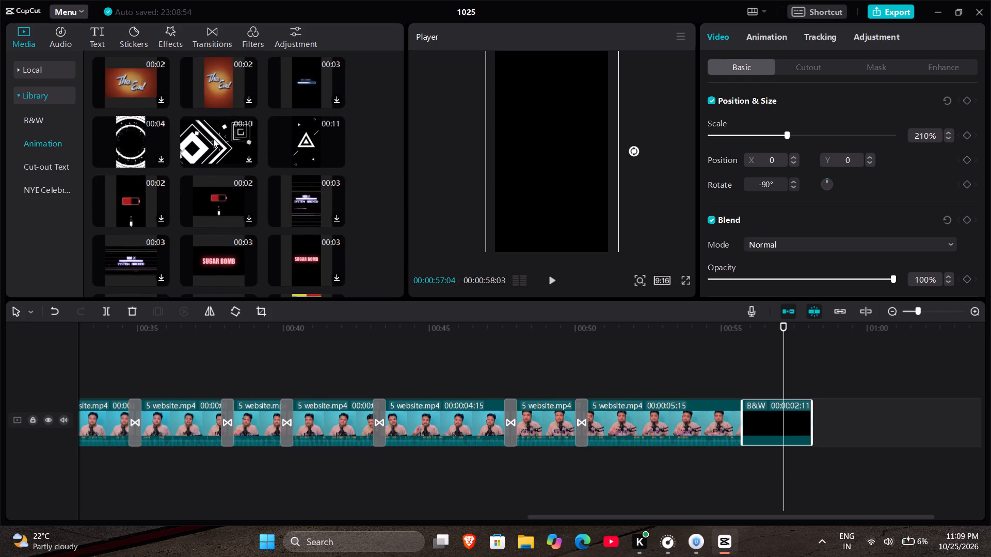
left_click(124, 141)
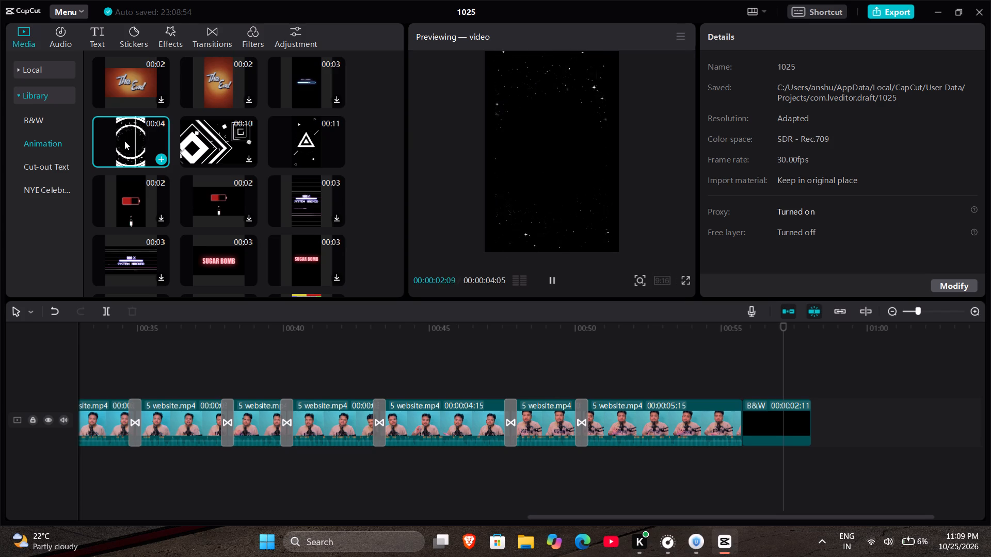
double_click(124, 141)
left_click_drag(124, 141, 130, 152)
scroll(216, 204, "down", 1)
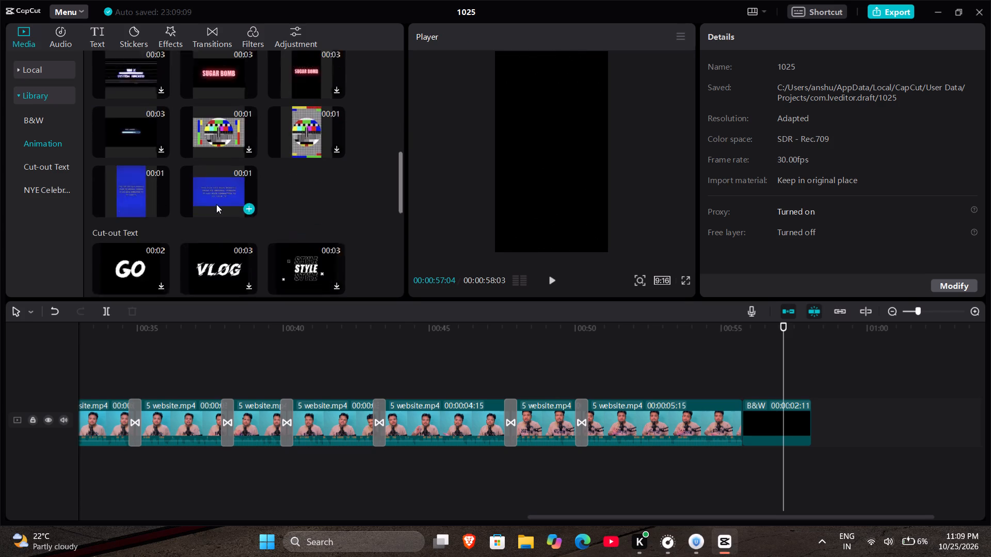
scroll(216, 204, "down", 1)
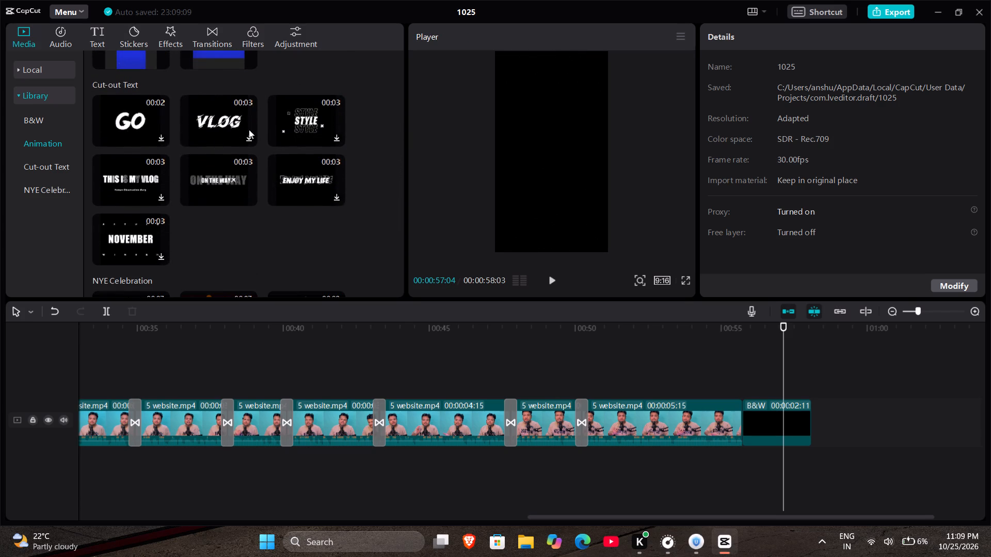
scroll(252, 143, "up", 2)
left_click(151, 140)
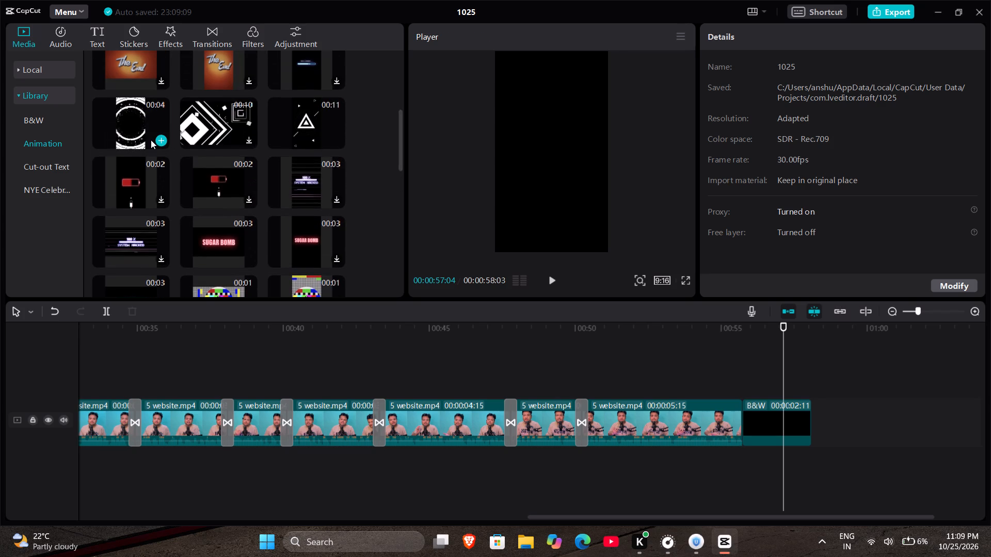
scroll(362, 193, "down", 1)
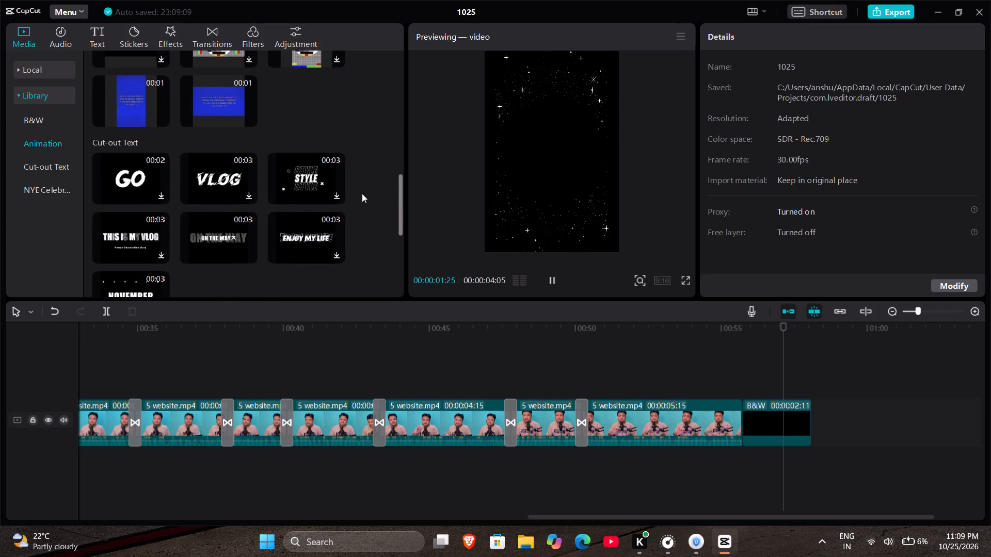
scroll(362, 193, "down", 1)
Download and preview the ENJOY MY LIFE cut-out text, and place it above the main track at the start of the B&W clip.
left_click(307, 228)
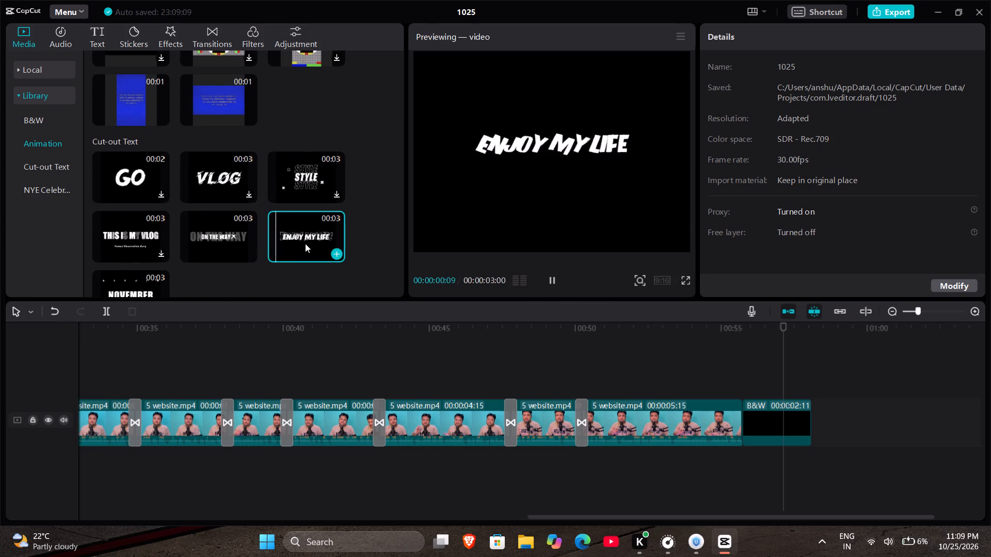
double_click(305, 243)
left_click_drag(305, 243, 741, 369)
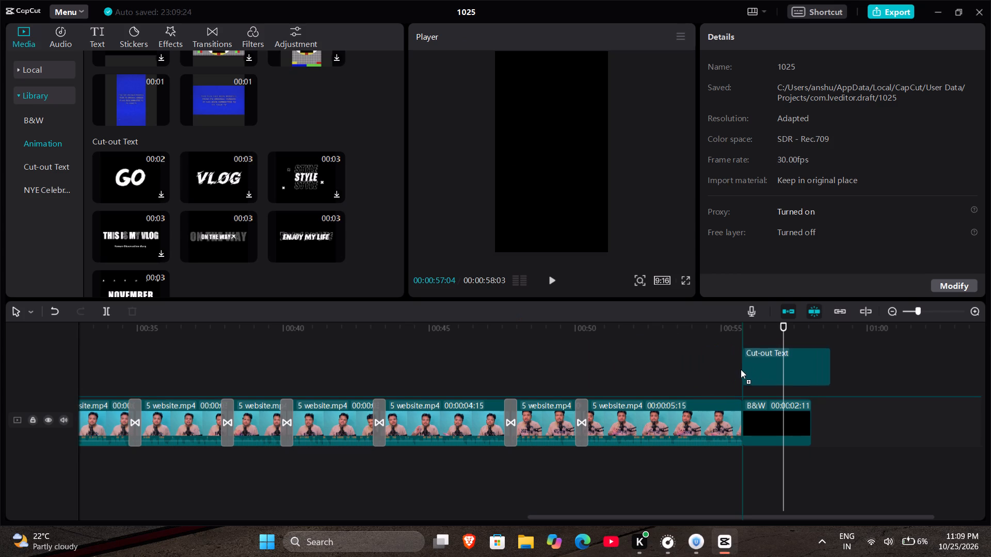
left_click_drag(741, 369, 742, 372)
Examine the ENJOY MY LIFE clip's properties and edit options for a way to change its wording.
left_click(758, 380)
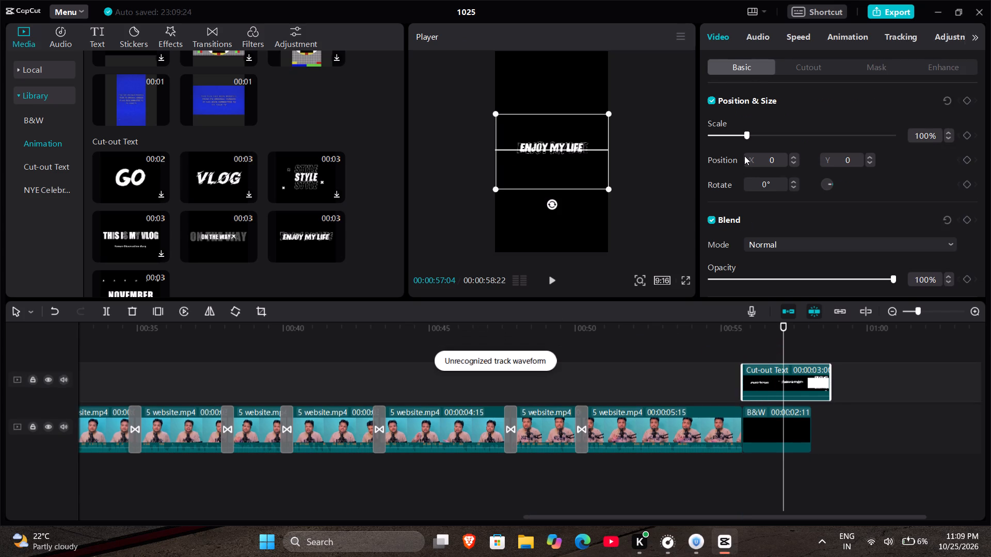
triple_click(762, 379)
triple_click(762, 379)
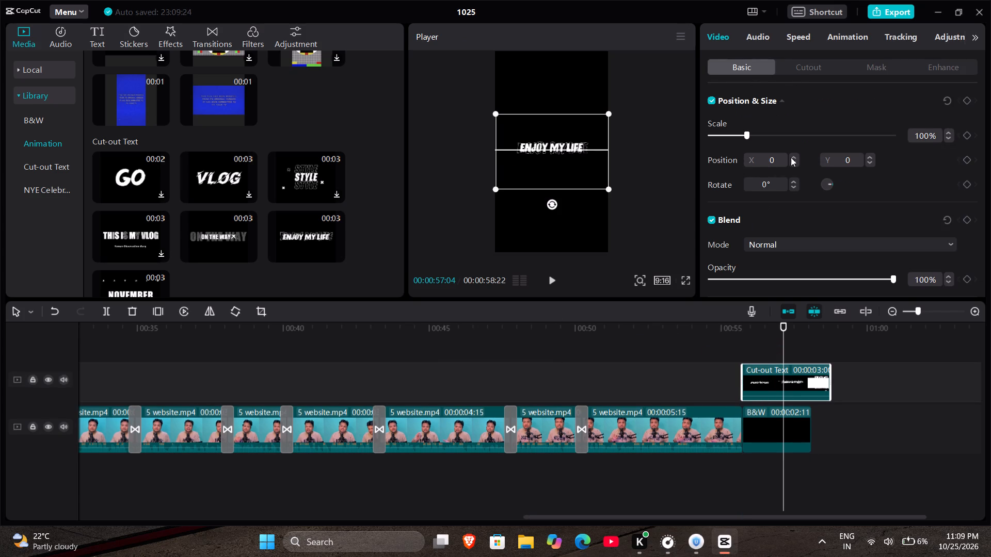
scroll(791, 157, "down", 2)
left_click(733, 284)
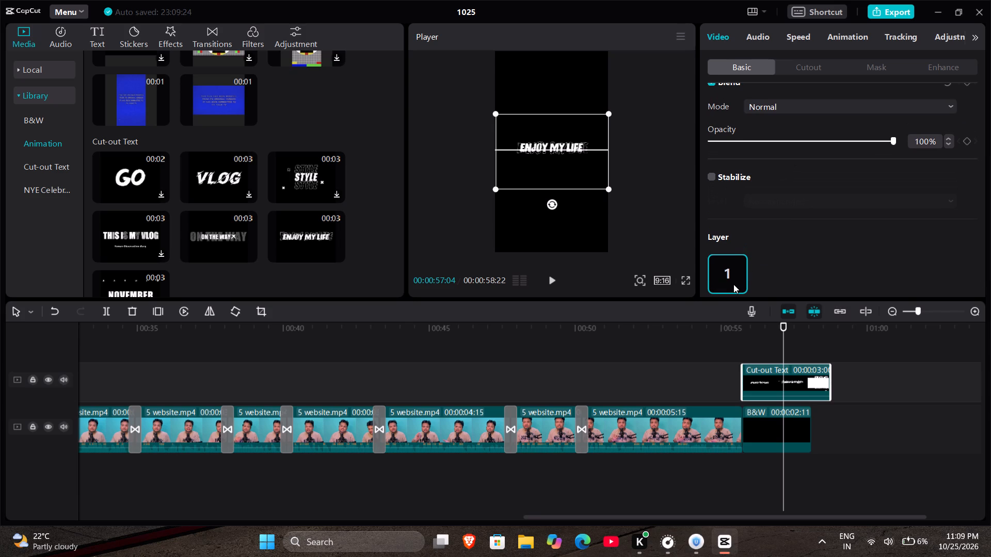
left_click(750, 372)
right_click(750, 372)
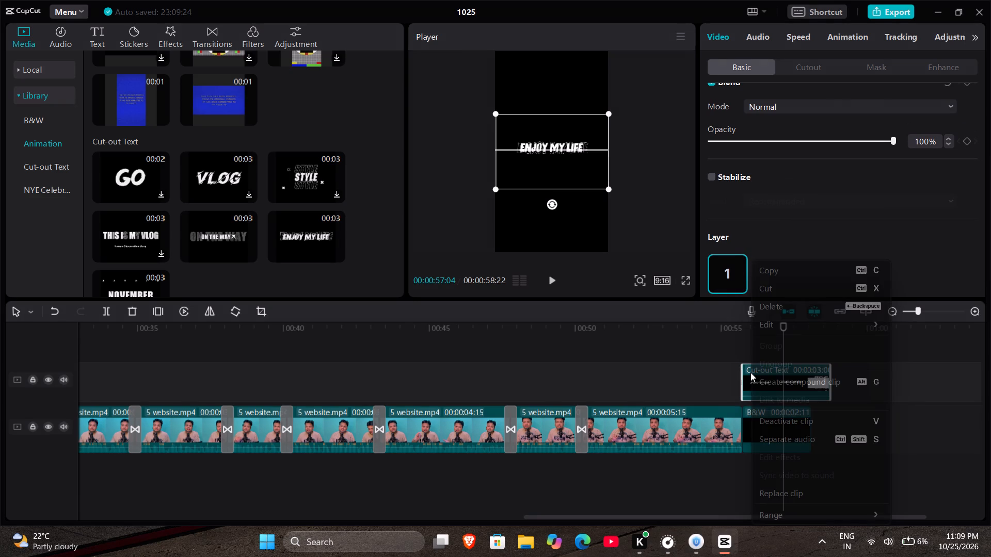
left_click(776, 323)
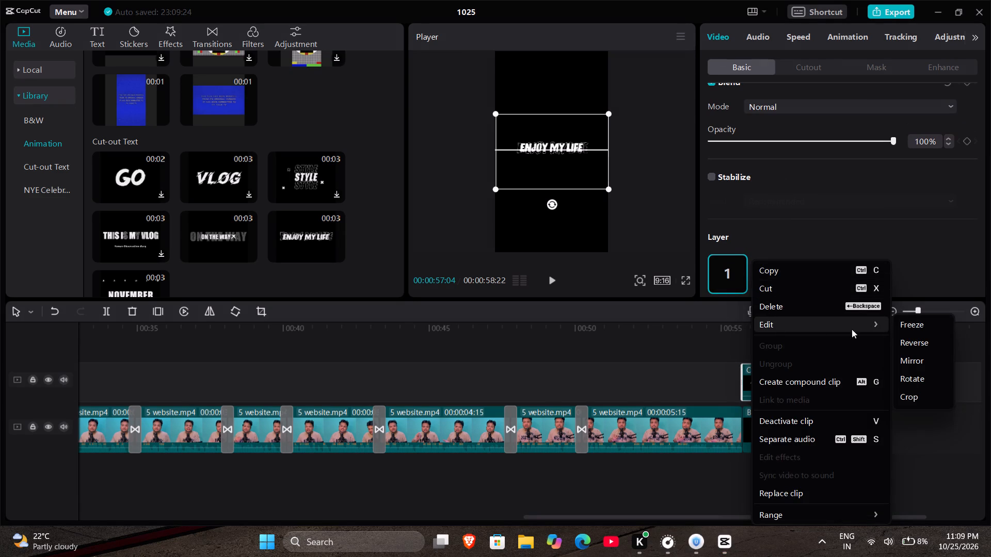
left_click(931, 430)
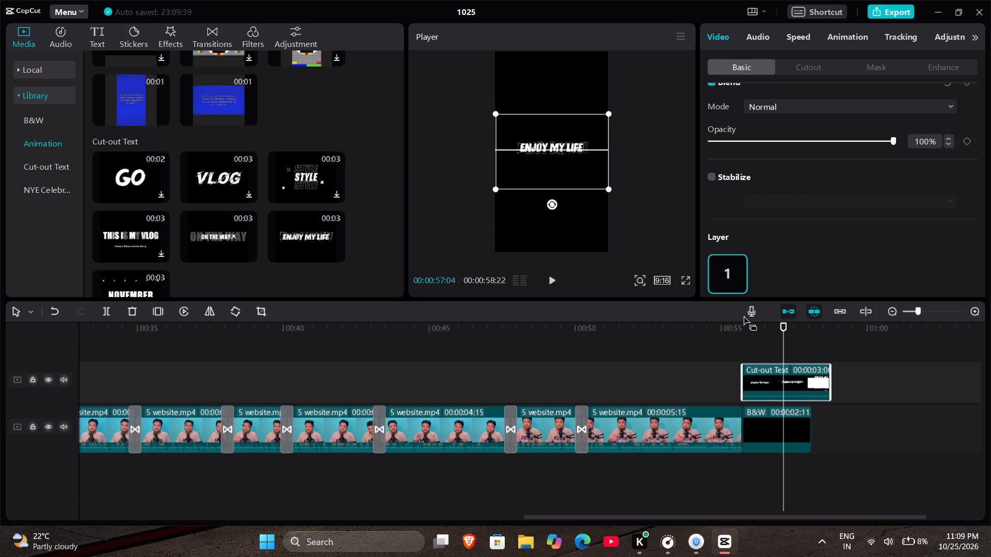
left_click(758, 39)
left_click(795, 35)
left_click(736, 30)
Look through the text tools and open the trending text templates, rechecking the ENJOY MY LIFE clip for text editing.
left_click(87, 32)
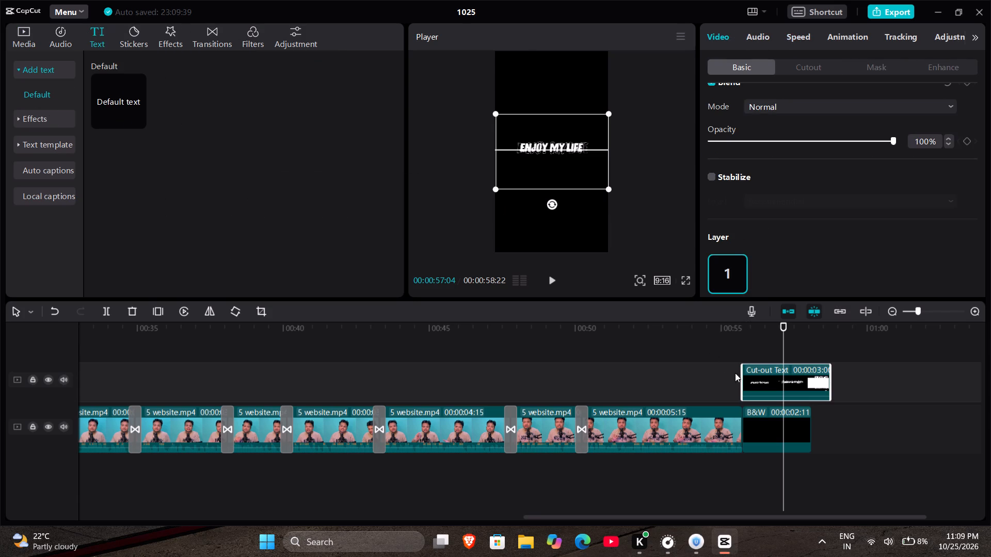
left_click(762, 372)
triple_click(762, 372)
right_click(762, 372)
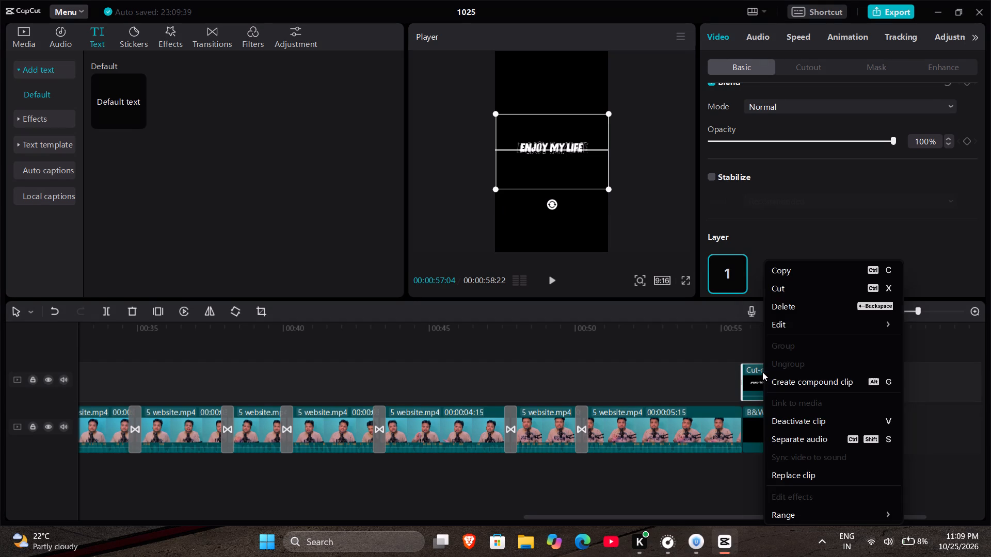
left_click(56, 145)
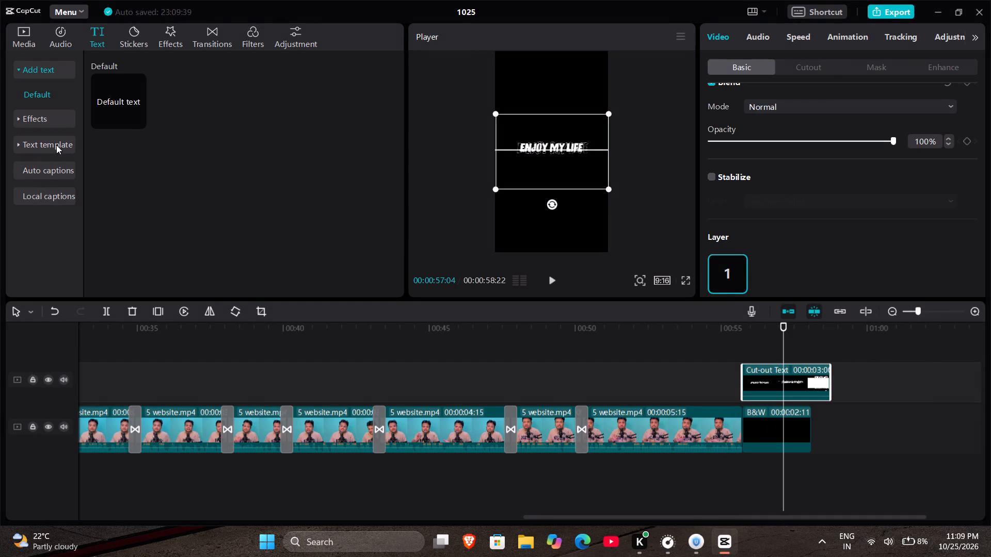
left_click(56, 145)
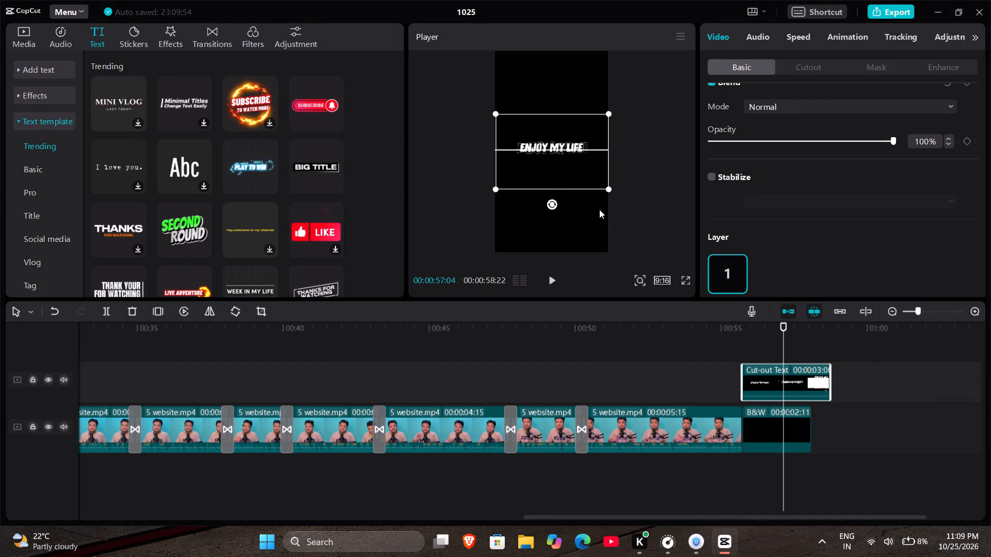
left_click(540, 150)
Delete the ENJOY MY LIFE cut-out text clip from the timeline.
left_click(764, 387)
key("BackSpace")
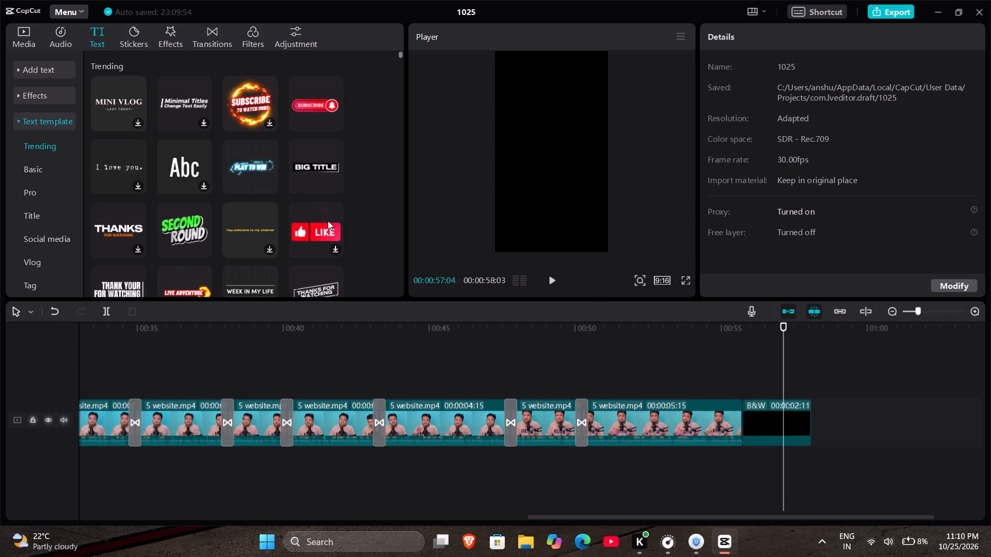
Download the fiery SUBSCRIBE TO WATCH MORE text template and place it above the main track around the start of the B&W clip.
left_click_drag(252, 99, 740, 371)
left_click_drag(243, 96, 723, 361)
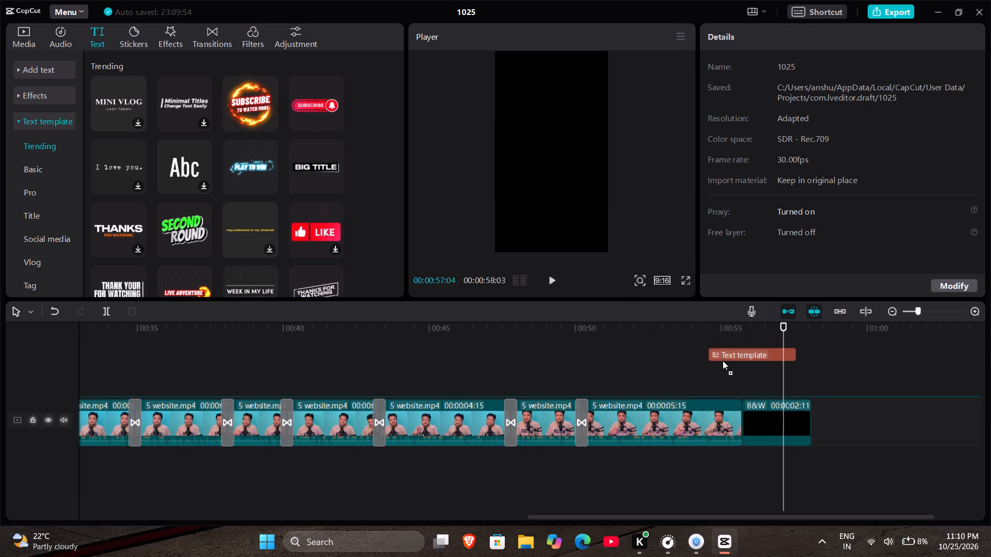
left_click_drag(723, 361, 738, 394)
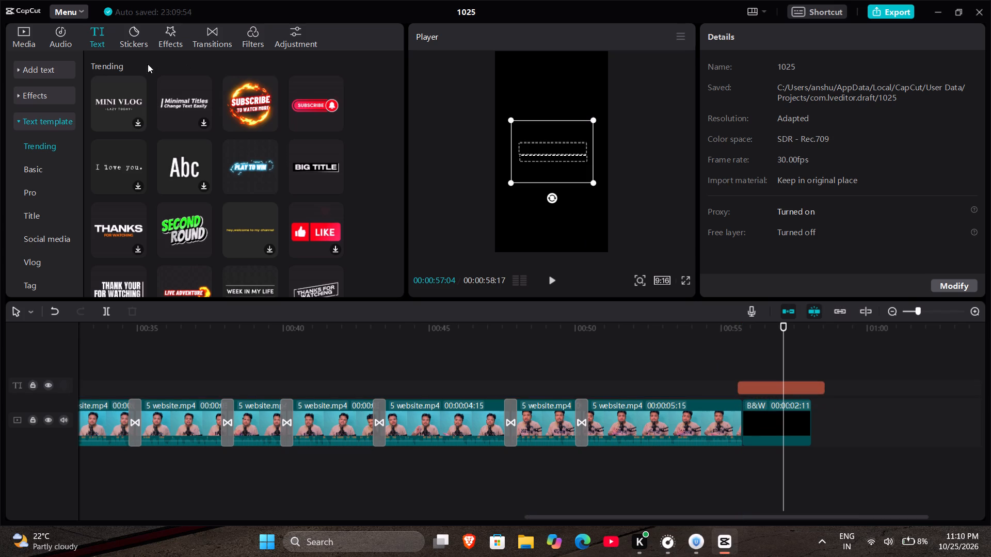
Browse the Trending and Basic text templates for other text designs suited to the black ending.
scroll(204, 224, "down", 1)
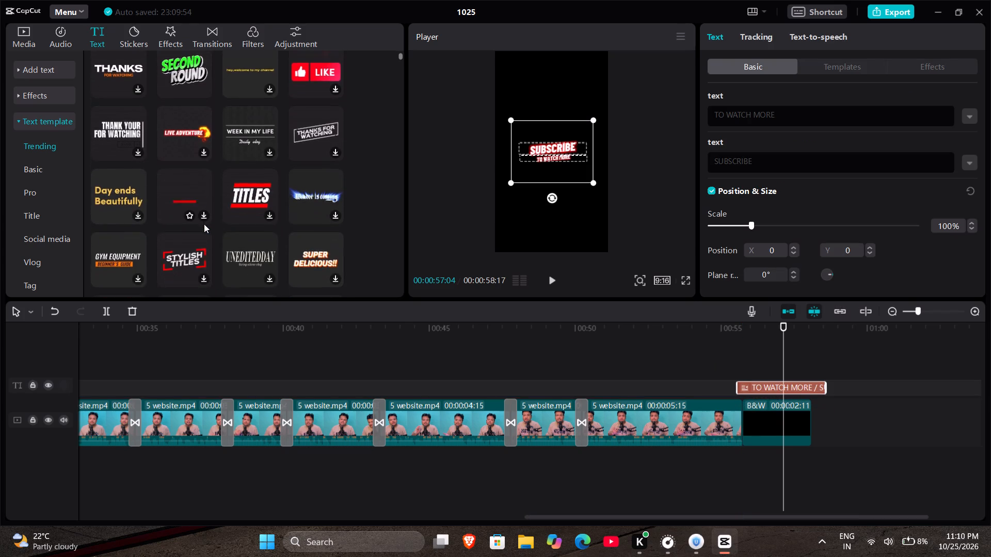
scroll(204, 224, "down", 2)
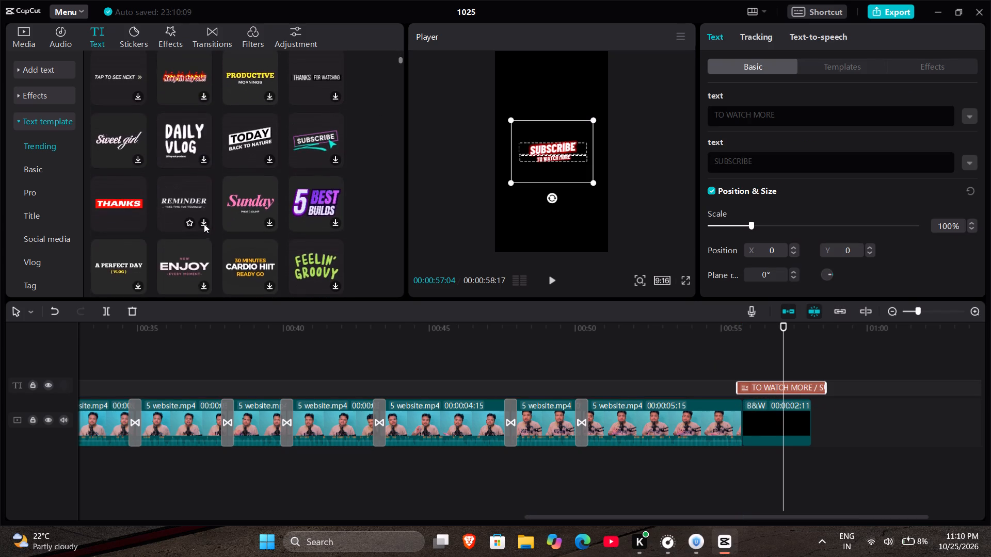
scroll(204, 224, "down", 3)
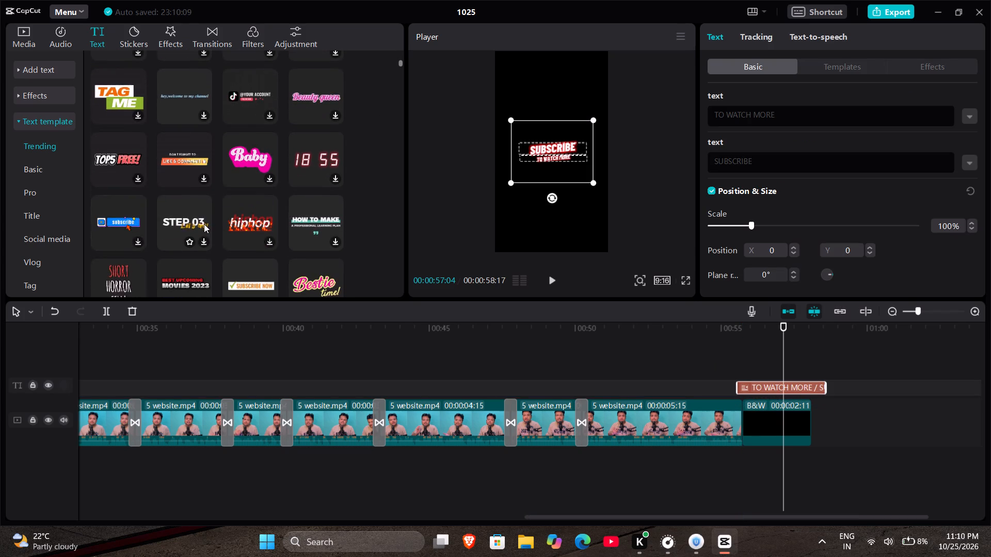
scroll(204, 224, "down", 3)
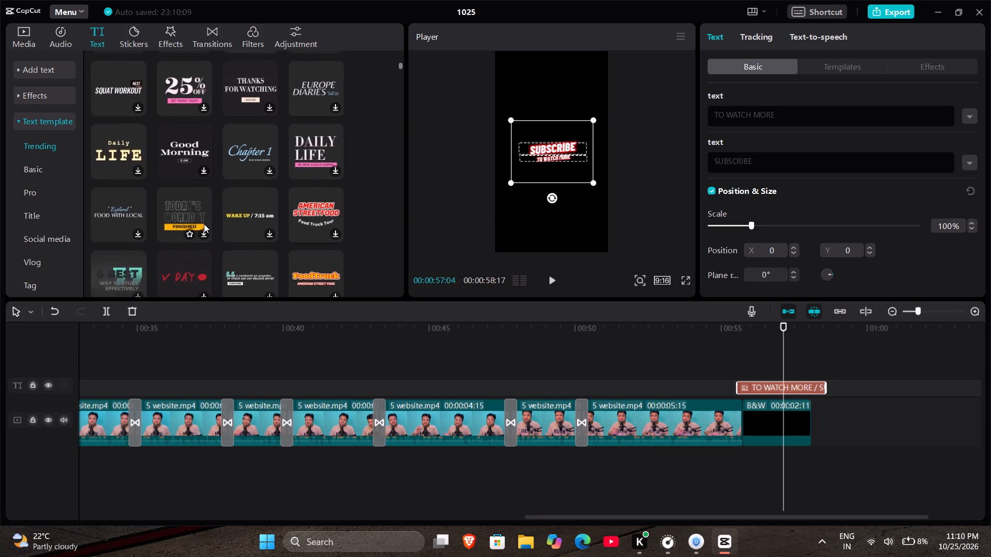
scroll(204, 224, "down", 3)
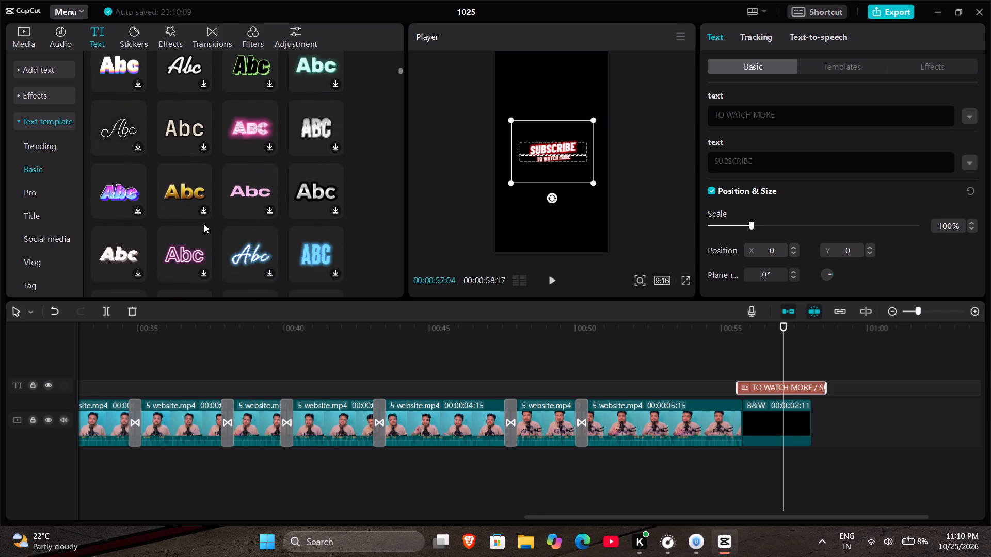
scroll(204, 224, "down", 5)
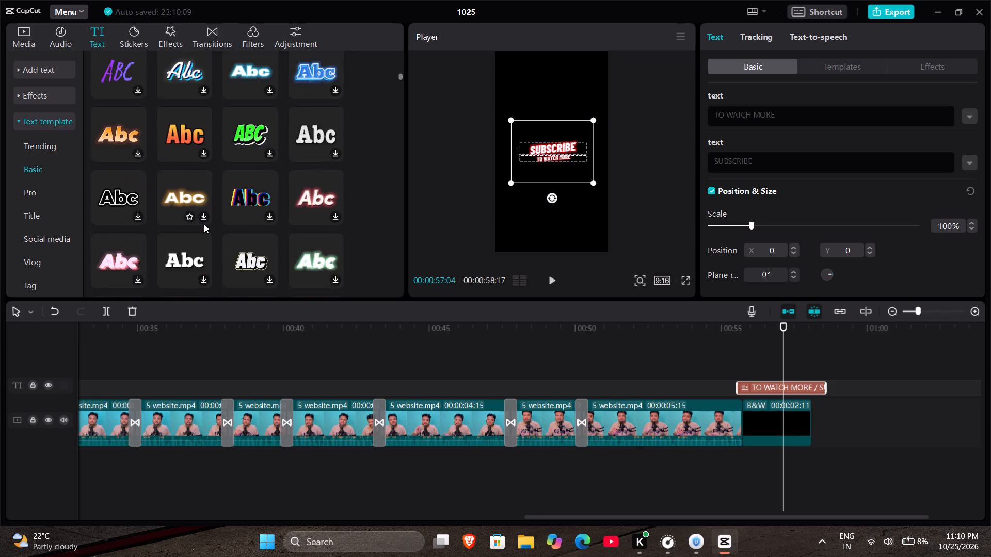
scroll(204, 224, "down", 3)
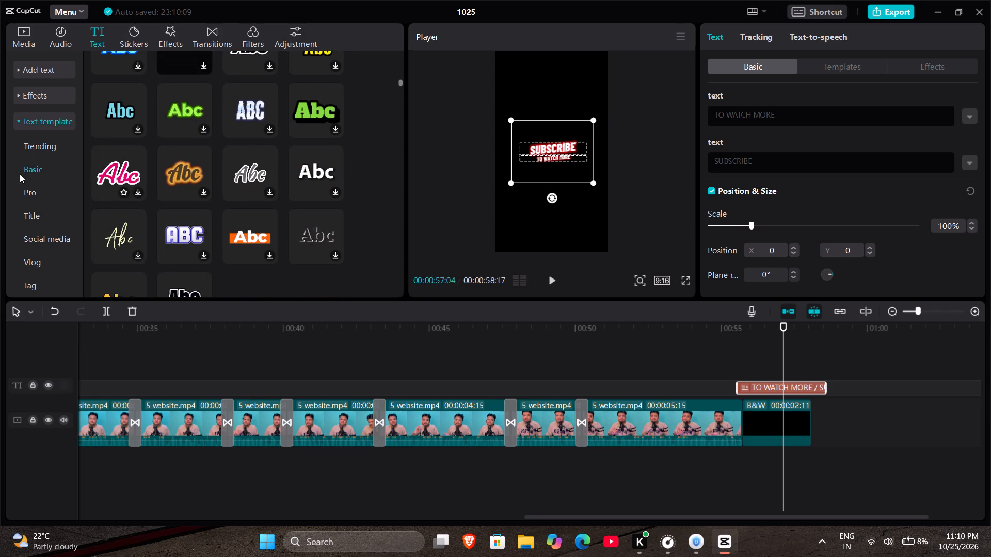
Look through the other text template categories and examine the Tag designs for a suitable ending text.
scroll(43, 202, "down", 1)
left_click(37, 189)
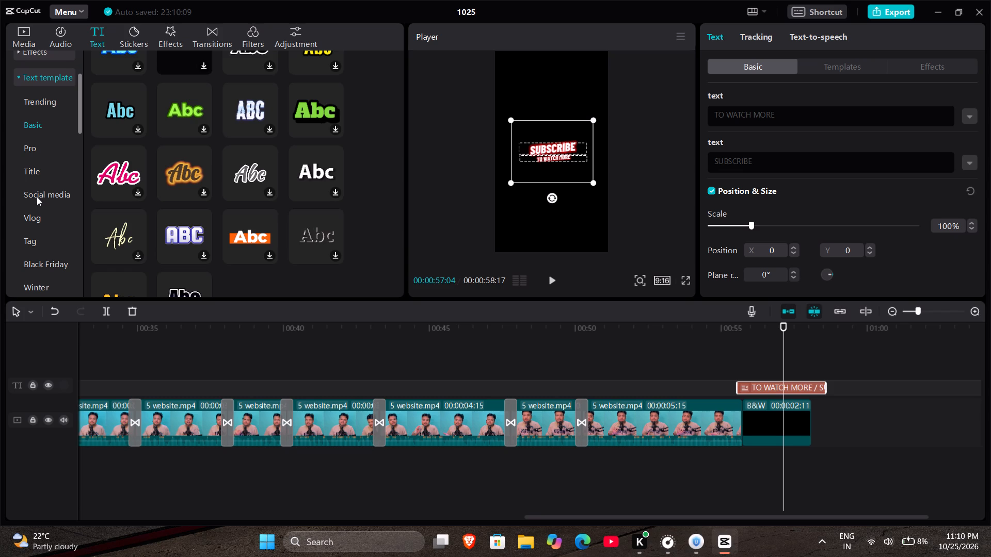
left_click(37, 196)
left_click(30, 195)
scroll(30, 195, "down", 1)
left_click(30, 195)
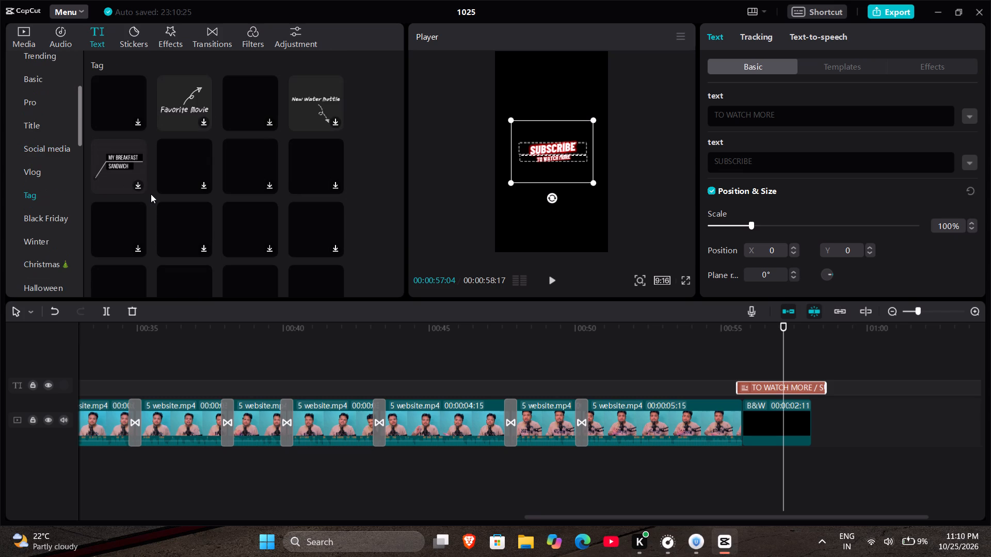
scroll(262, 203, "down", 1)
left_click(37, 222)
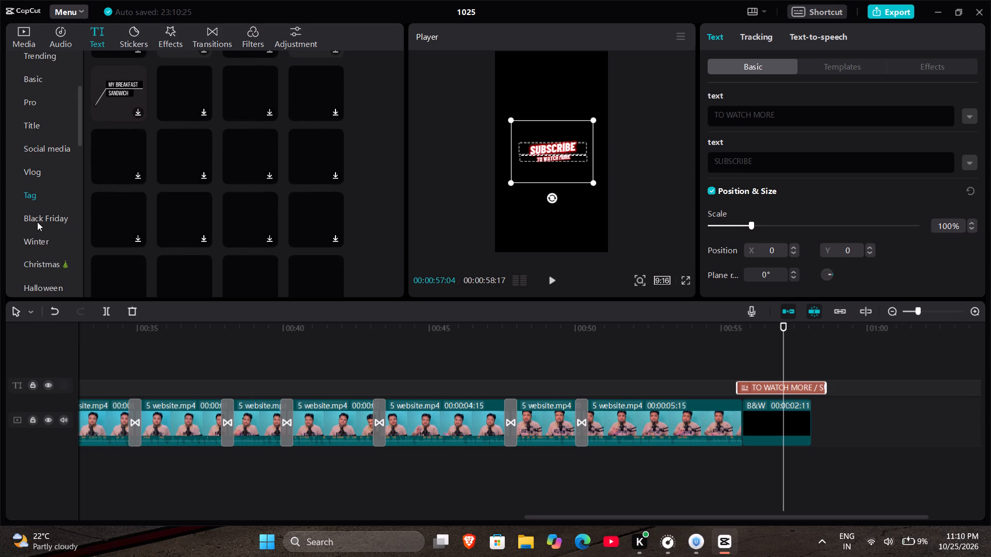
left_click(37, 220)
scroll(234, 209, "up", 1)
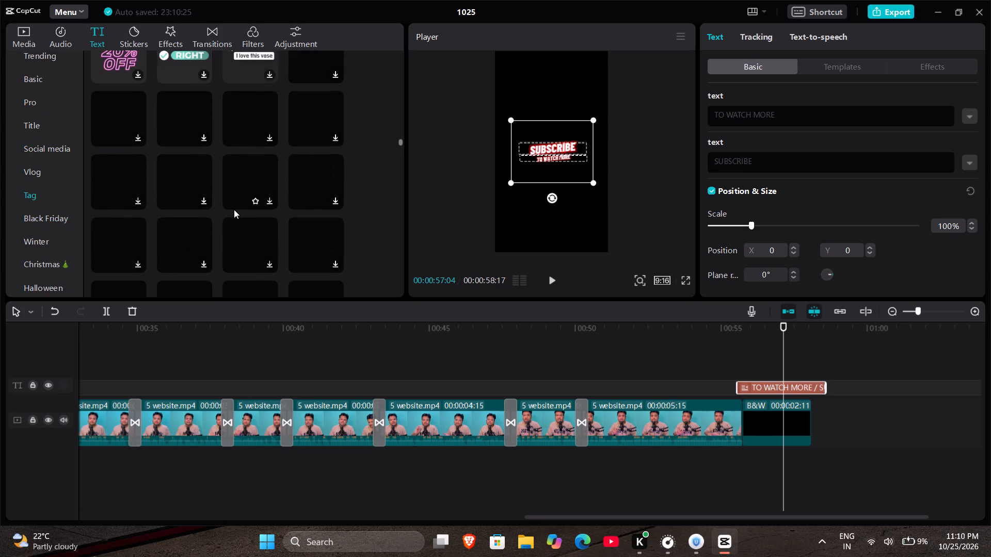
scroll(234, 209, "up", 1)
scroll(234, 209, "down", 1)
scroll(234, 209, "up", 1)
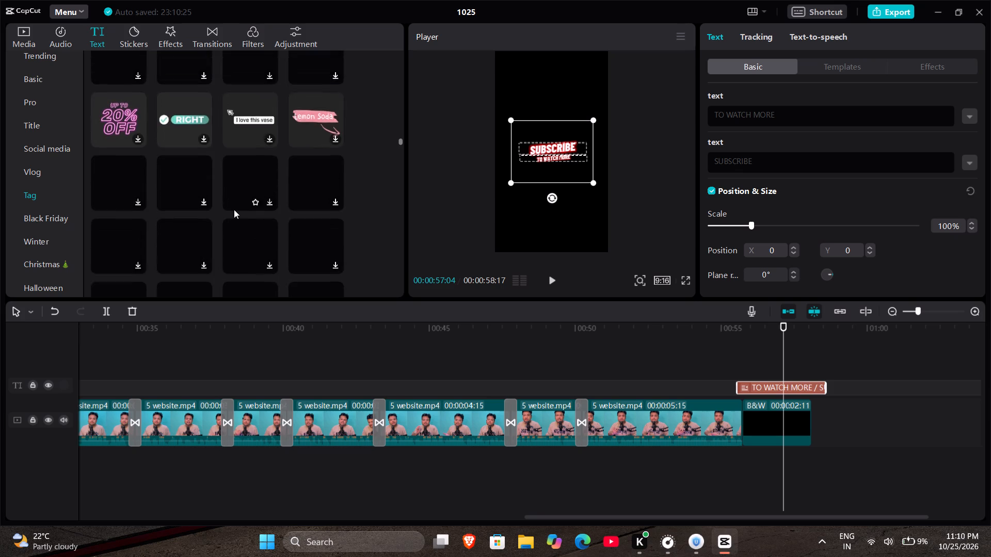
scroll(234, 209, "up", 1)
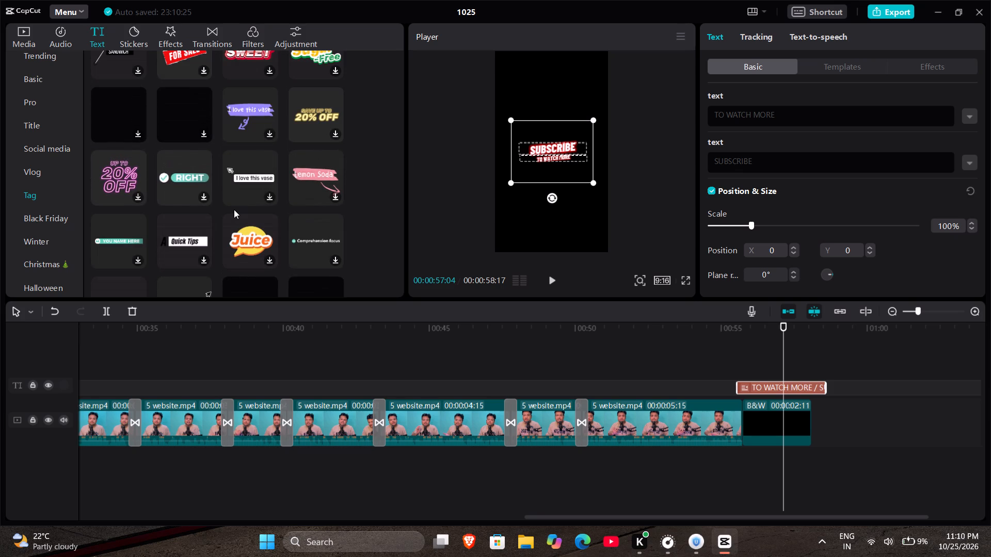
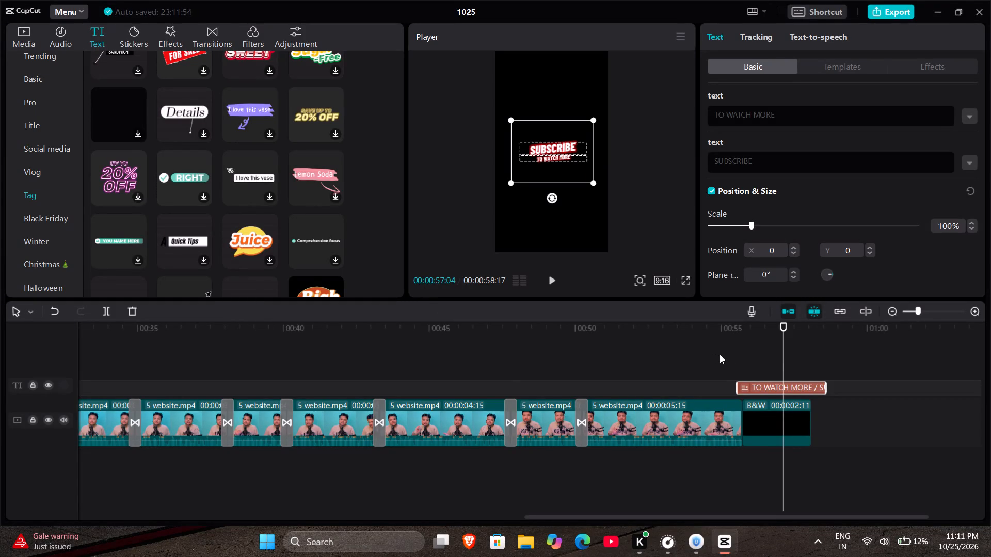
Trim both ends of the SUBSCRIBE TO WATCH MORE text clip so it roughly spans the black B&W clip.
left_click_drag(782, 352, 747, 355)
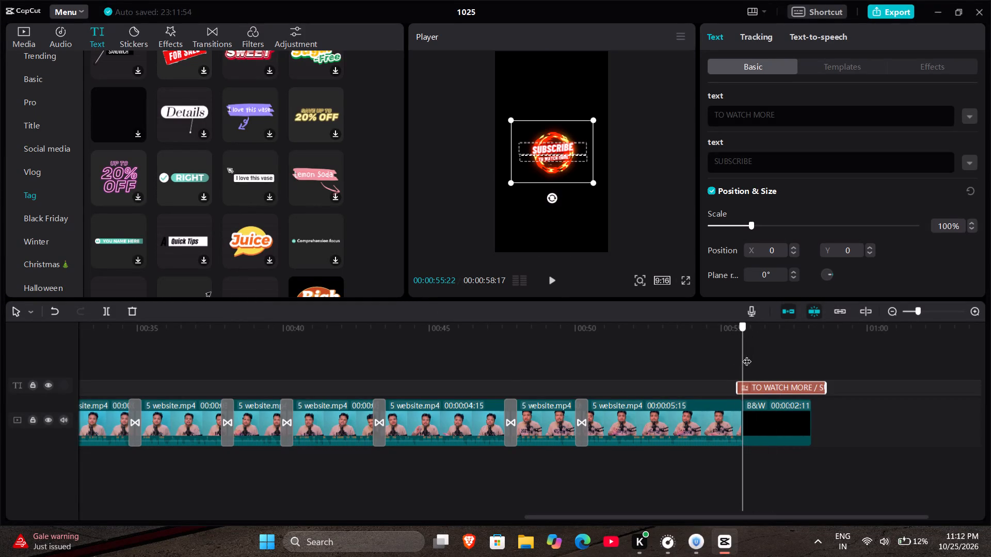
left_click_drag(747, 355, 745, 355)
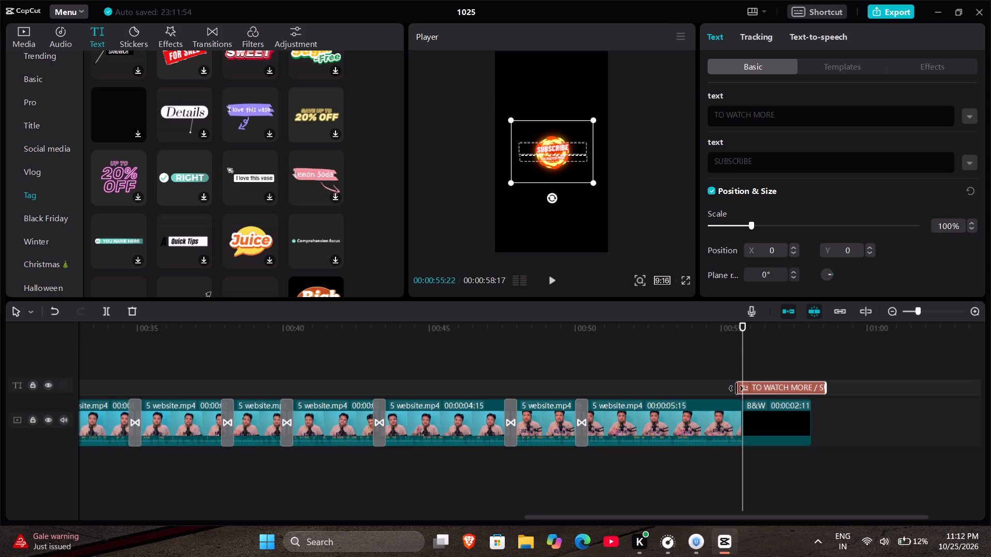
left_click_drag(736, 388, 746, 389)
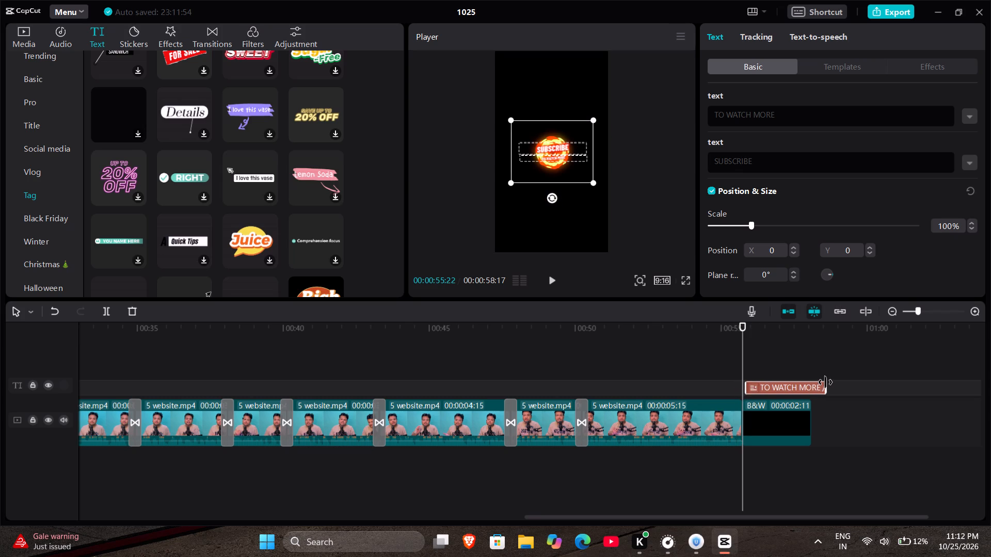
left_click_drag(825, 382, 805, 383)
left_click(742, 346)
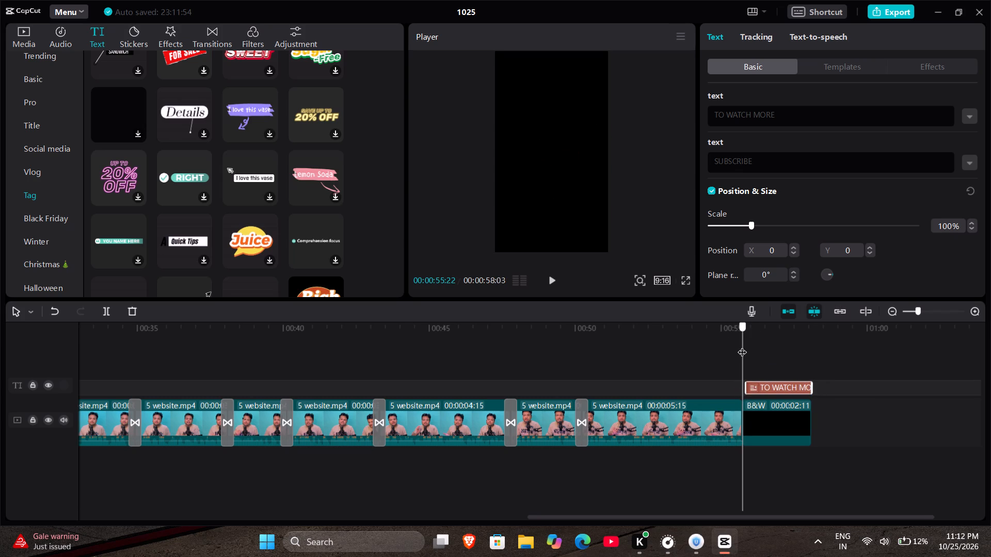
Preview the ending and move the SUBSCRIBE TO WATCH MORE text straight down below the frame's centre, to about Y -620.
scroll(738, 409, "up", 6, "ctrl")
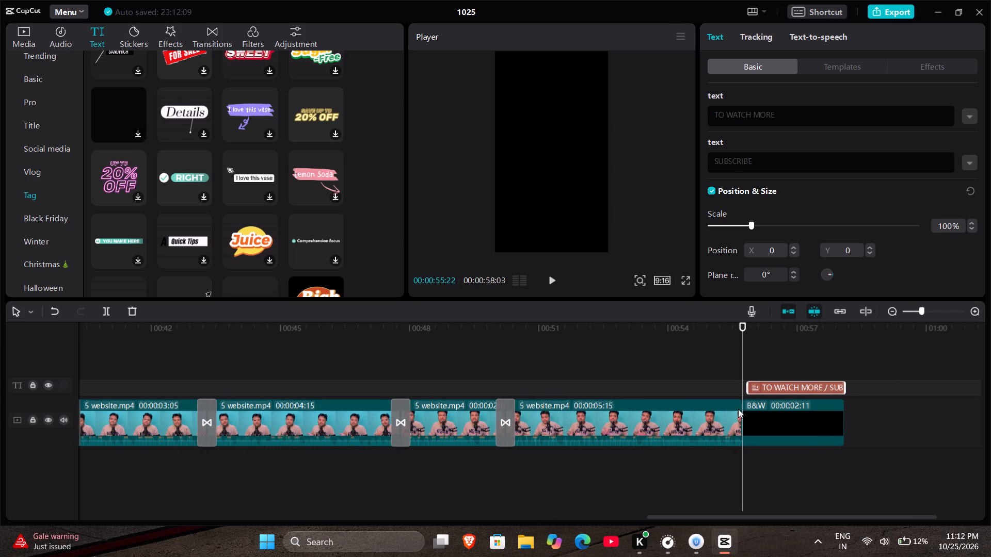
key("space")
key("space")
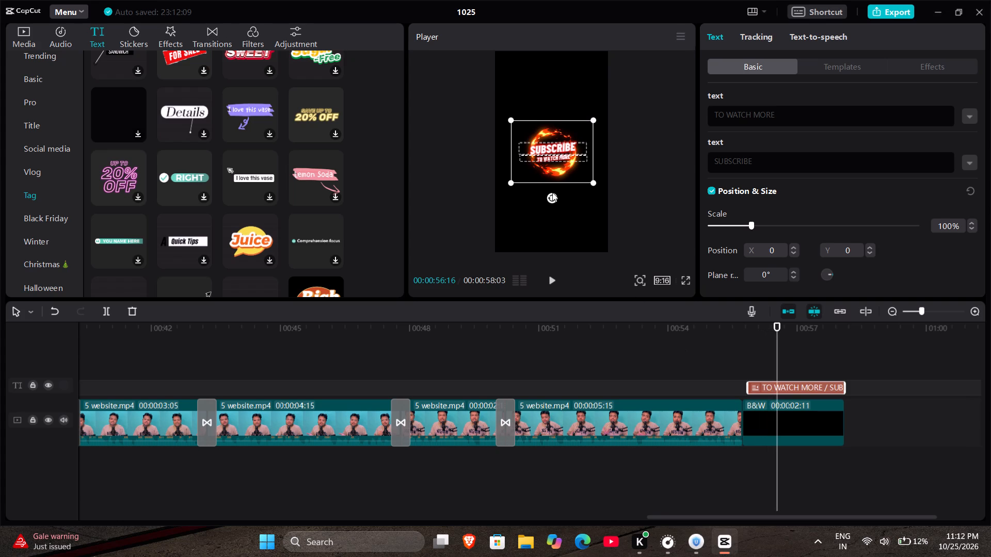
left_click_drag(539, 140, 541, 199)
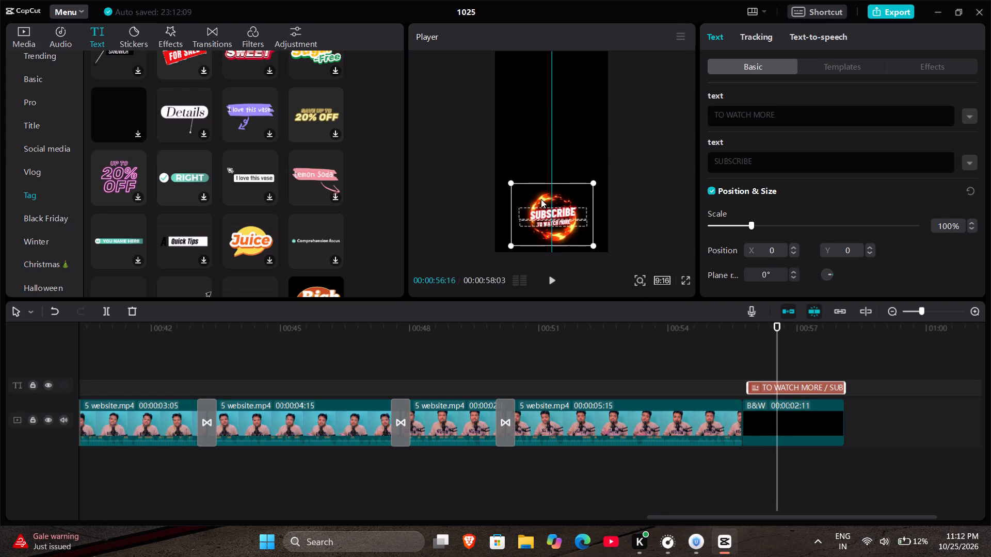
left_click_drag(541, 199, 540, 173)
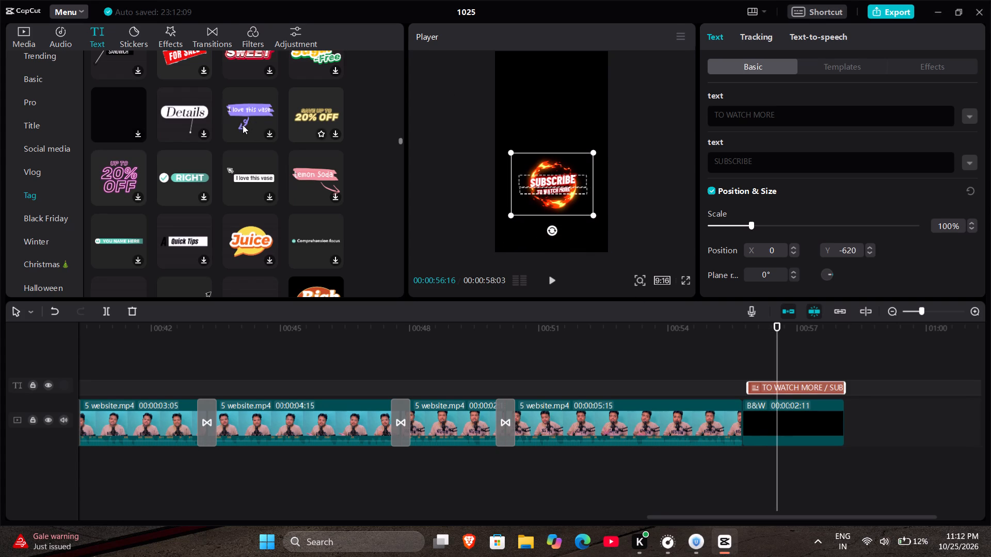
Browse the Tag, Black Friday, Winter, Chapter and Title text templates for designs to use in the video.
scroll(216, 173, "down", 1)
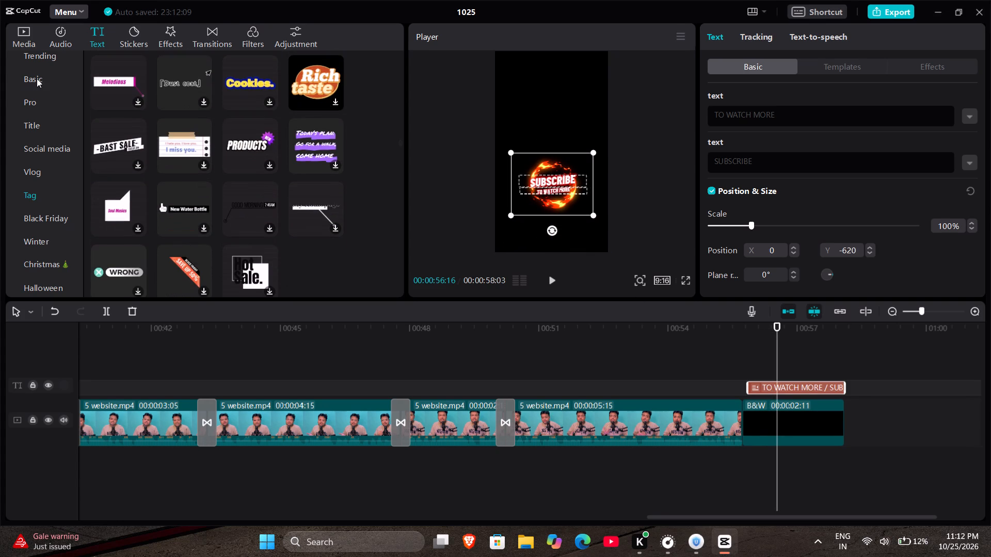
scroll(211, 179, "down", 2)
scroll(211, 179, "up", 1)
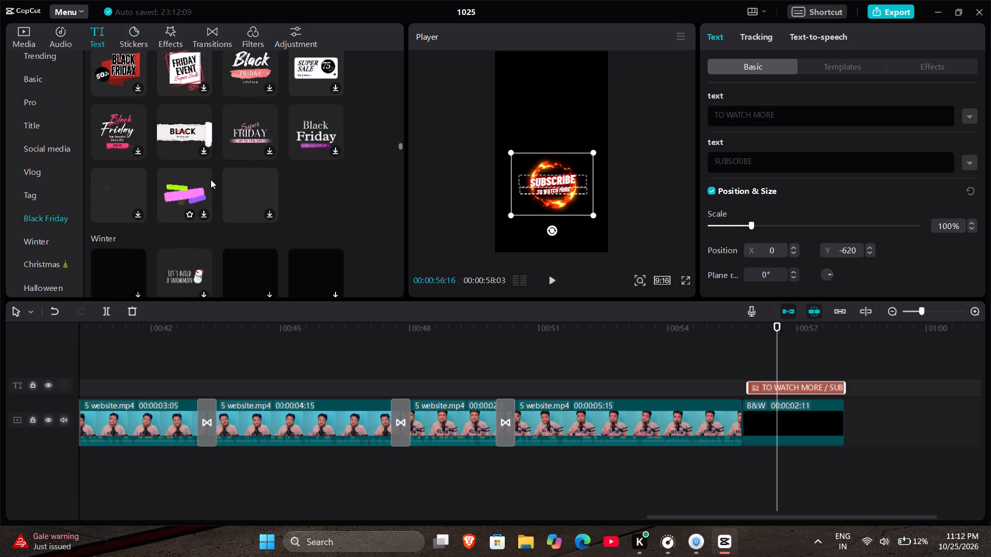
scroll(211, 179, "up", 1)
scroll(211, 179, "down", 4)
scroll(211, 179, "up", 20)
scroll(211, 179, "up", 4)
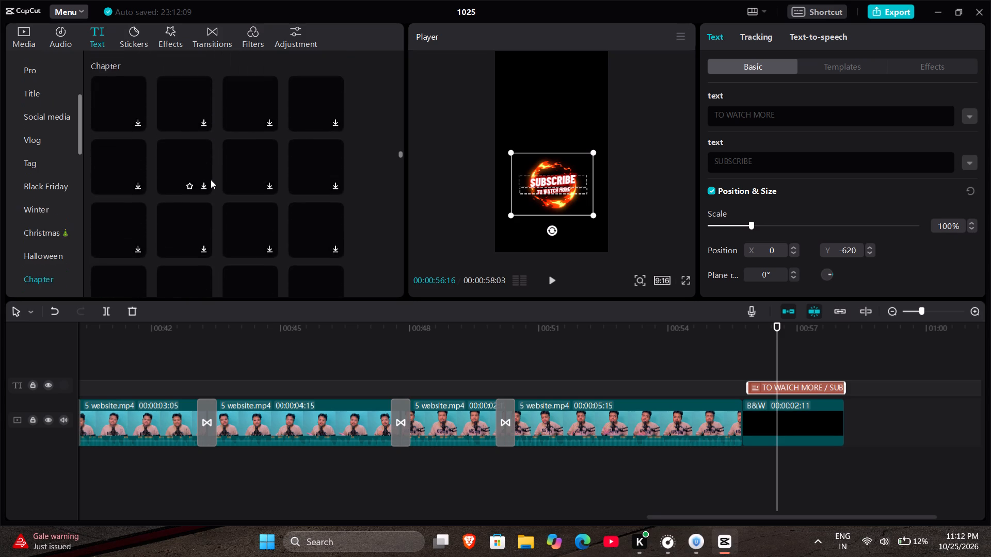
scroll(211, 179, "up", 20)
scroll(211, 179, "up", 17)
scroll(127, 207, "up", 20)
scroll(127, 207, "up", 20)
scroll(127, 207, "up", 20)
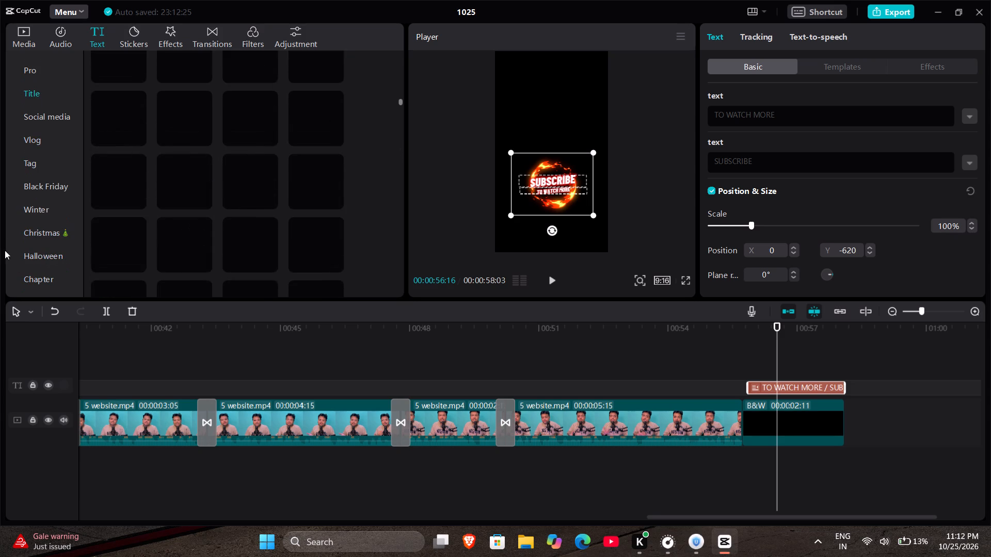
scroll(163, 202, "up", 1)
Add the green and white SECOND ROUND trending text template above the second 5 website.mp4 clip at about 00:00:08:23 and preview it.
left_click(190, 236)
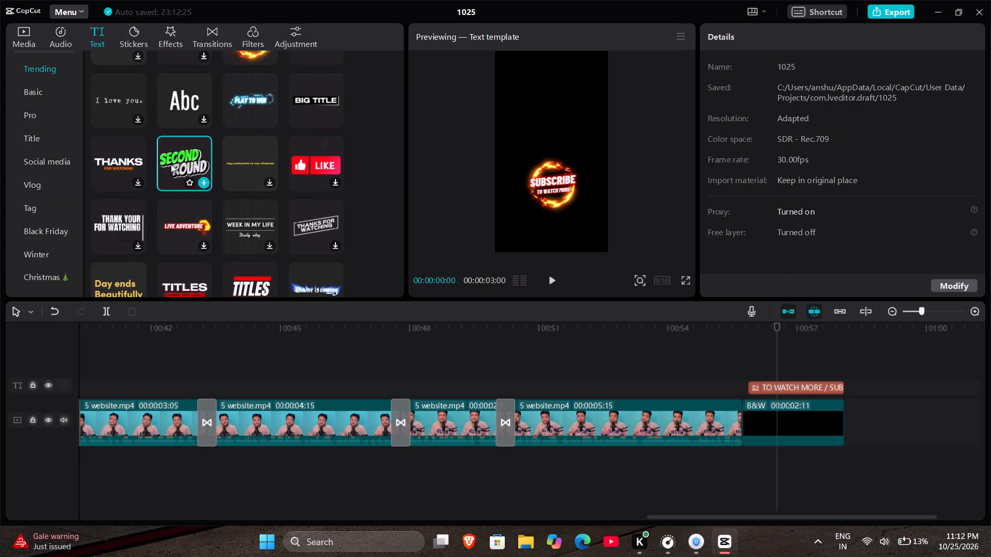
left_click_drag(171, 164, 18, 338)
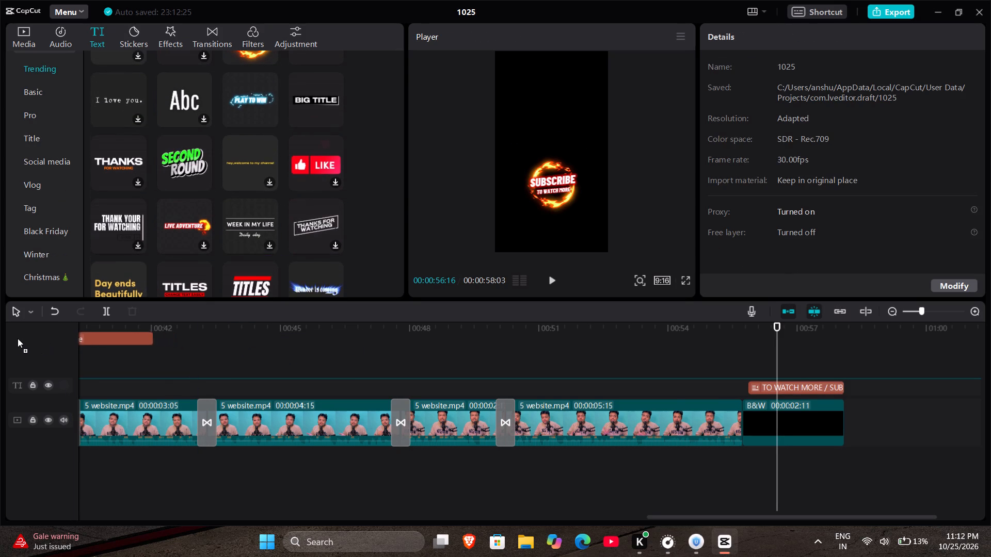
left_click_drag(18, 338, 9, 356)
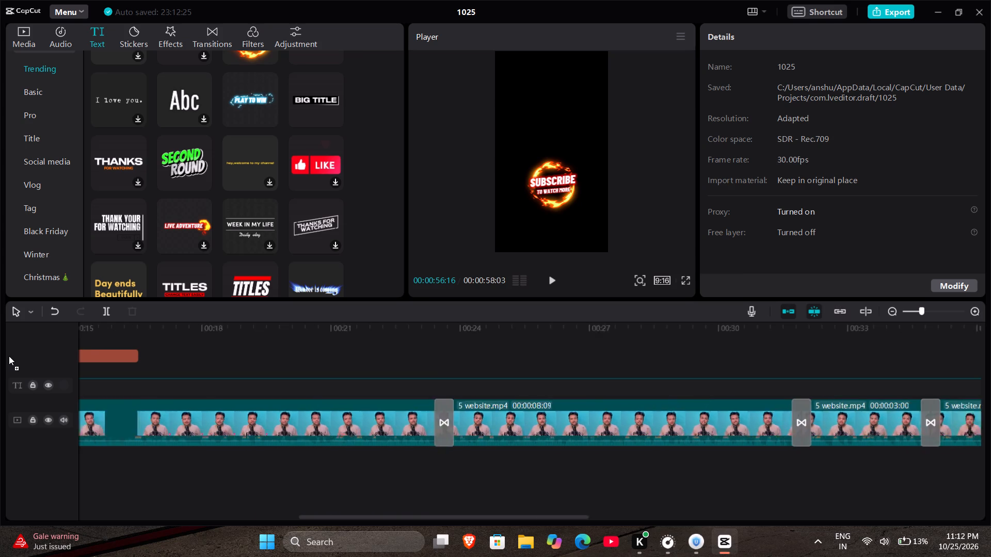
left_click_drag(9, 356, 501, 362)
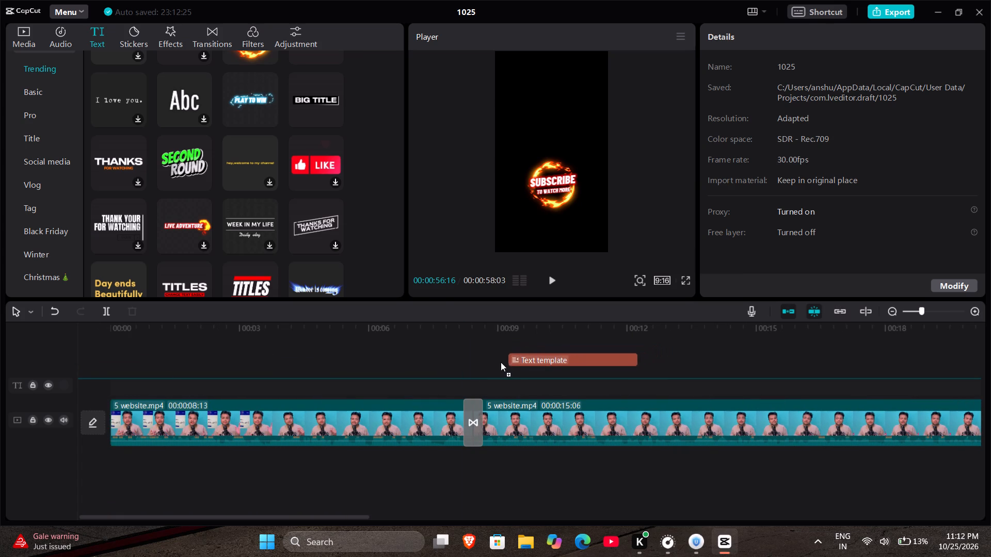
left_click_drag(501, 362, 488, 378)
left_click(432, 352)
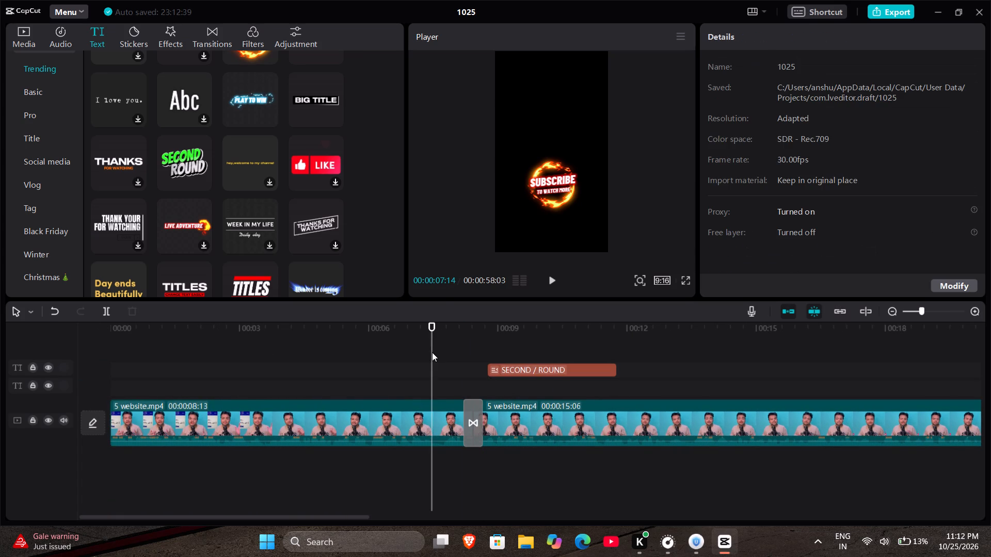
key("space")
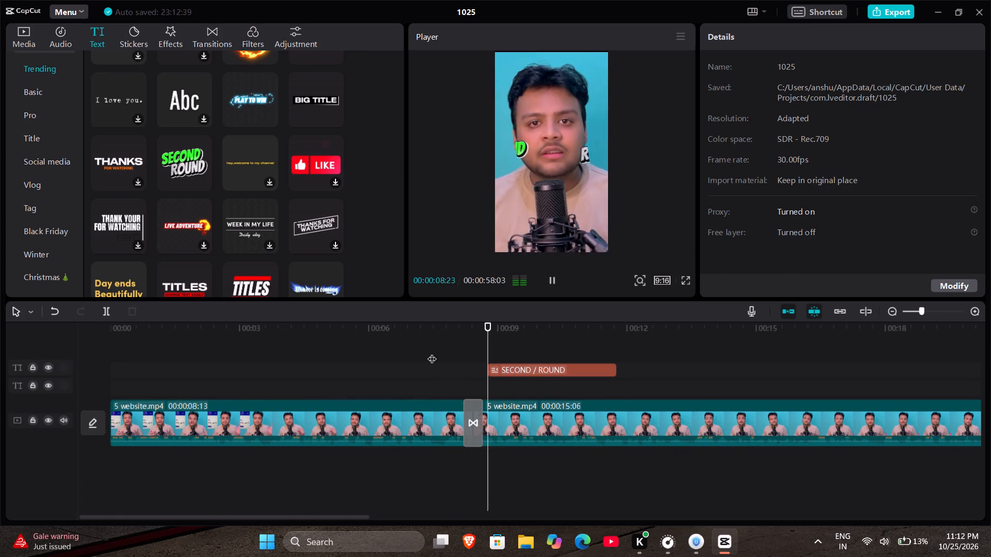
key("space")
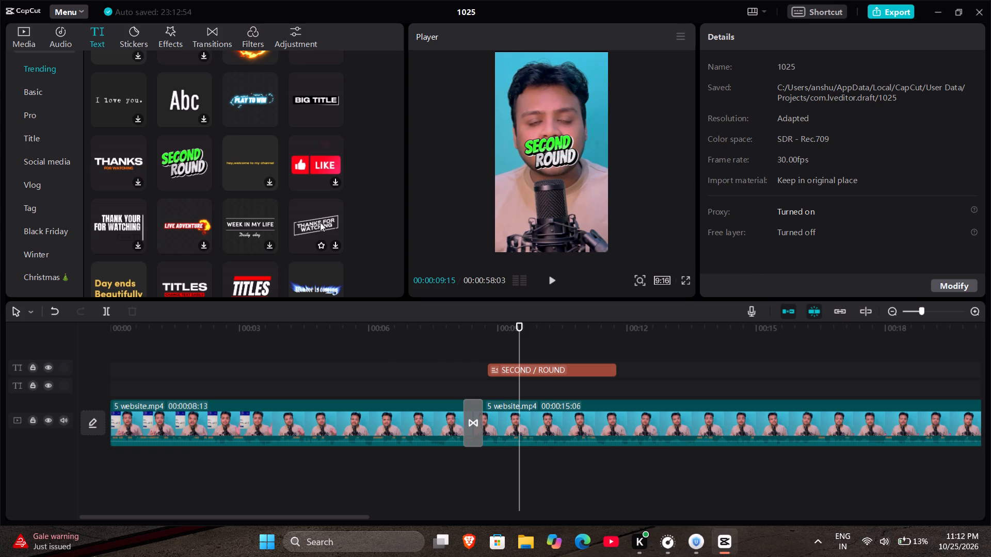
Download the THANKS FOR WATCHING text template and place it after the SECOND ROUND clip, starting at about 13 seconds.
left_click_drag(320, 222, 707, 353)
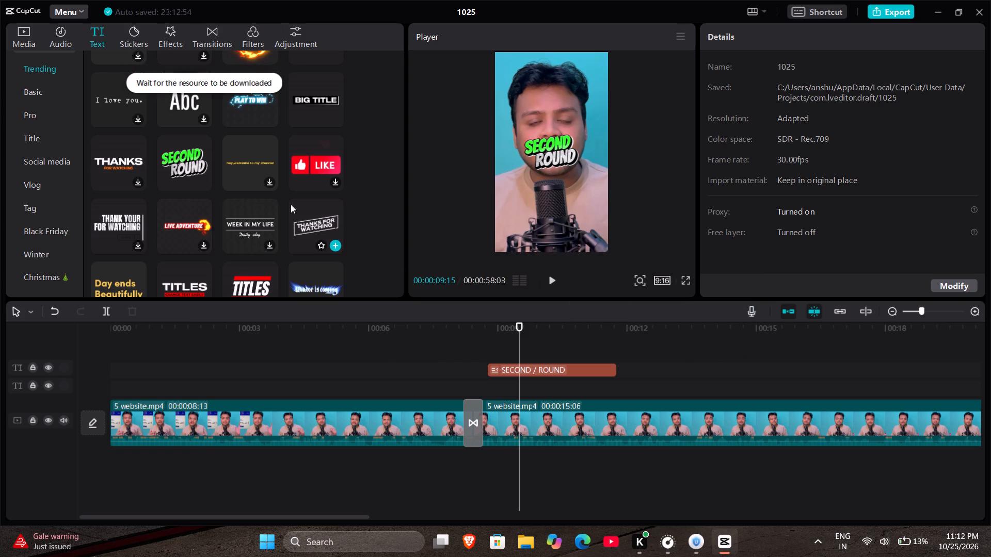
left_click_drag(291, 204, 665, 368)
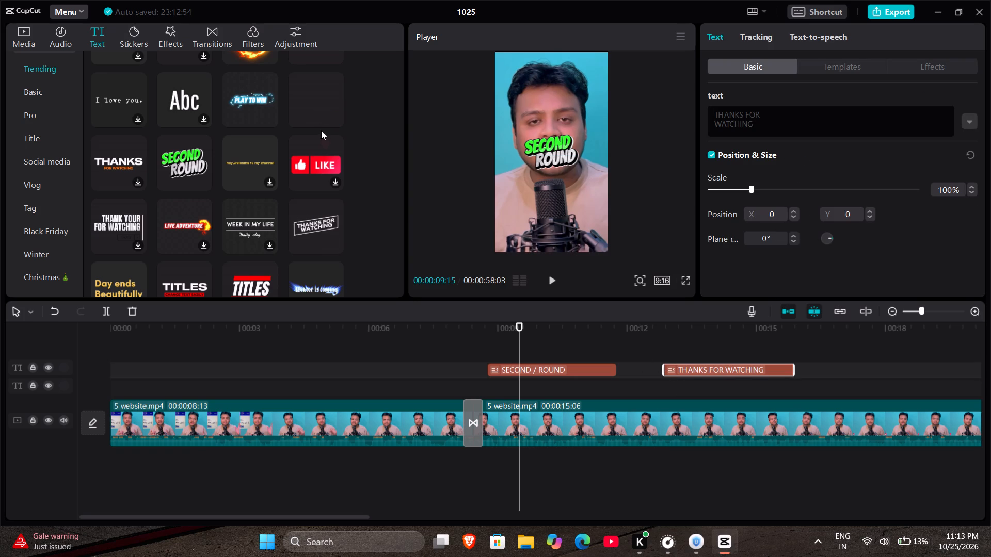
Place the BIG TITLE trending text template above the first 5 website.mp4 clip, starting at about 5 seconds.
scroll(270, 220, "down", 1)
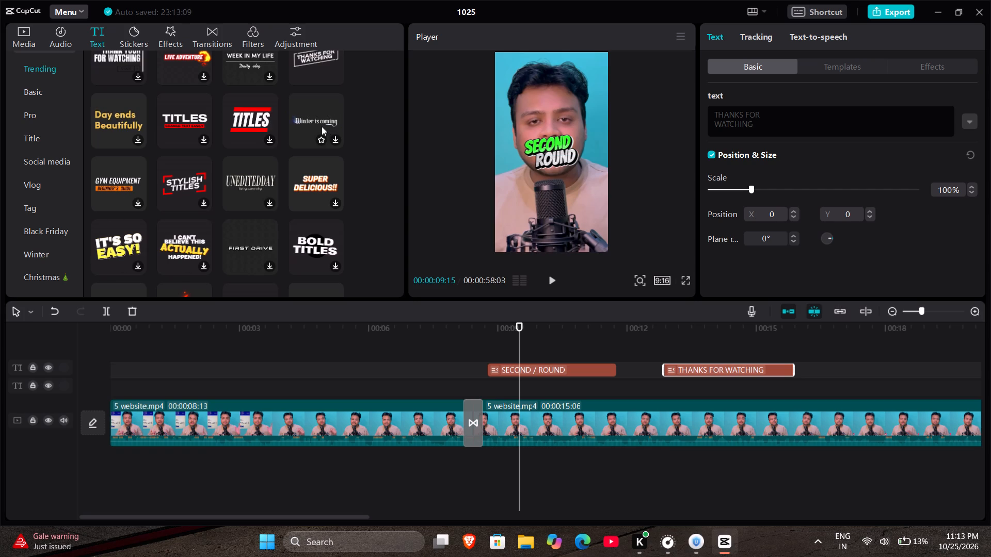
scroll(303, 118, "up", 1)
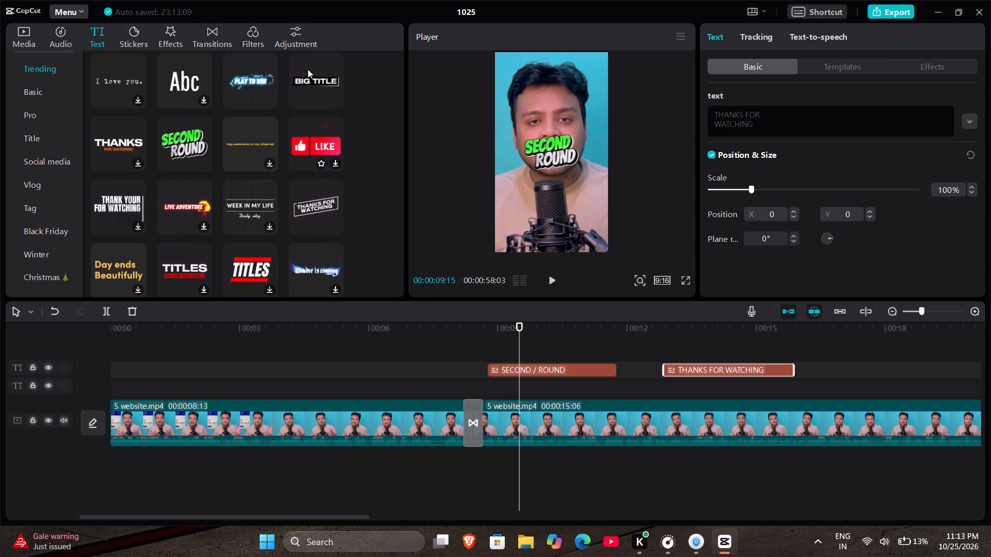
left_click_drag(308, 76, 339, 337)
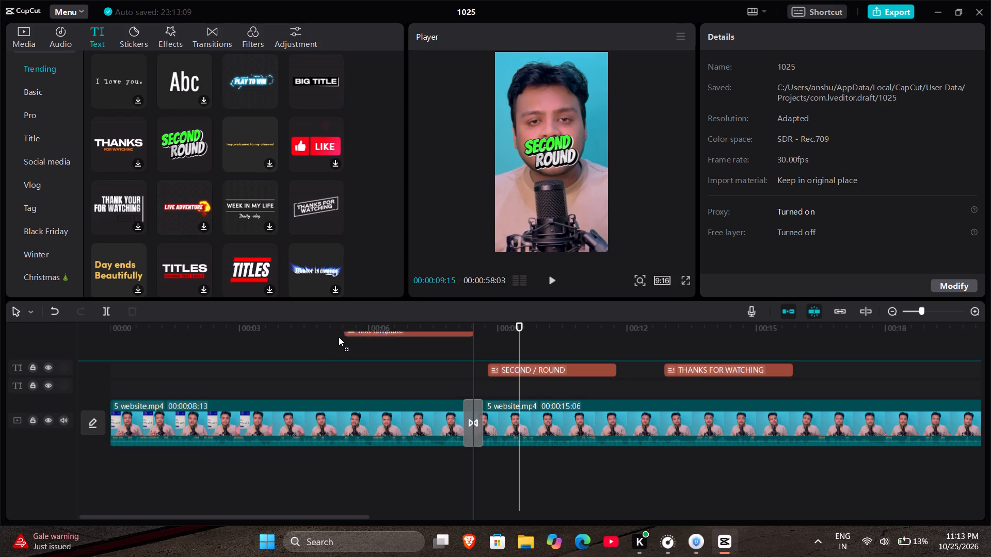
left_click_drag(339, 337, 333, 380)
Replace the word SECOND in the SECOND ROUND text clip with NO.
left_click(562, 370)
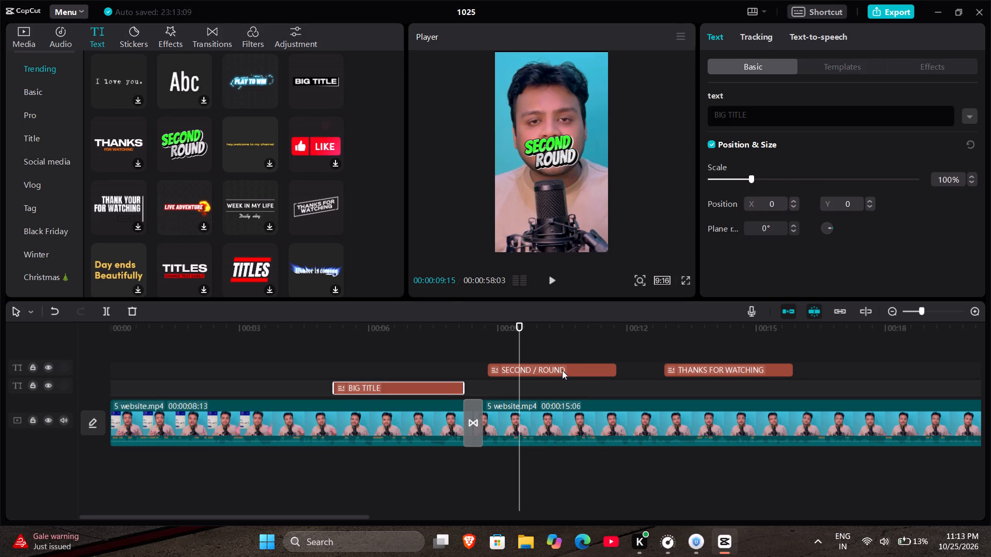
left_click_drag(759, 119, 574, 102)
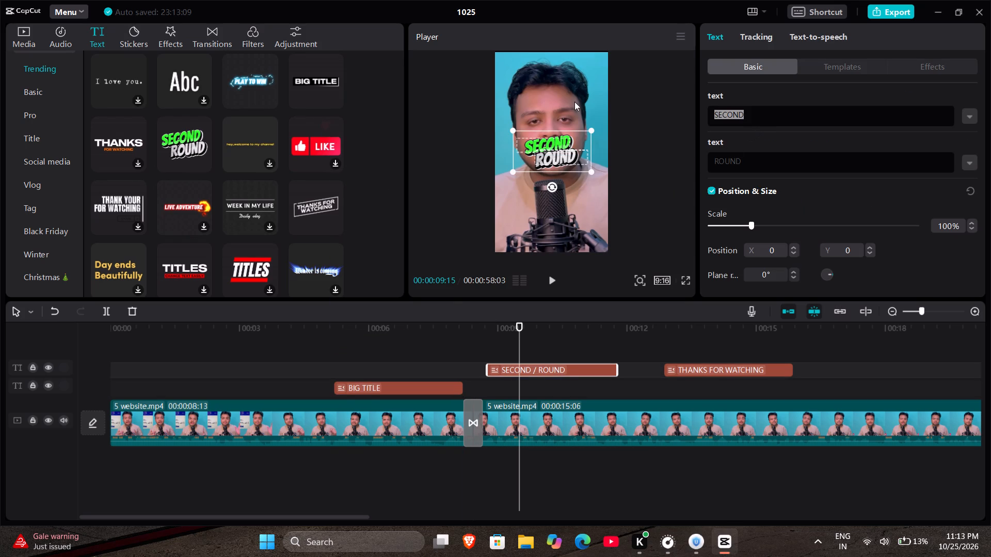
key("BackSpace")
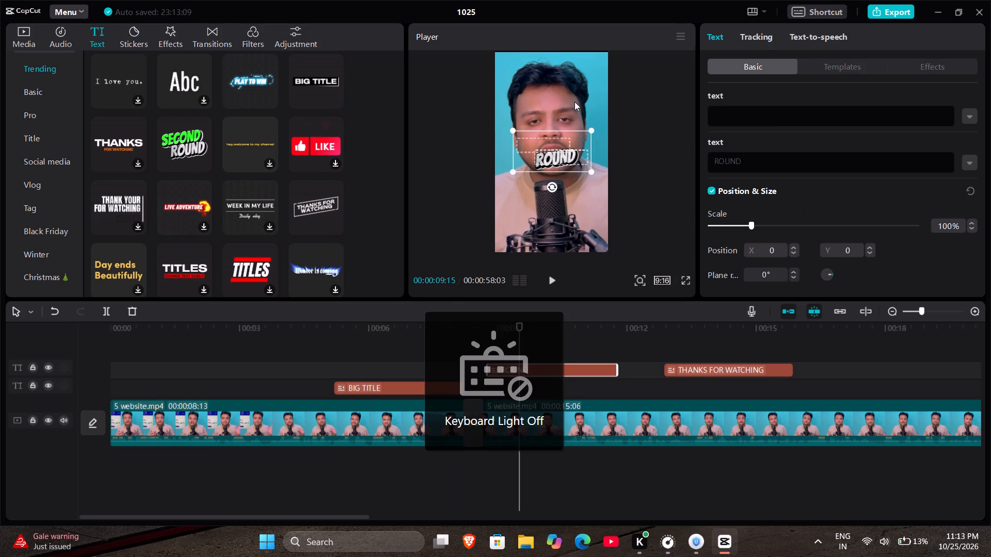
type("NO")
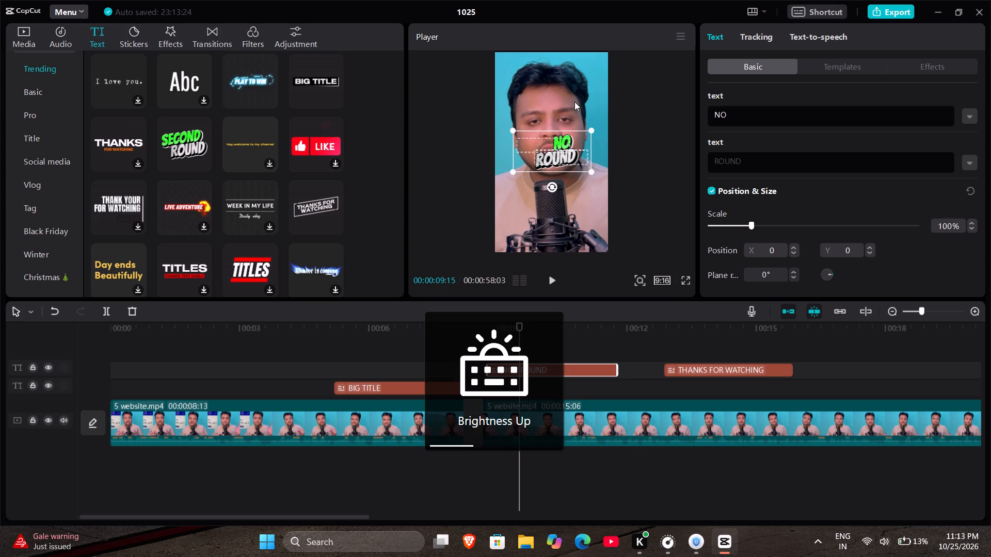
key("space")
Replace the word ROUND in the same text clip with EXPERIANCE.
left_click(770, 157)
key("BackSpace")
key("BackSpace")
key("BackSpace")
key("BackSpace")
key("BackSpace")
key("BackSpace")
key("BackSpace")
key("BackSpace")
key("BackSpace")
key("BackSpace")
key("BackSpace")
key("BackSpace")
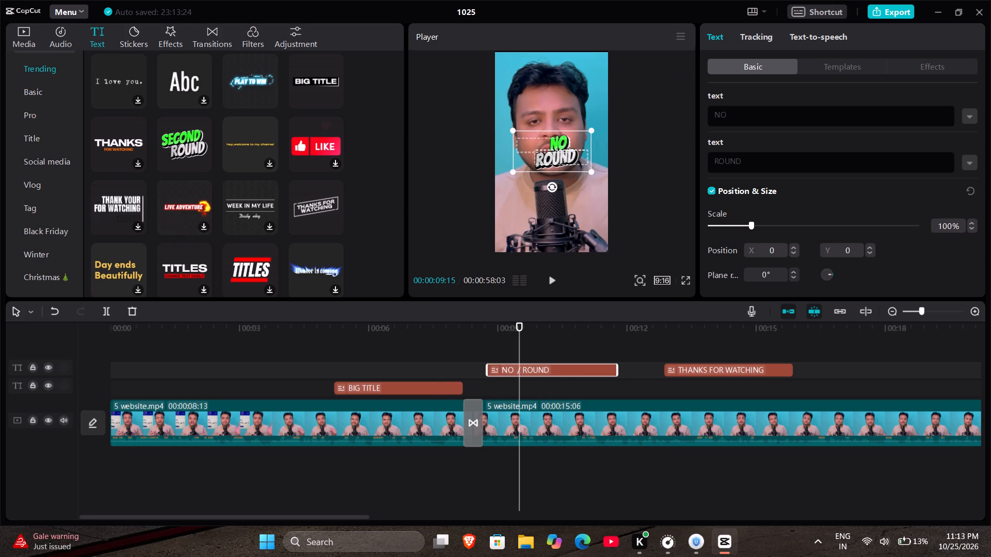
type("EXPERO")
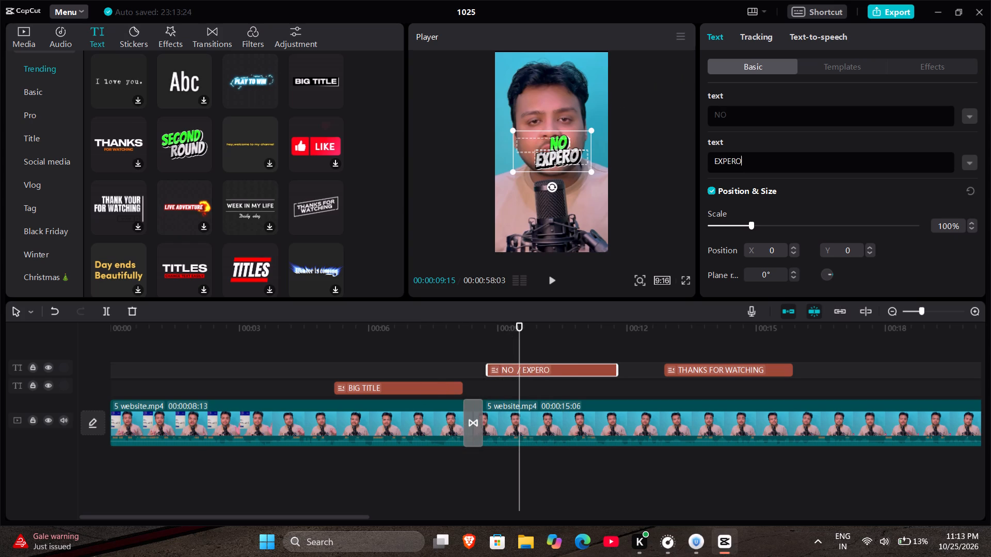
key("backslash")
key("BackSpace")
key("BackSpace")
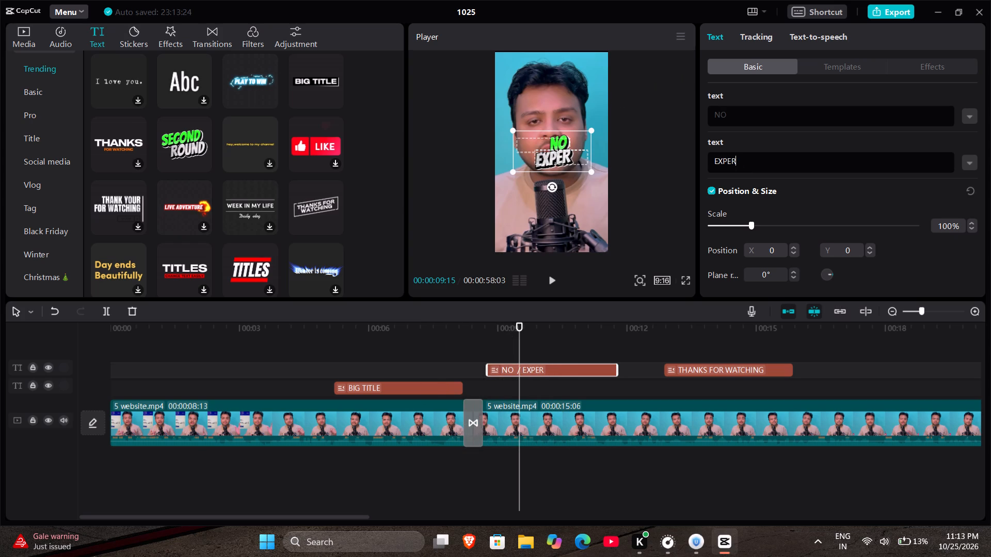
key("i")
key("a")
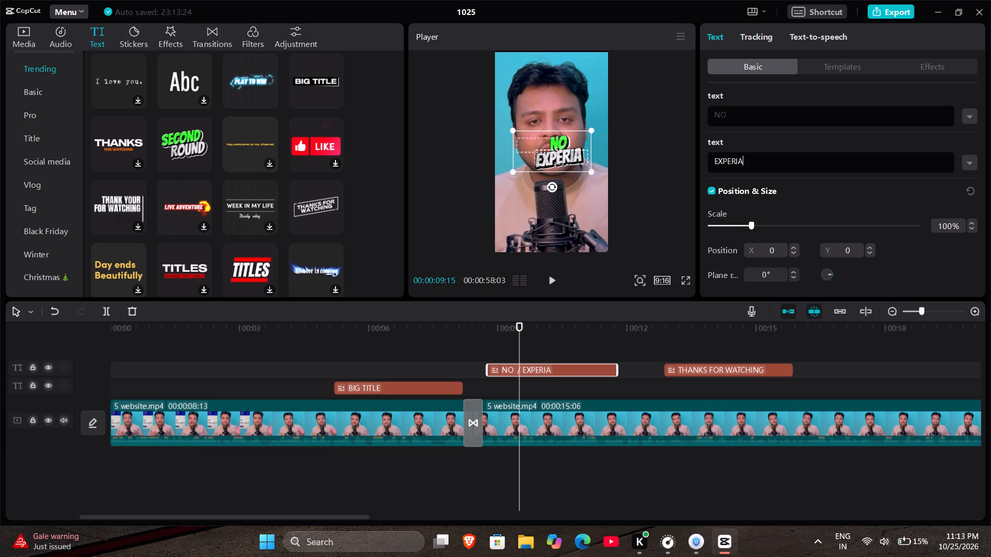
type("NCE")
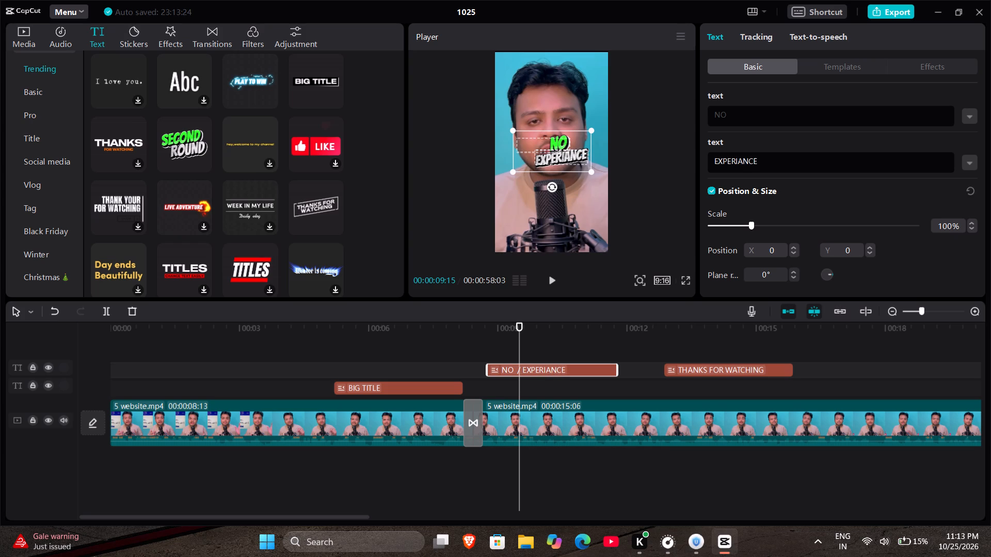
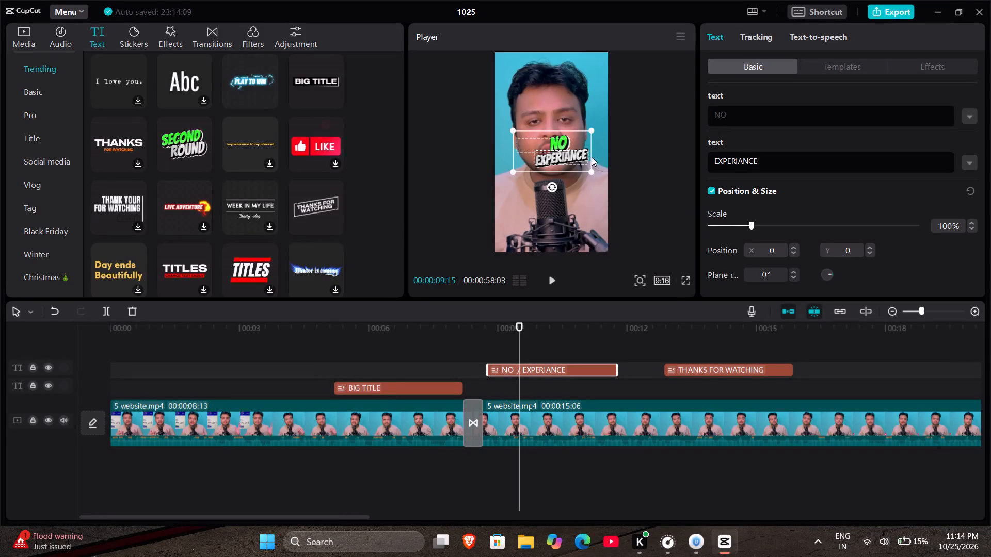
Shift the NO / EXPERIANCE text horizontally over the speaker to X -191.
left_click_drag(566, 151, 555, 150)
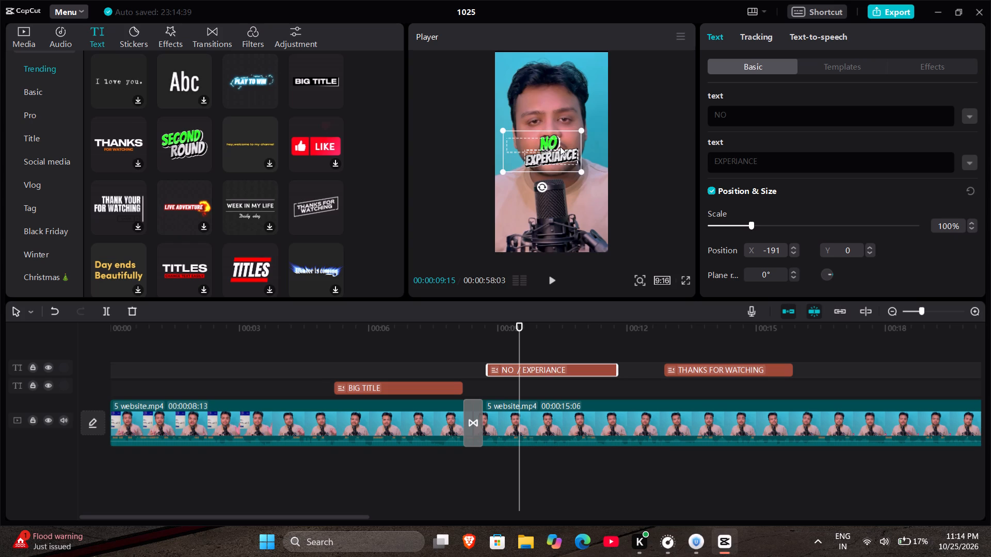
Replace the misspelled word EXPERIANCE in the NO / EXPERIANCE text clip with EXPERIENCE.
left_click(792, 165)
key("BackSpace")
key("BackSpace")
key("BackSpace")
key("BackSpace")
key("BackSpace")
key("BackSpace")
key("BackSpace")
key("BackSpace")
key("BackSpace")
key("BackSpace")
key("BackSpace")
key("BackSpace")
key("BackSpace")
key("BackSpace")
key("BackSpace")
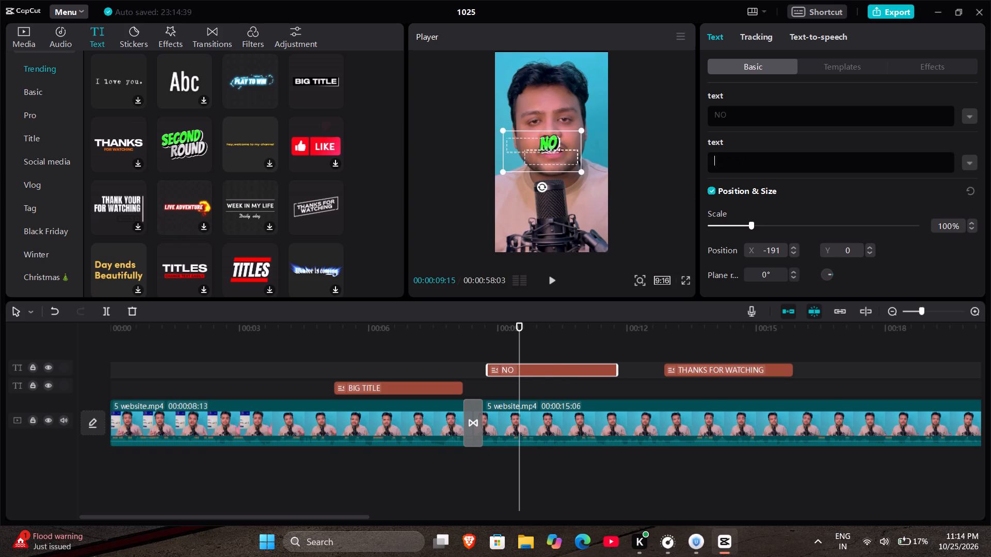
type("EX")
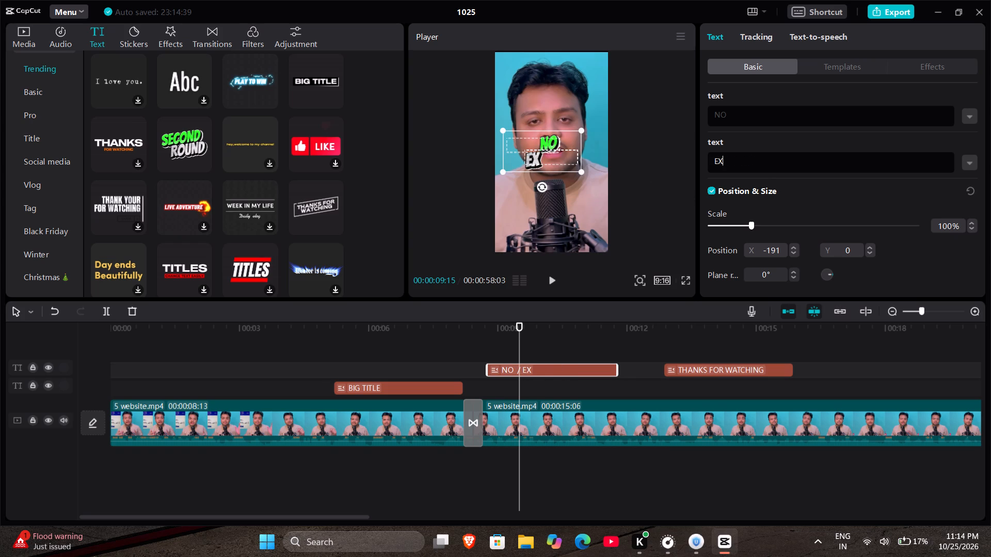
key("p")
key("e")
type("RI")
key("e")
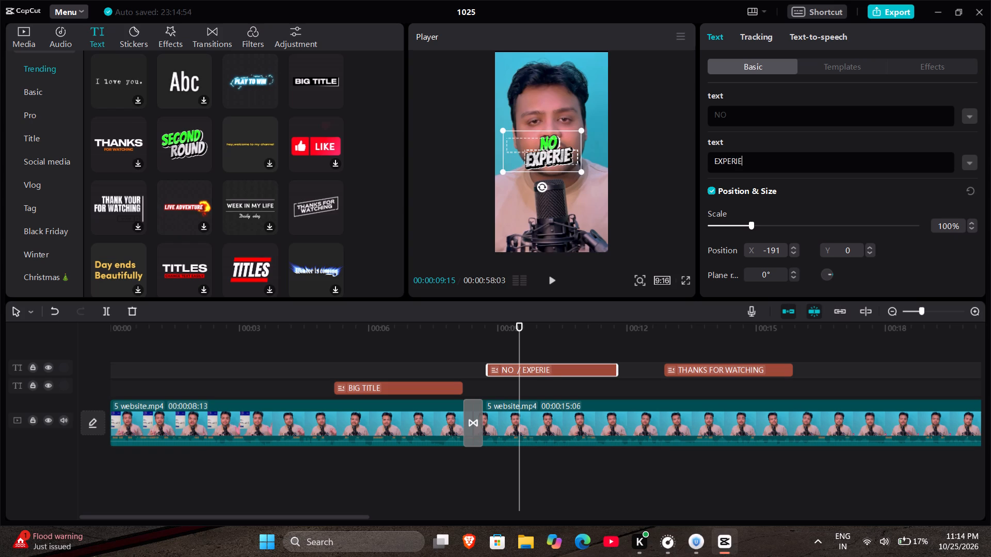
key("n")
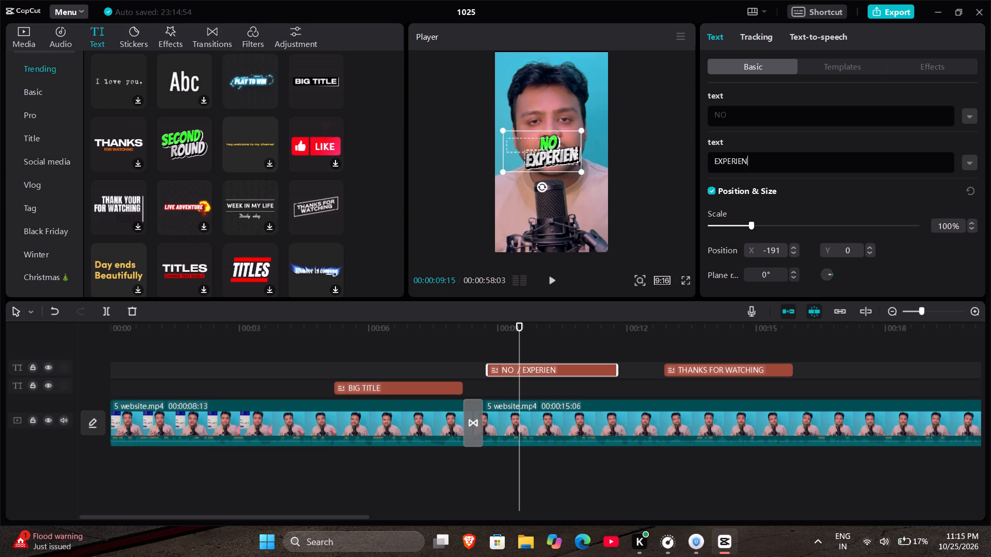
type("CE")
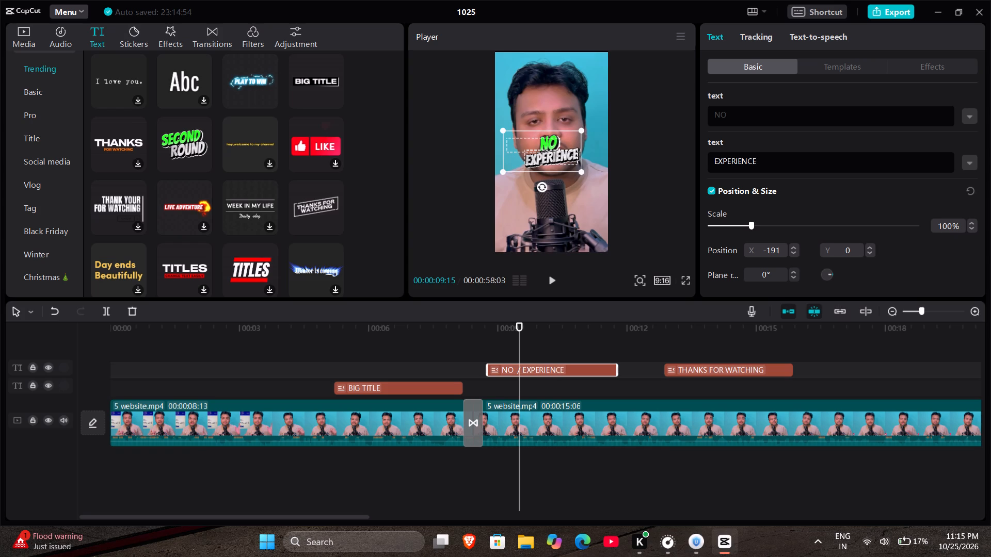
scroll(826, 175, "down", 2)
scroll(865, 260, "down", 1)
Enlarge the NO / EXPERIENCE text to 155% and place it over the speaker's chest at about X -279, Y -886.
left_click(555, 280)
left_click(555, 277)
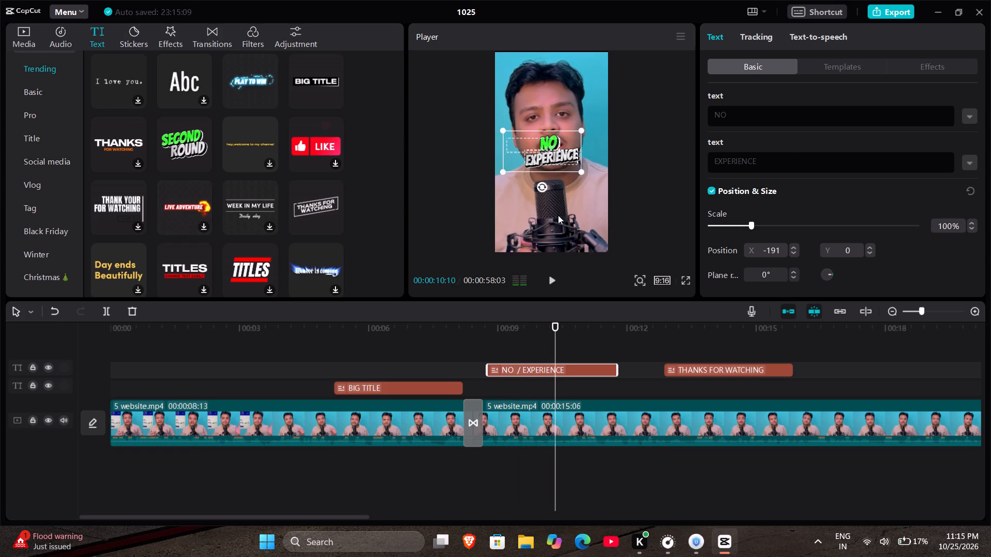
left_click_drag(581, 167, 606, 194)
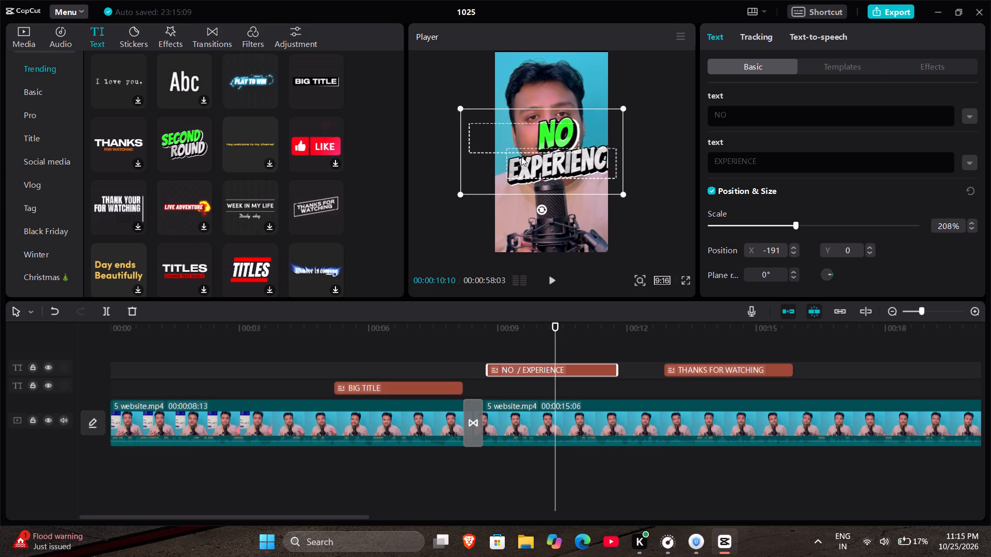
left_click_drag(521, 157, 508, 205)
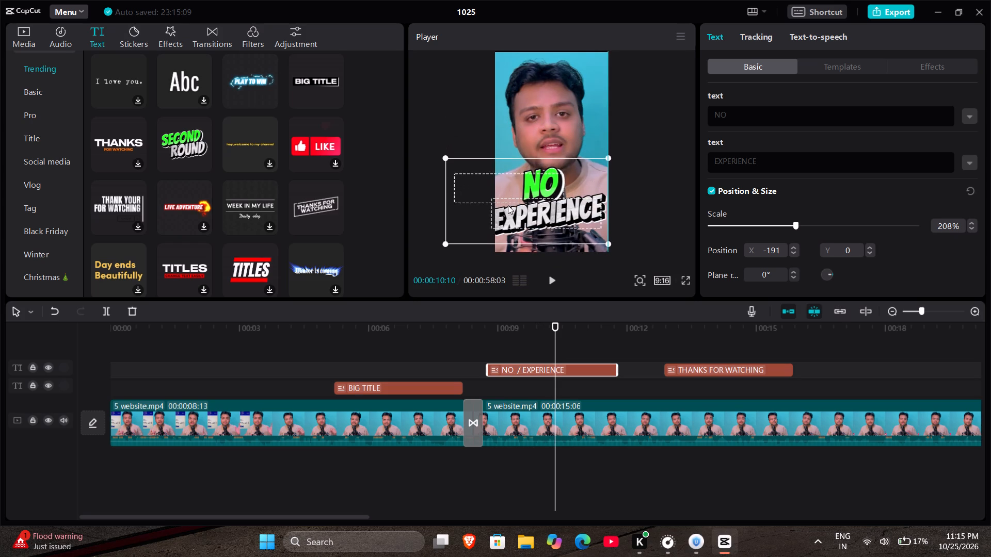
left_click_drag(508, 205, 509, 193)
left_click_drag(609, 229, 595, 218)
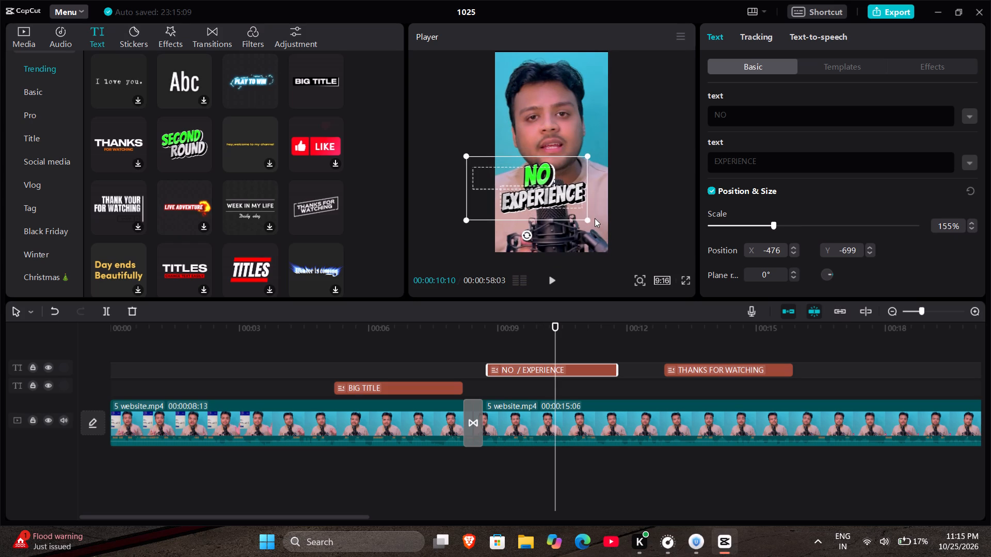
left_click_drag(530, 178, 541, 178)
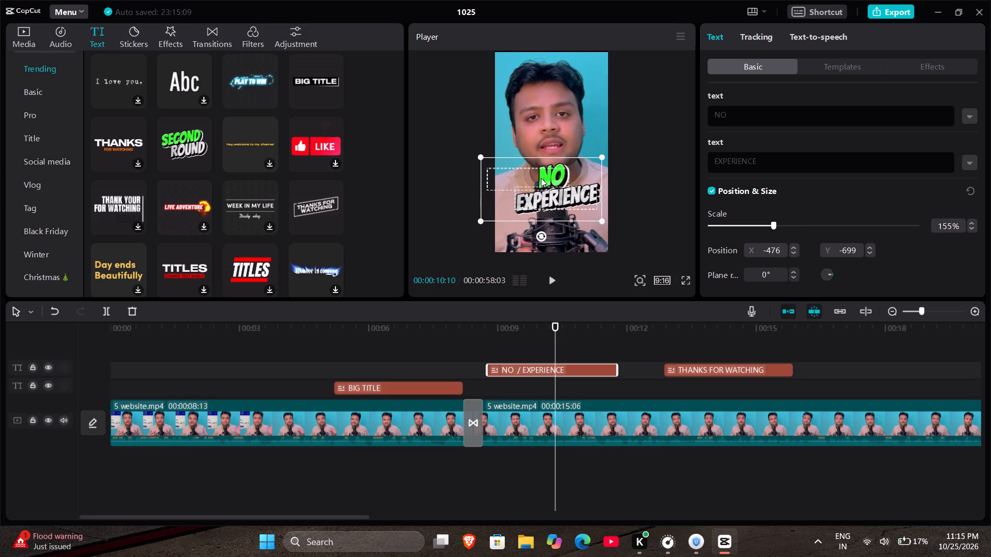
left_click_drag(541, 178, 540, 188)
left_click(626, 189)
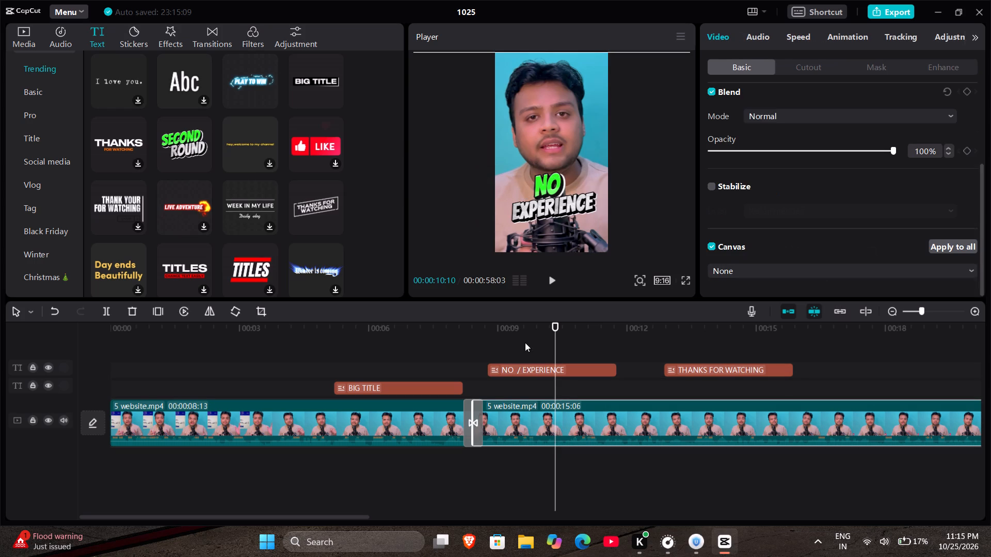
Play back the video from the start of the NO / EXPERIENCE text clip.
left_click_drag(553, 340, 494, 335)
key("space")
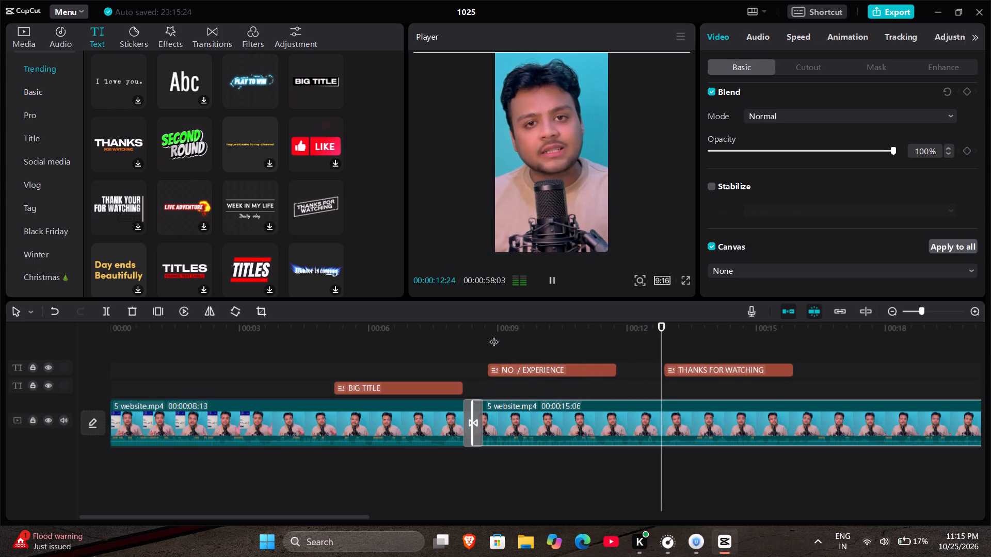
Copy the NO / EXPERIENCE text clip and paste it at 00:00:27:11, above the 8-second 5 website.mp4 clip.
left_click(527, 375)
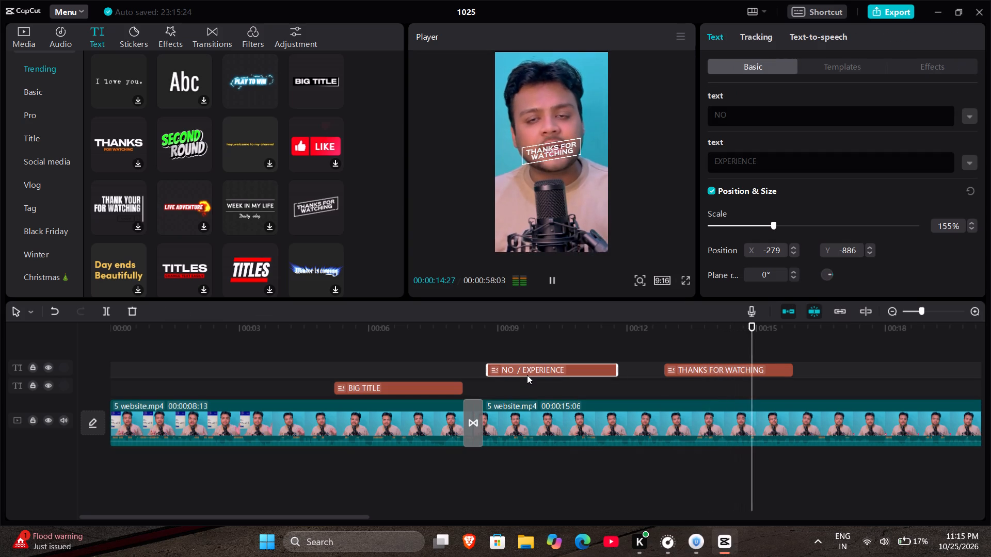
key("ctrl+c")
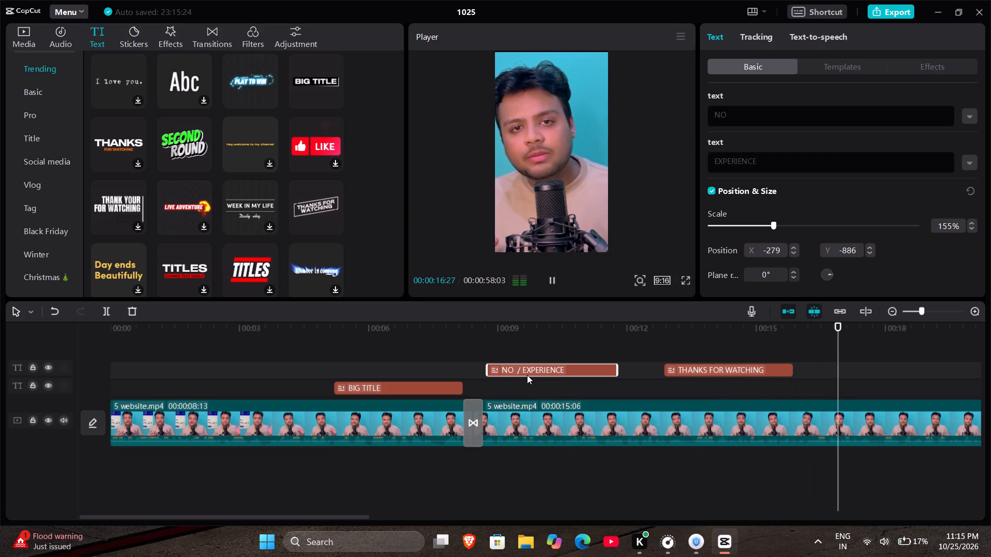
key("space")
scroll(779, 375, "left", 1)
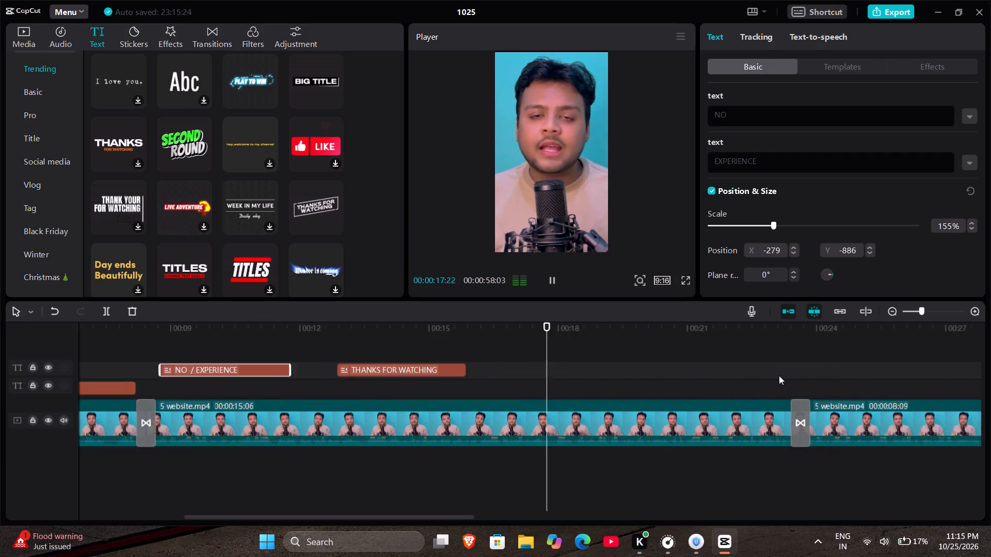
scroll(779, 375, "left", 1)
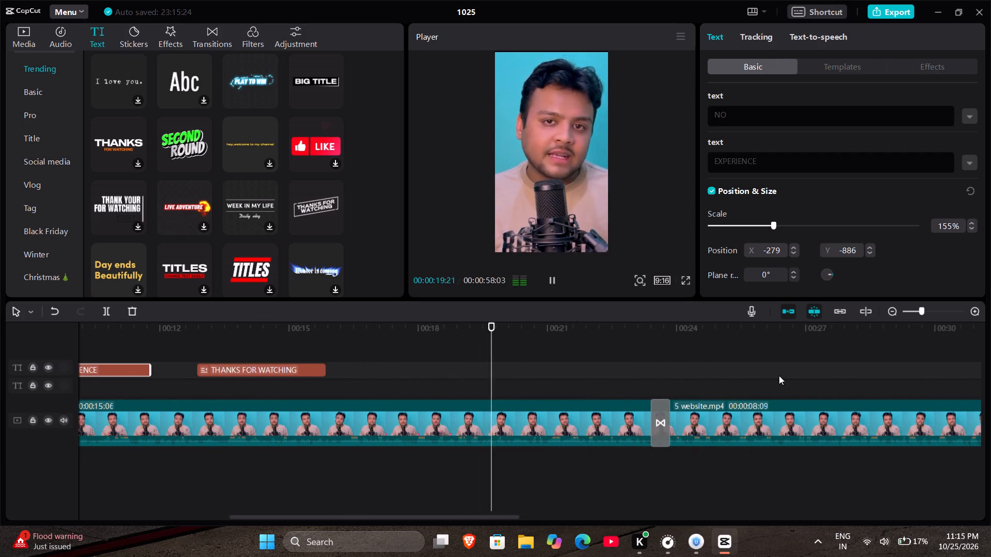
scroll(779, 375, "left", 1)
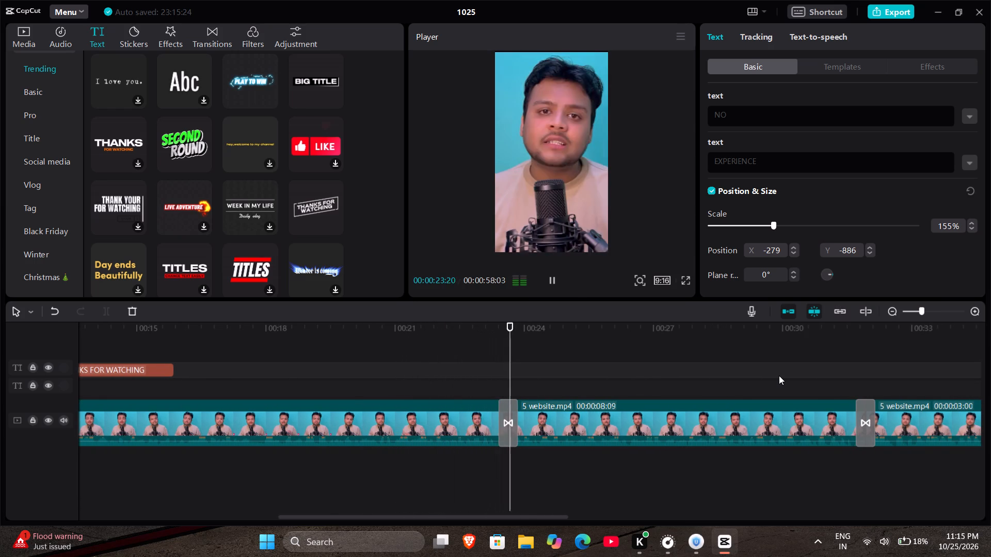
scroll(779, 375, "left", 1)
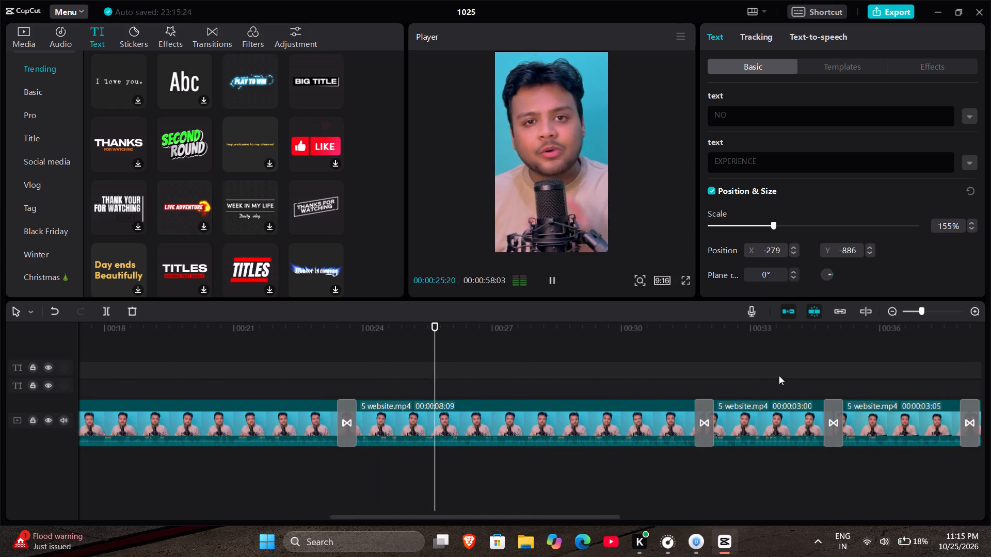
key("space")
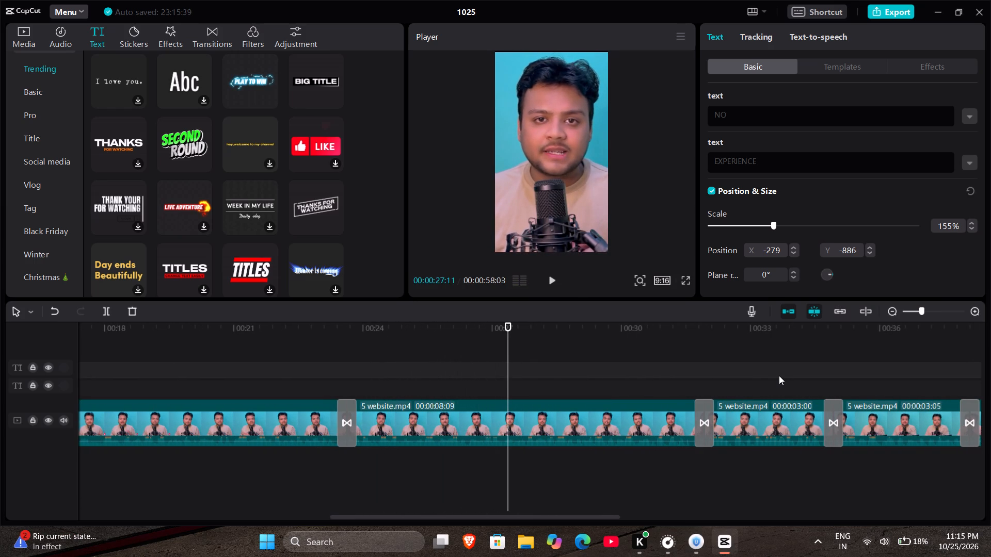
key("ctrl+v")
Play back the section around the pasted NO / EXPERIENCE text clip to check its timing against the speech.
key("space")
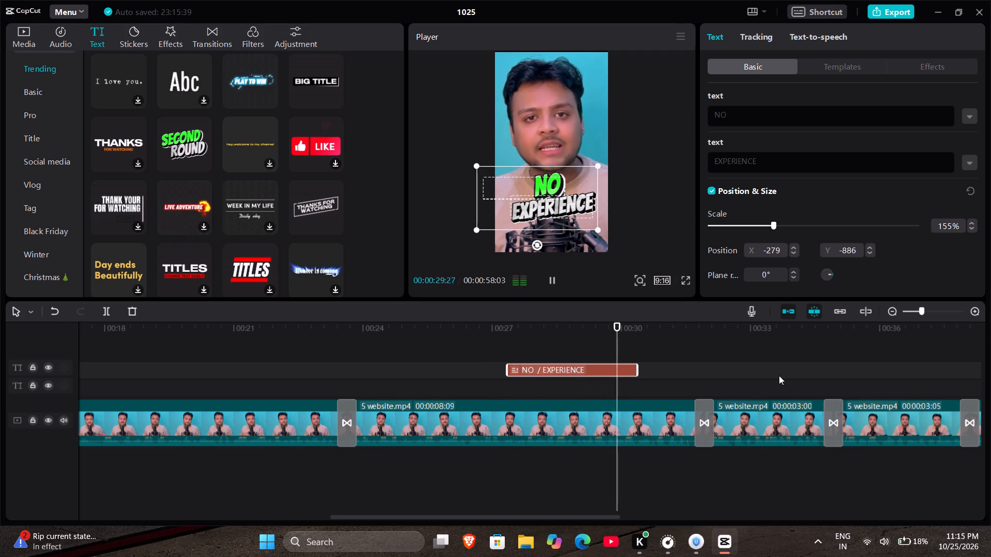
key("space")
key("space")
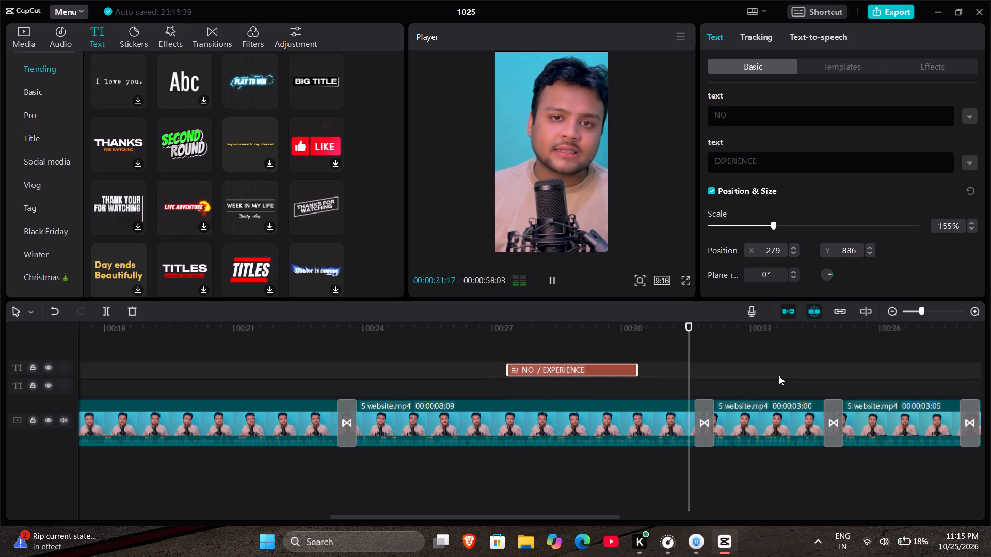
key("space")
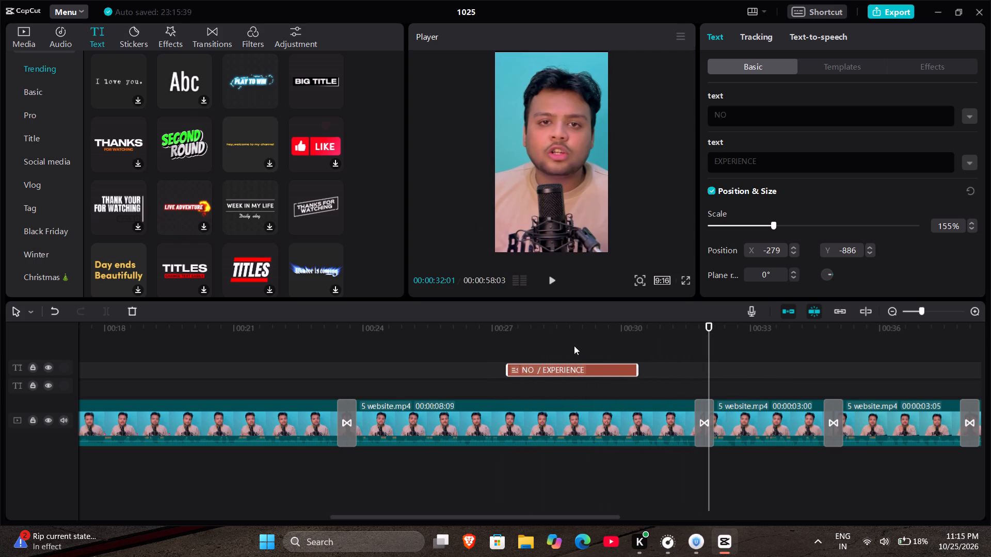
left_click(544, 339)
key("space")
key("space")
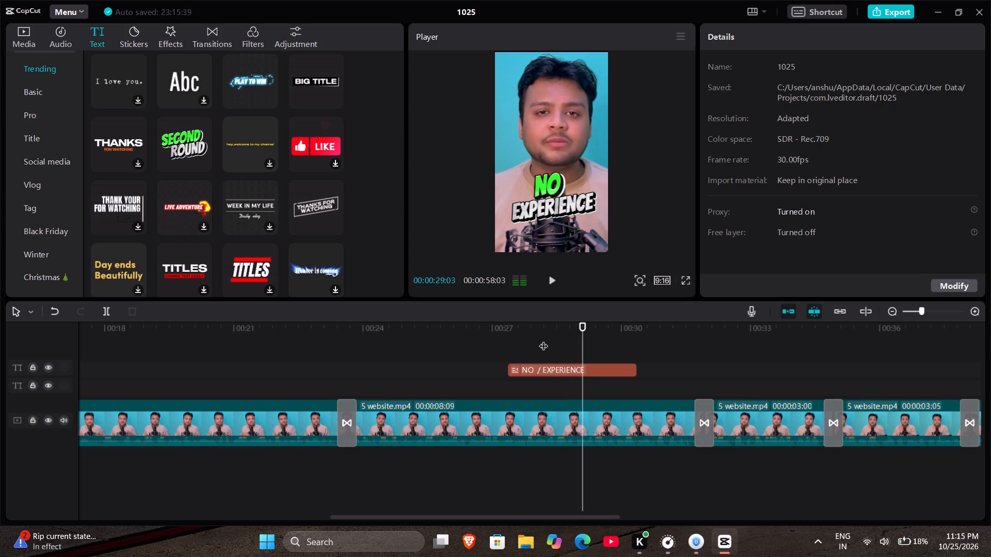
left_click(542, 340)
left_click(519, 342)
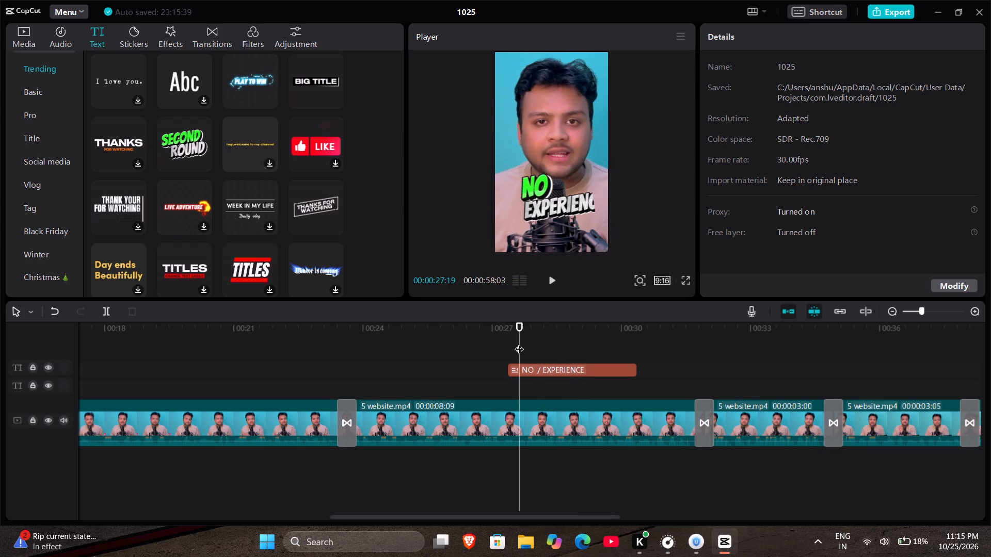
key("space")
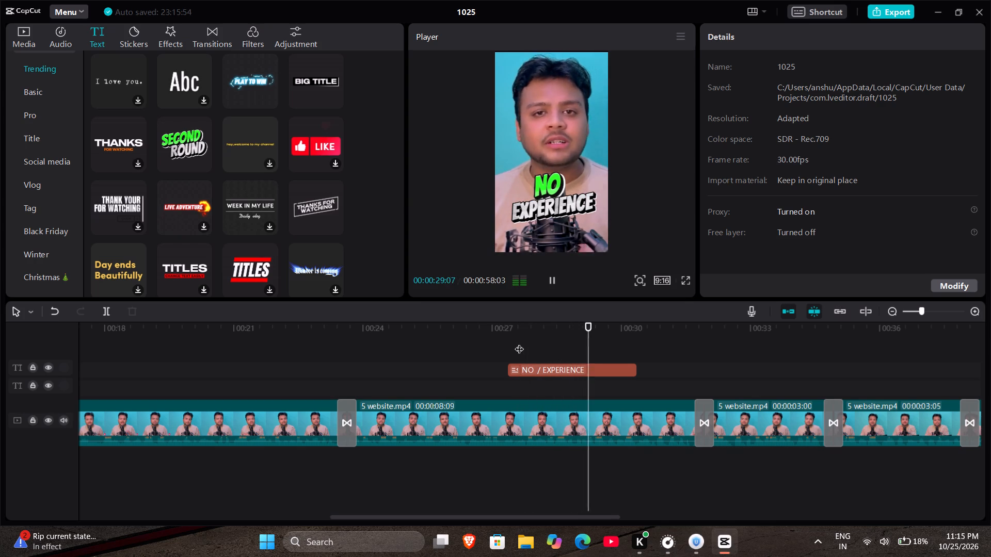
key("space")
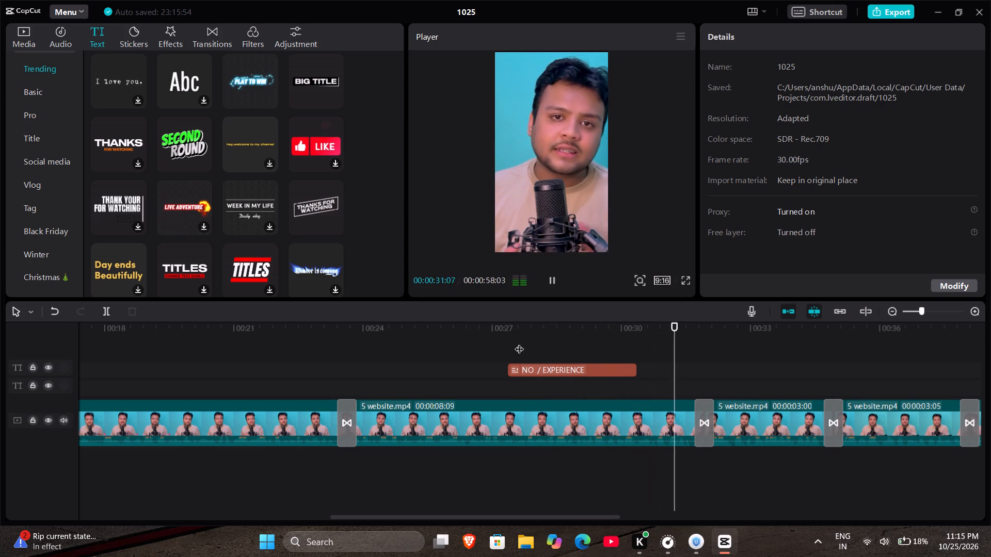
Split the pasted NO / EXPERIENCE text clip at 00:00:28:23 and delete the part after the split.
left_click(519, 342)
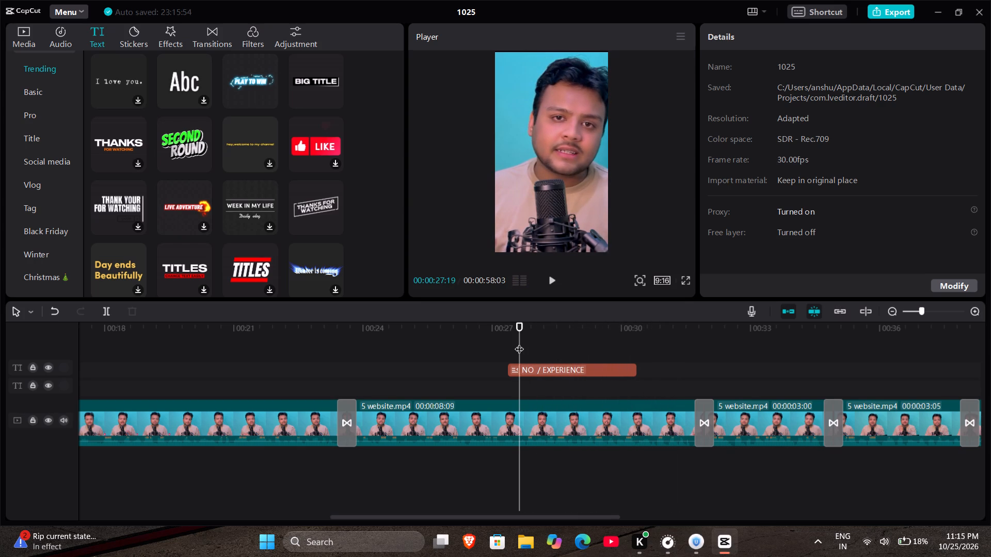
key("space")
key("space")
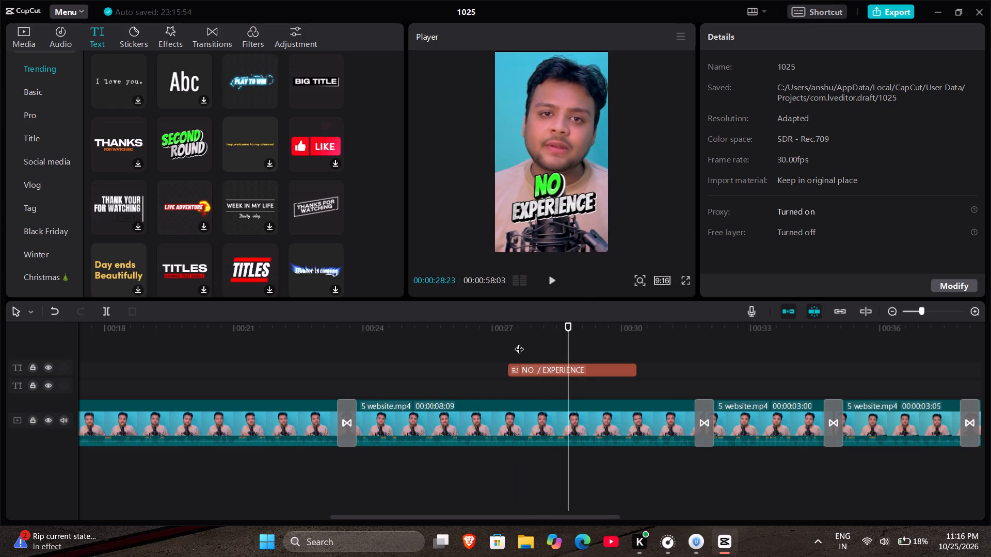
left_click(605, 373)
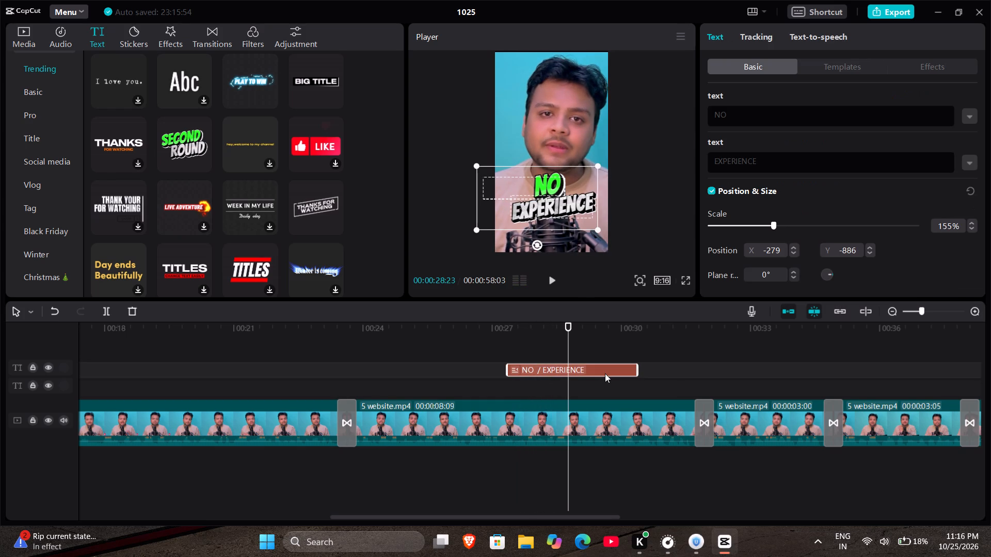
key("ctrl+b")
key("BackSpace")
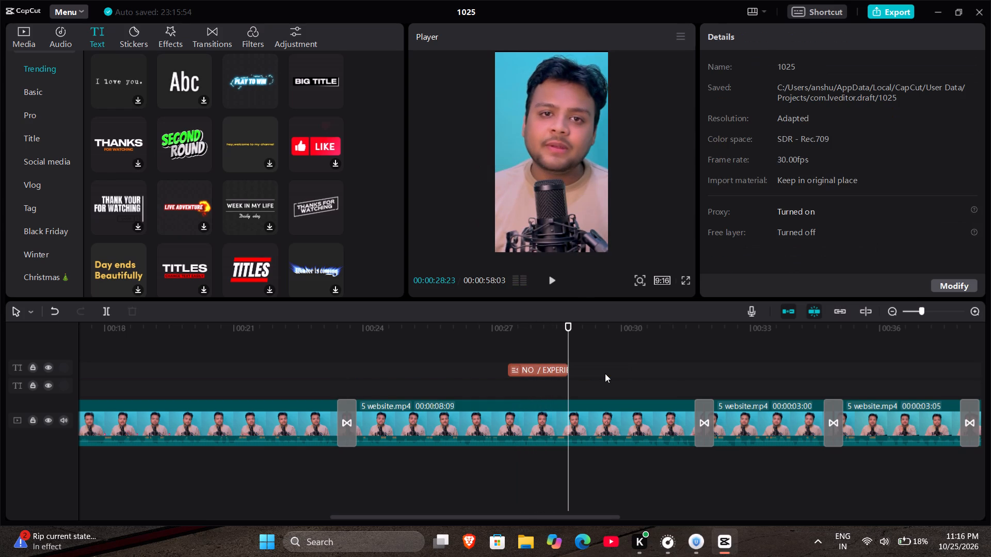
Play back the shortened NO / EXPERIENCE text clip near 00:00:28 to check its timing against the speech.
left_click(536, 371)
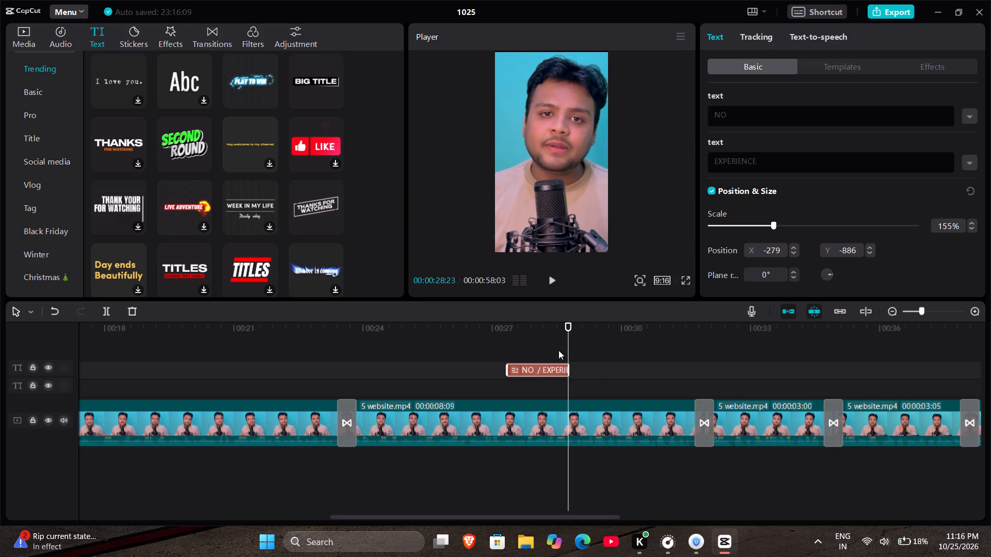
left_click_drag(569, 345, 529, 346)
left_click_drag(529, 346, 508, 348)
key("space")
key("space")
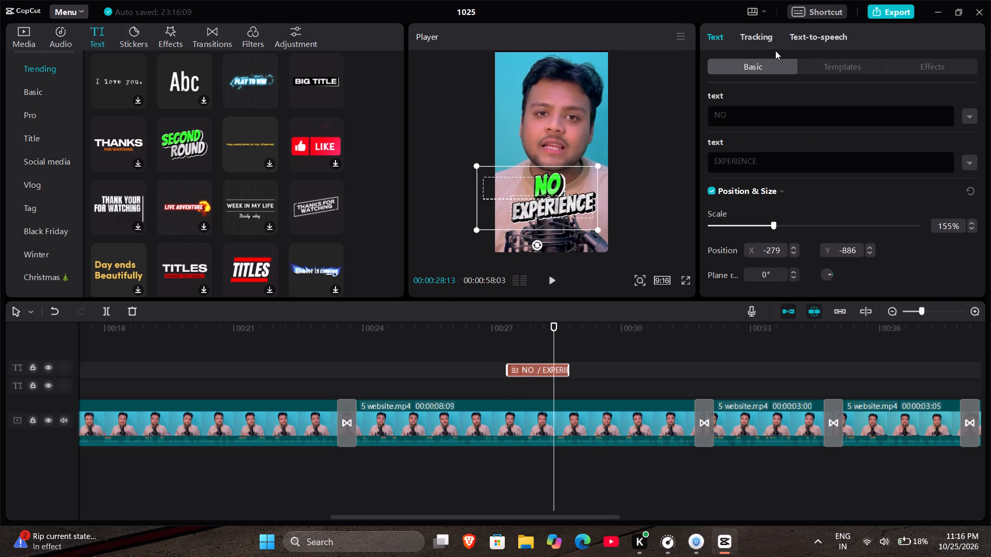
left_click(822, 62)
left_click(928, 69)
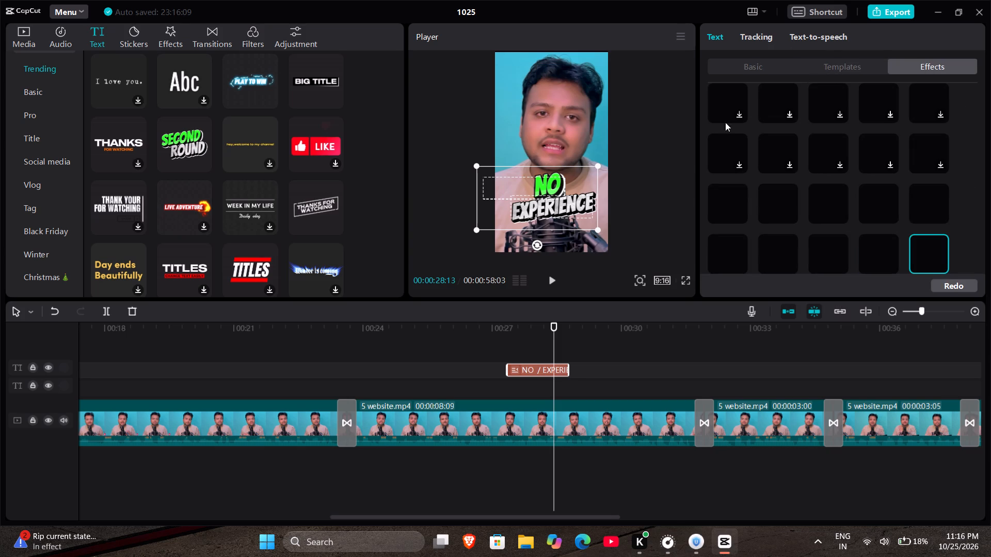
Move the earlier NO / EXPERIENCE text clip to about 00:00:03, placing it on its own track above the other text clips.
left_click(657, 352)
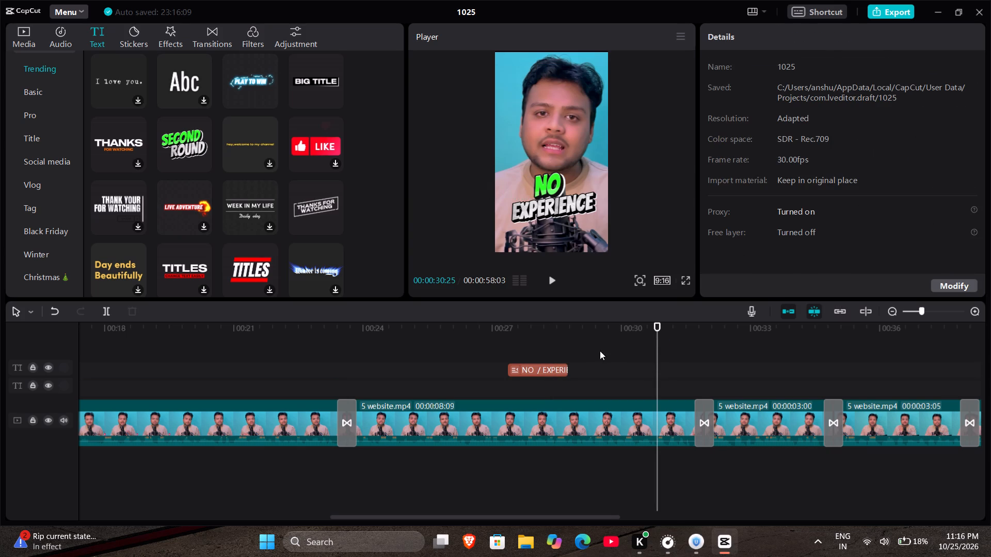
left_click(651, 358)
left_click_drag(654, 361, 0, 308)
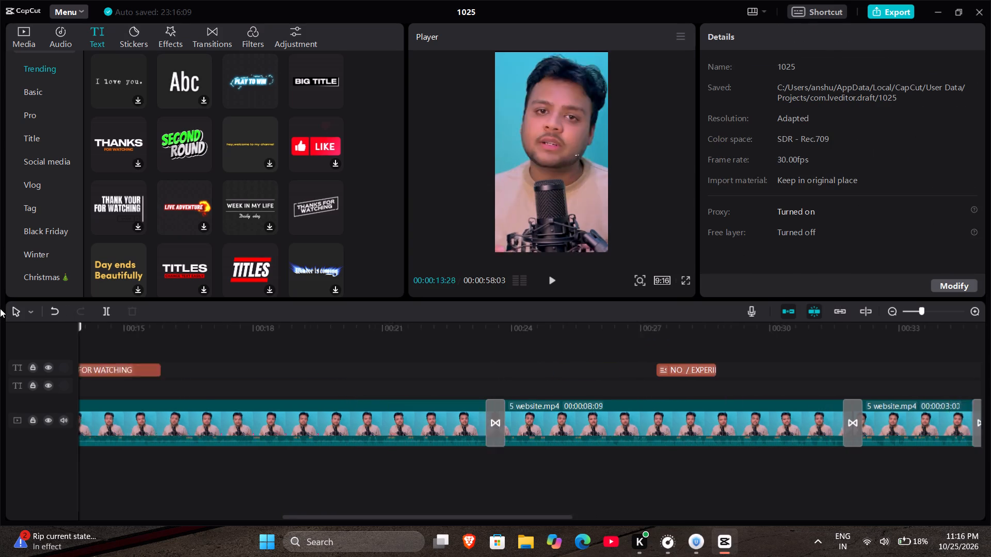
left_click_drag(0, 308, 514, 335)
left_click(548, 361)
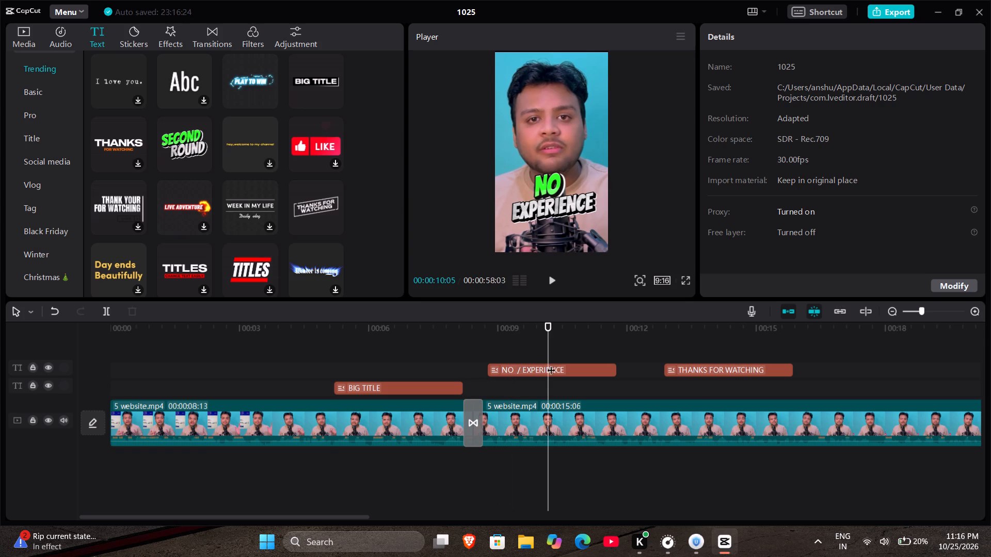
left_click(571, 375)
left_click(563, 367)
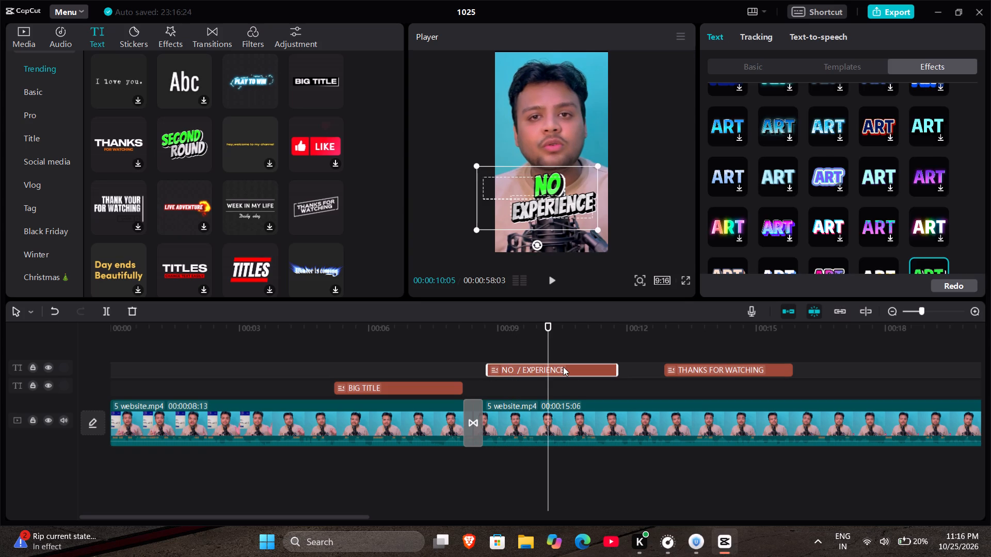
left_click_drag(566, 367, 184, 353)
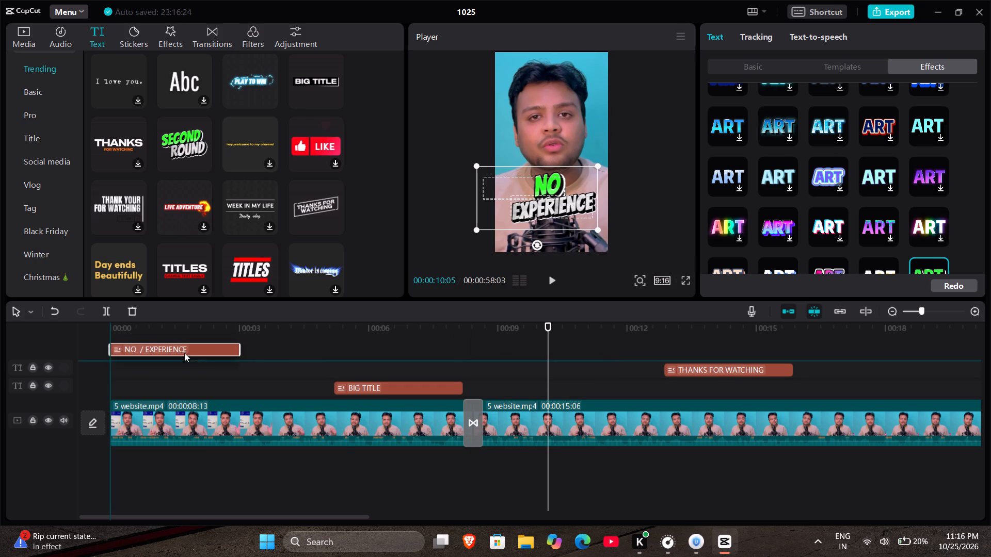
left_click_drag(184, 353, 325, 345)
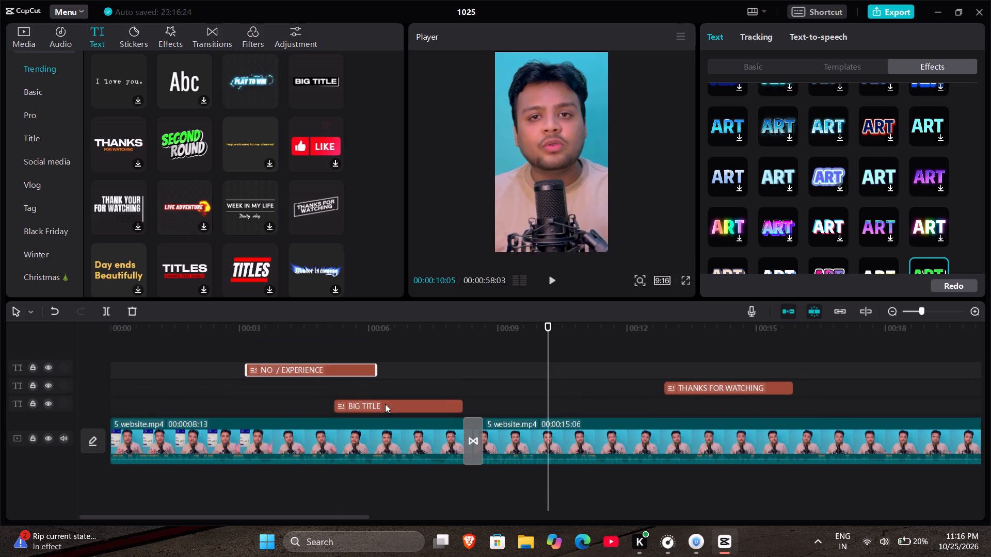
Move the BIG TITLE text clip to just after the start of the 15-second 5 website.mp4 clip.
left_click(381, 403)
left_click_drag(383, 402, 403, 401)
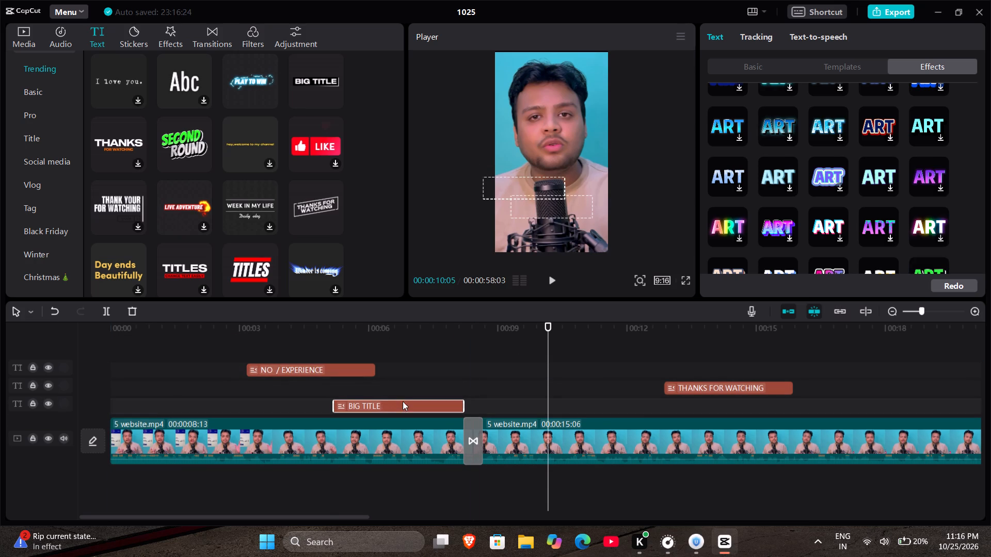
left_click_drag(403, 401, 537, 404)
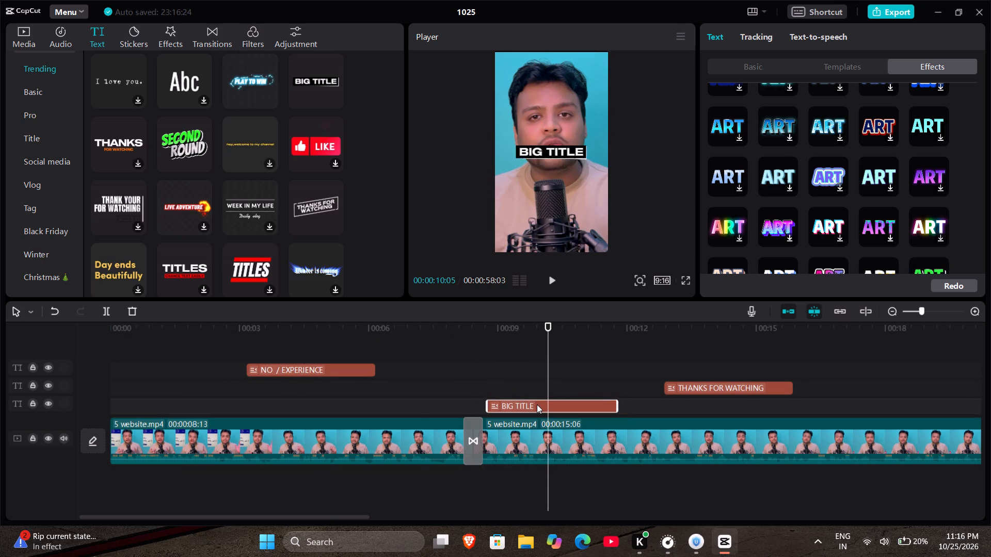
Play back a short stretch under the moved BIG TITLE text clip from 00:00:10:05.
left_click(420, 359)
key("space")
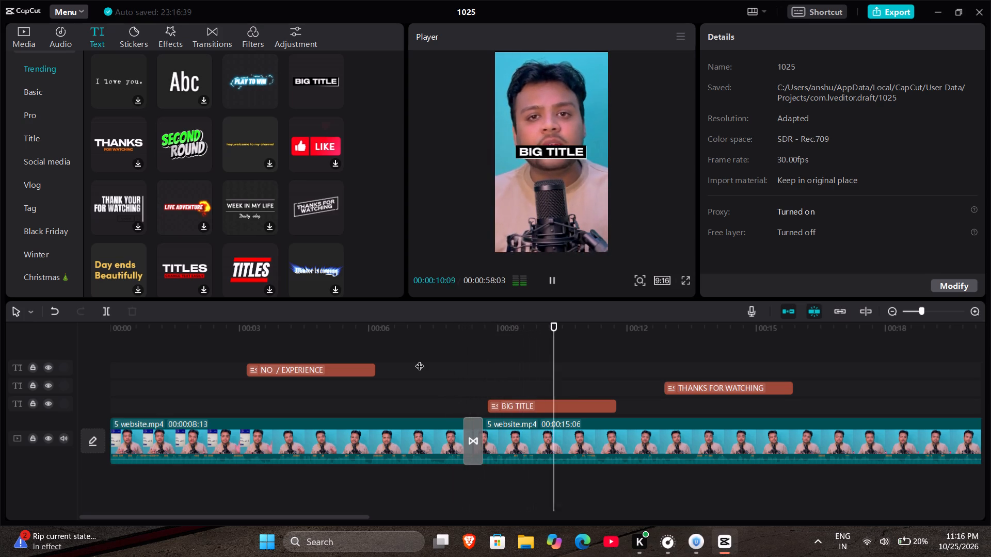
key("space")
Replace the first text line of the NO / EXPERIENCE clip near 00:00:03 with EASY.
left_click(363, 364)
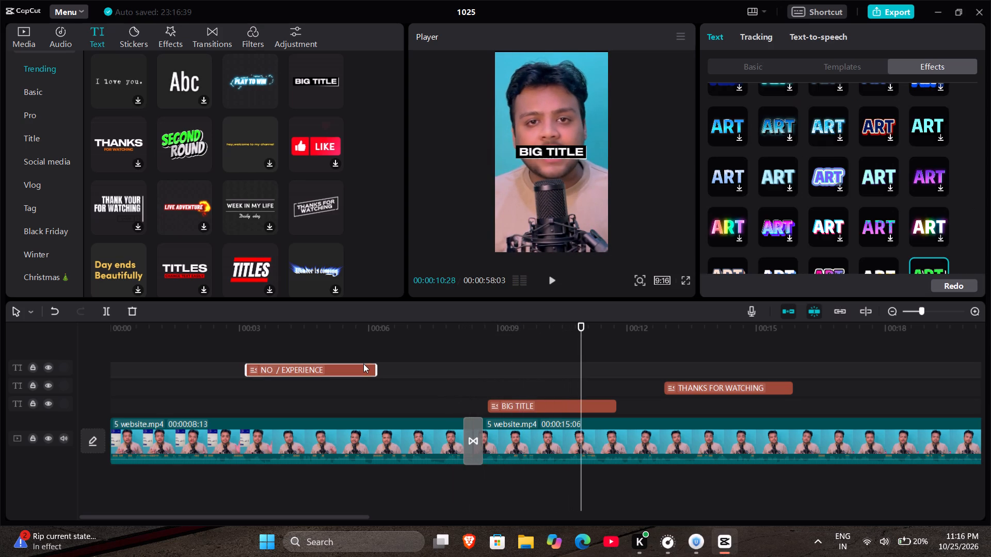
scroll(852, 162, "up", 4)
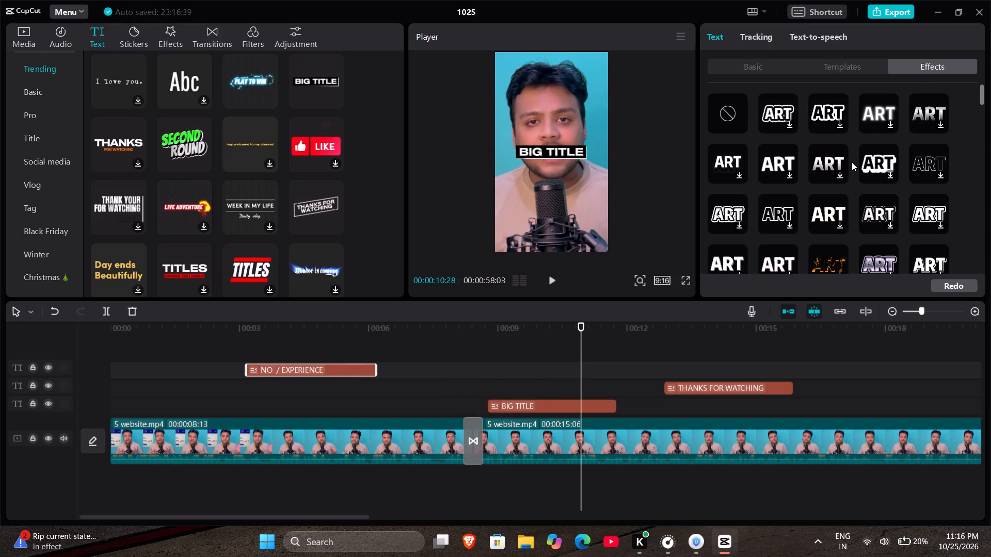
double_click(330, 374)
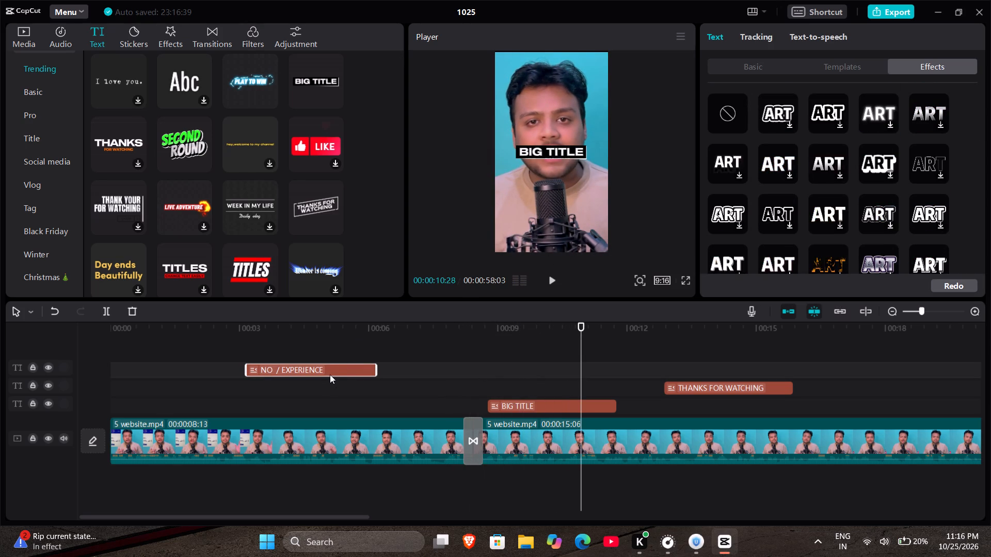
double_click(327, 365)
left_click(752, 69)
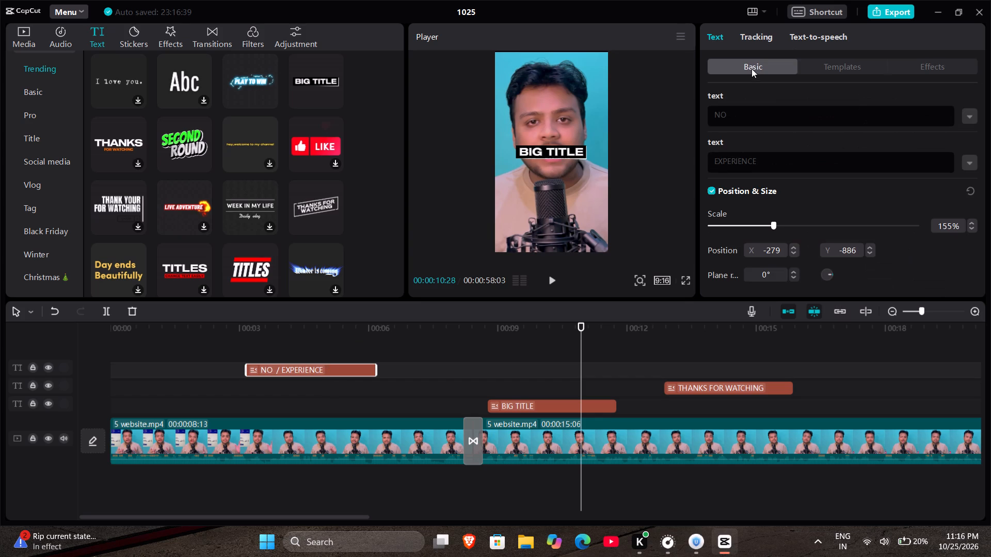
left_click(756, 112)
key("BackSpace")
key("BackSpace")
key("BackSpace")
key("BackSpace")
key("BackSpace")
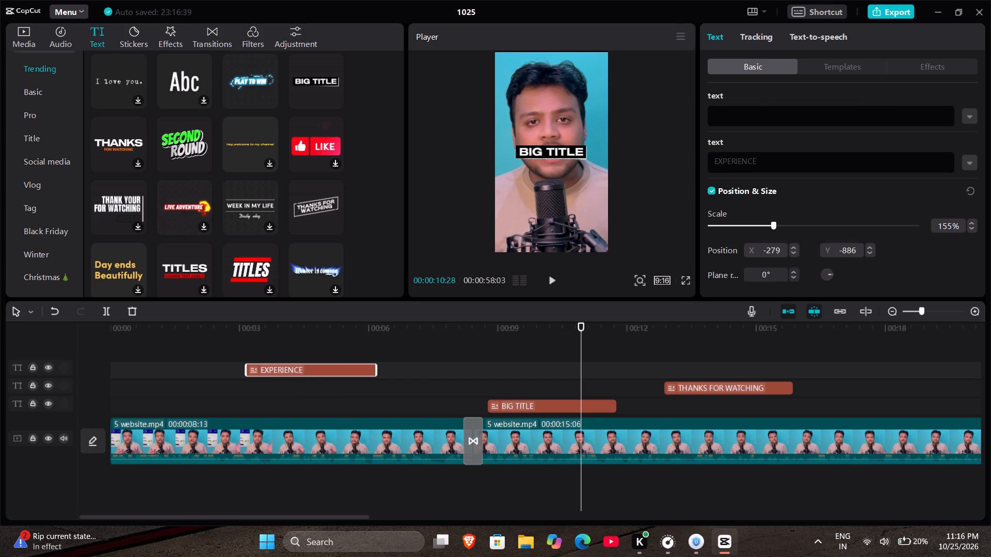
type("EASY")
key("space")
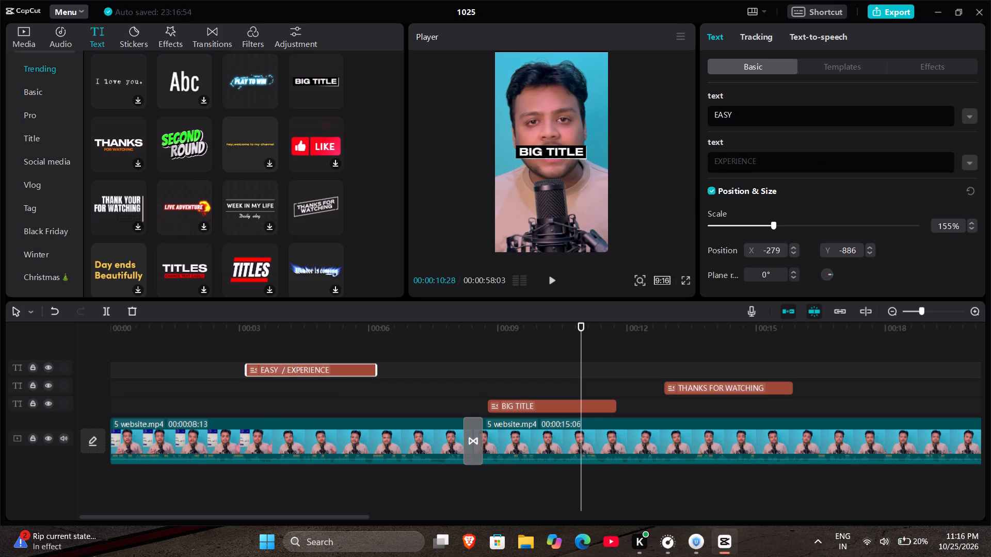
Replace the second text line of the same clip, EXPERIENCE, with WORK.
left_click(764, 167)
key("BackSpace")
key("BackSpace")
key("BackSpace")
key("BackSpace")
key("BackSpace")
key("BackSpace")
key("BackSpace")
key("BackSpace")
key("BackSpace")
key("BackSpace")
key("BackSpace")
key("BackSpace")
key("BackSpace")
key("BackSpace")
key("BackSpace")
key("BackSpace")
key("BackSpace")
key("BackSpace")
key("BackSpace")
key("BackSpace")
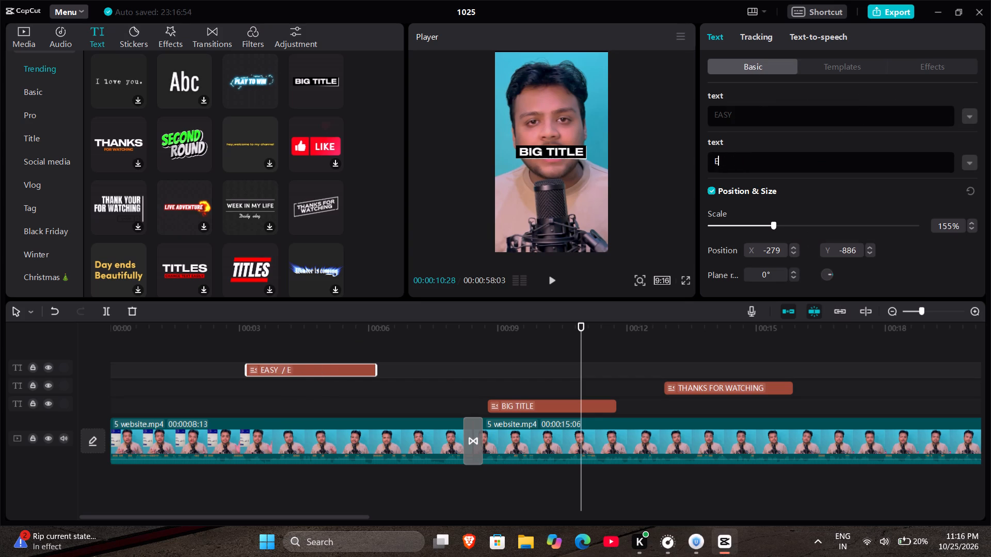
type("WOR")
key("k")
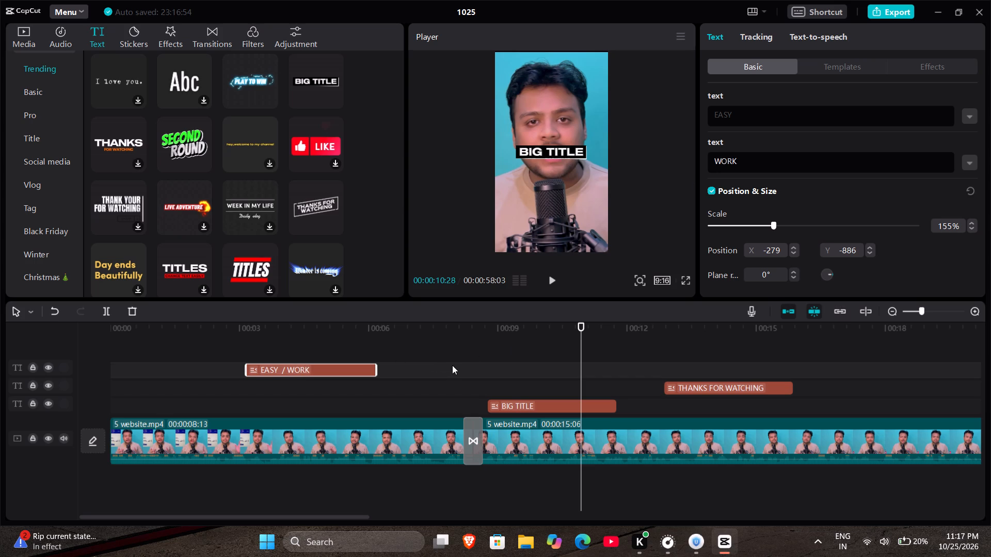
Preview the EASY / WORK text over the video between 00:00:03:27 and 00:00:04:15.
left_click_drag(580, 378, 295, 345)
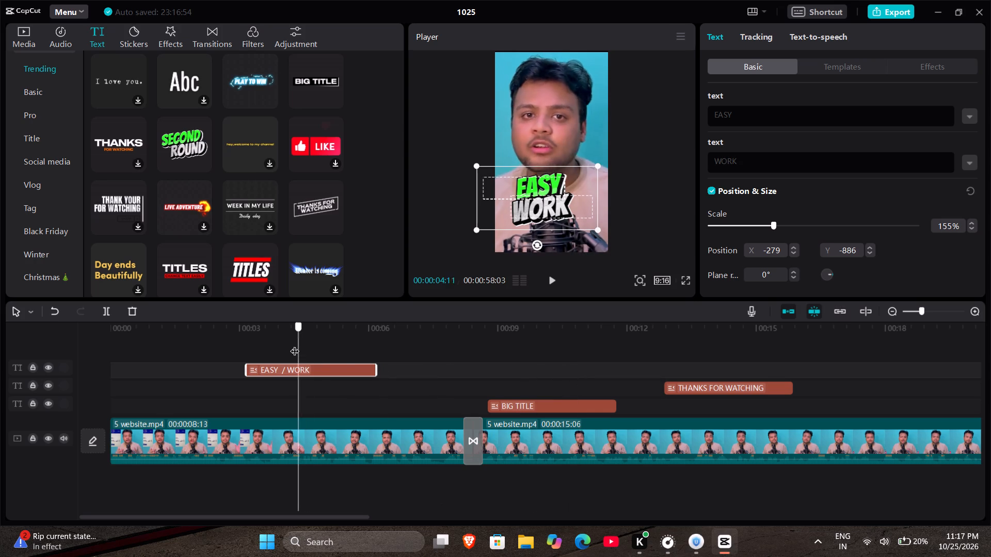
left_click_drag(295, 345, 284, 331)
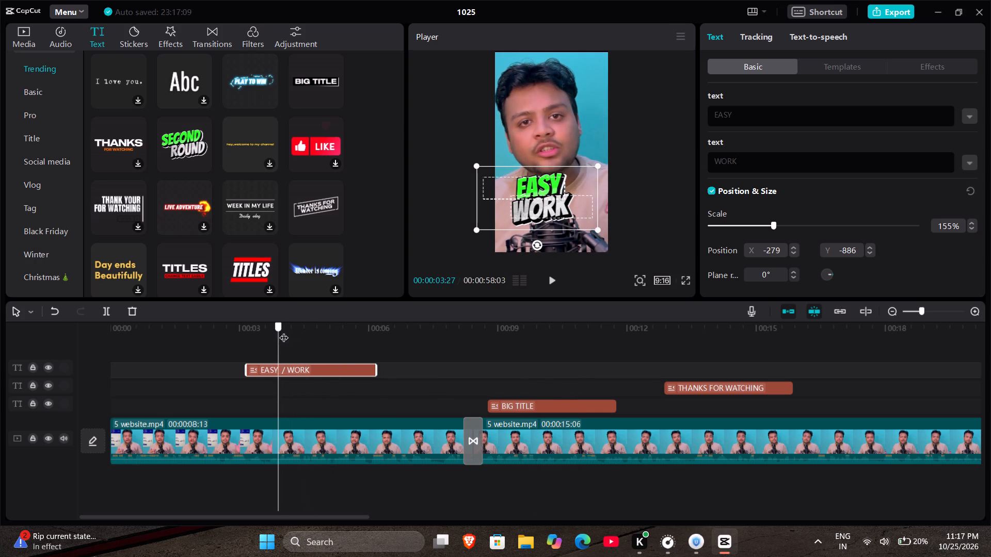
left_click_drag(284, 331, 305, 337)
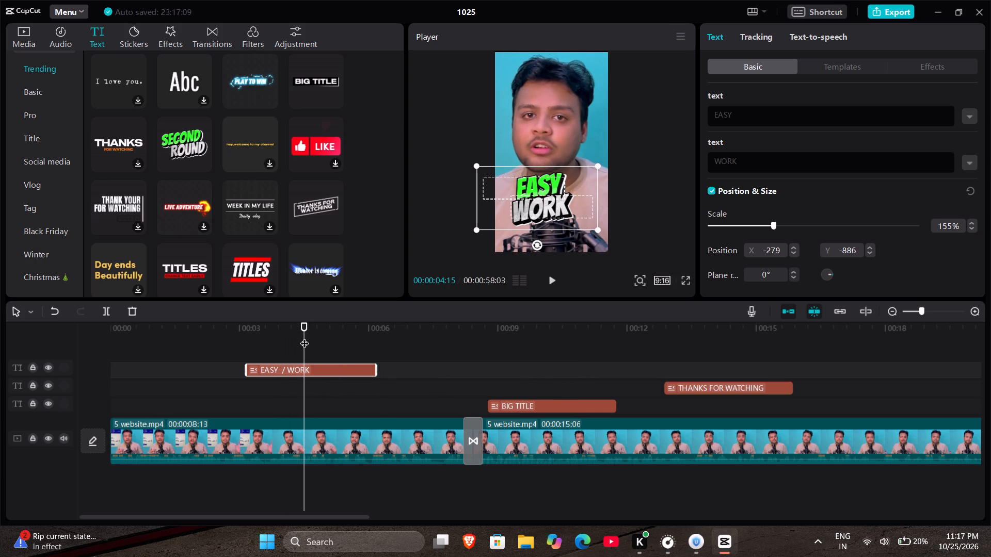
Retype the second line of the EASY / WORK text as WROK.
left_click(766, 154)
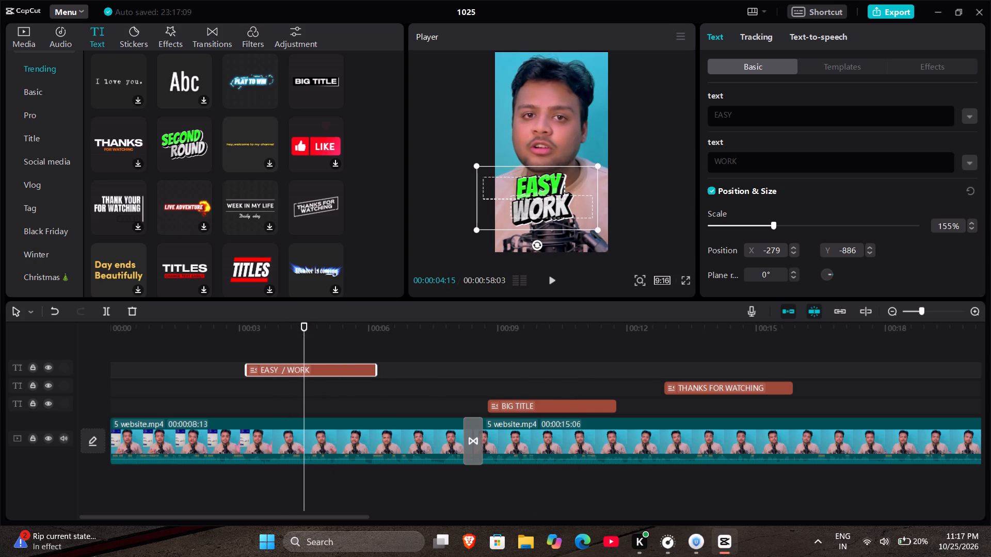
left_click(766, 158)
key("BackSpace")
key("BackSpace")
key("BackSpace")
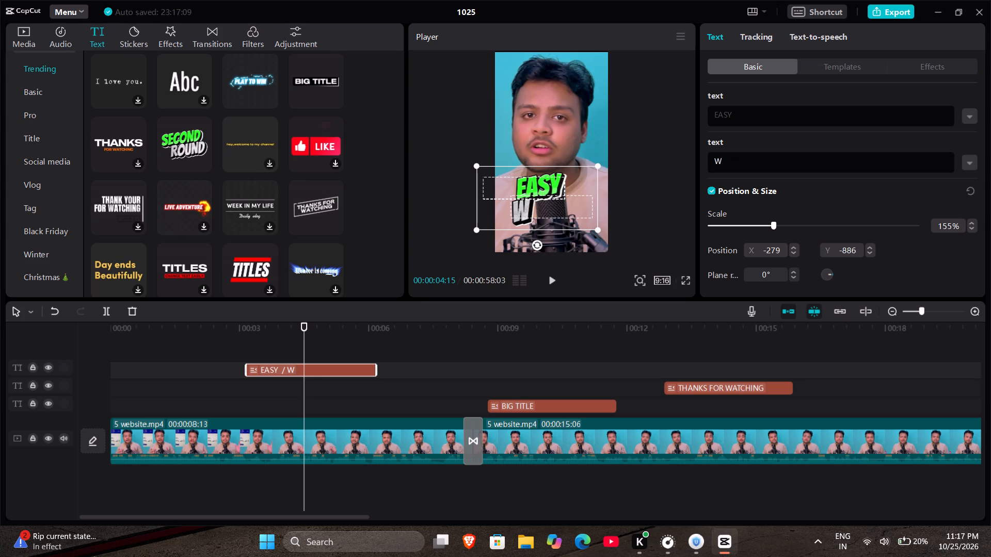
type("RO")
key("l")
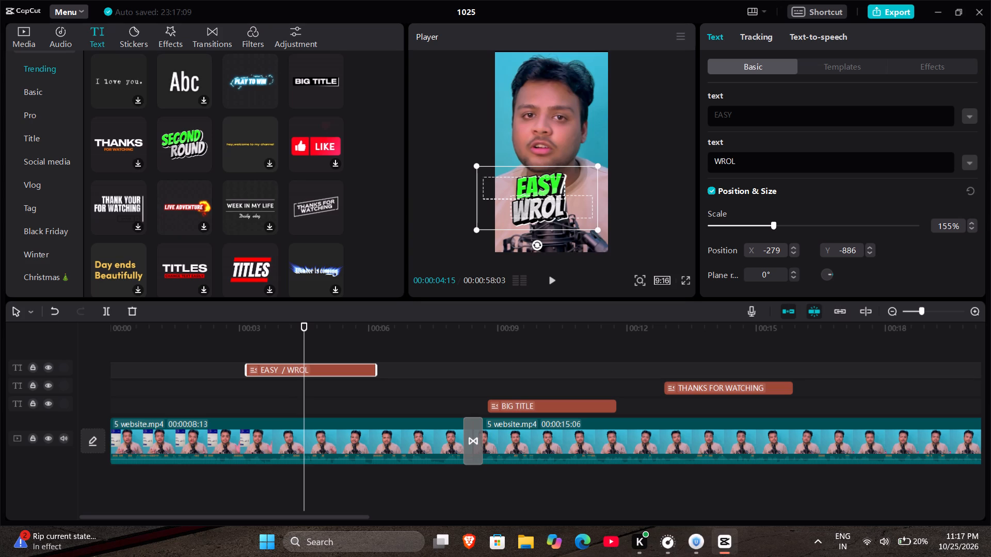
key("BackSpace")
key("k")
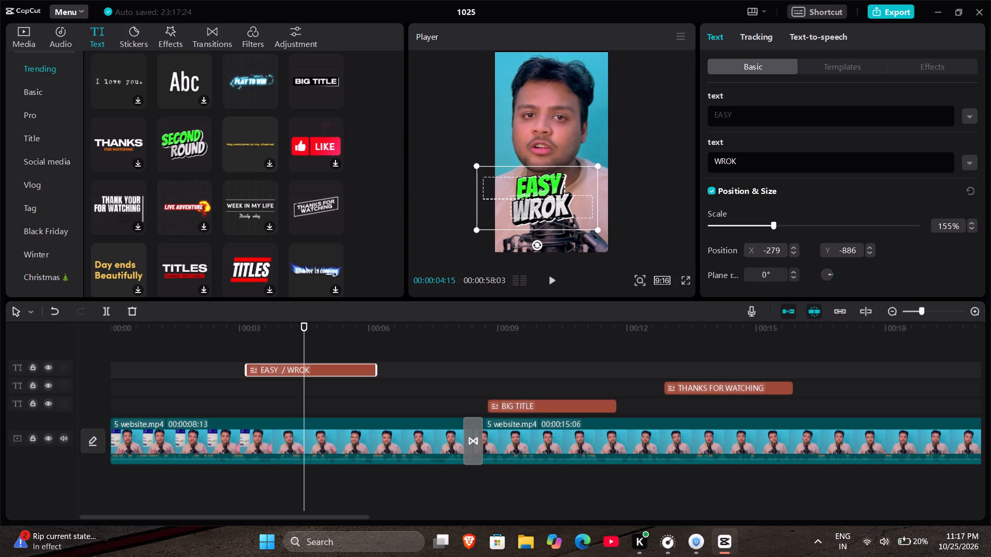
Correct the second line of the EASY / WROK text to WORK.
left_click(766, 166)
key("BackSpace")
key("BackSpace")
key("space")
key("BackSpace")
key("BackSpace")
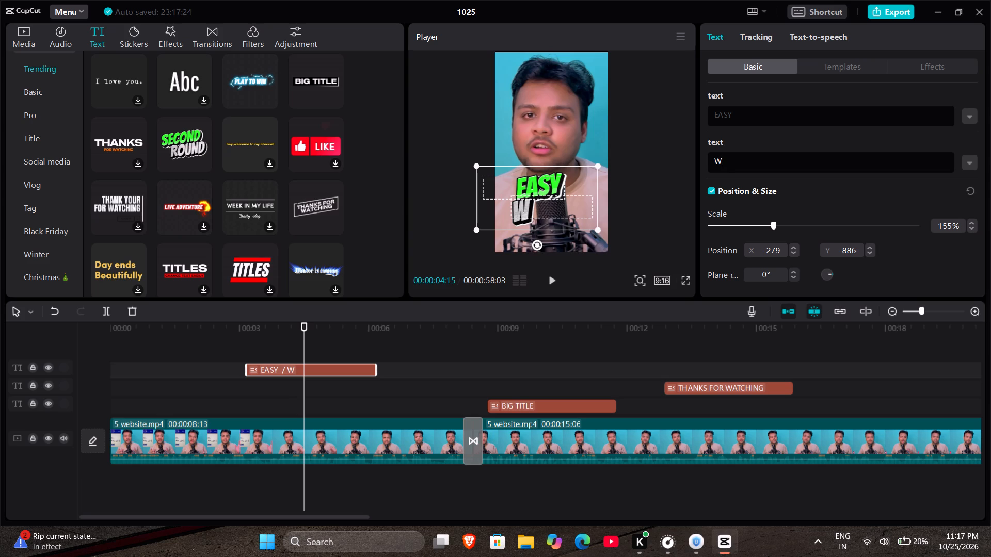
type("ORK")
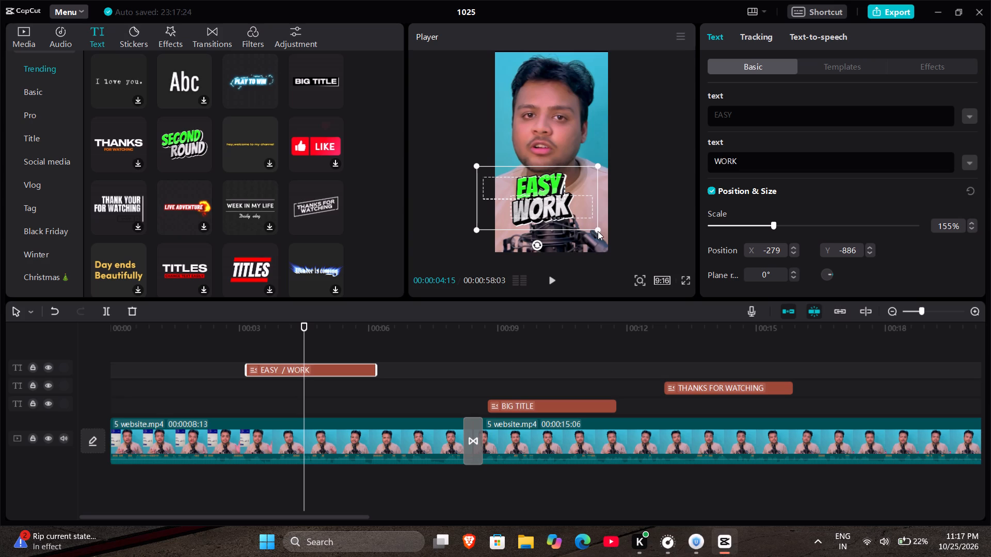
Scale the EASY / WORK text to 162% and position it at X -139, Y -959, over the speaker's chest.
left_click_drag(598, 231, 606, 234)
left_click_drag(573, 217, 580, 208)
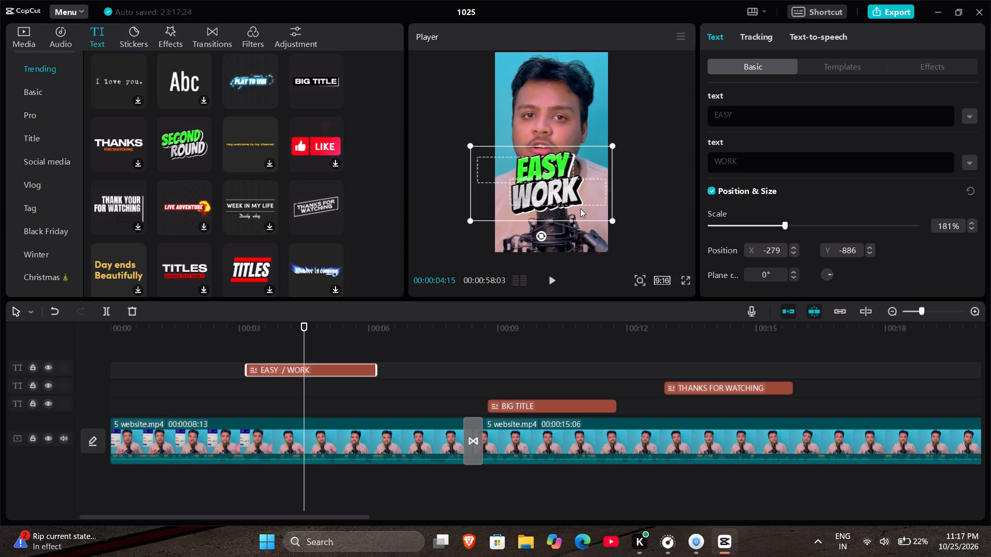
left_click_drag(580, 208, 580, 220)
left_click_drag(614, 239, 587, 225)
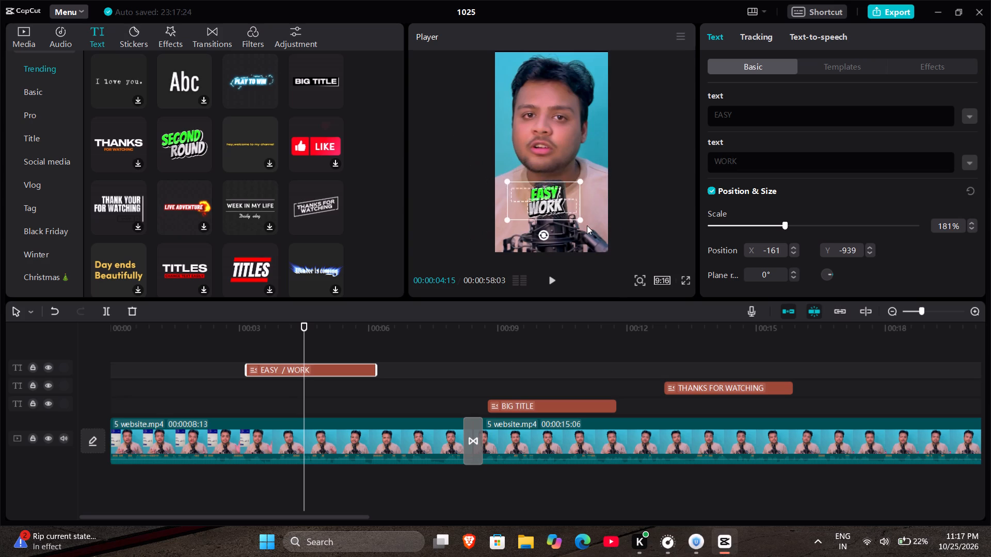
left_click(555, 210)
left_click_drag(583, 215, 611, 234)
left_click(558, 208)
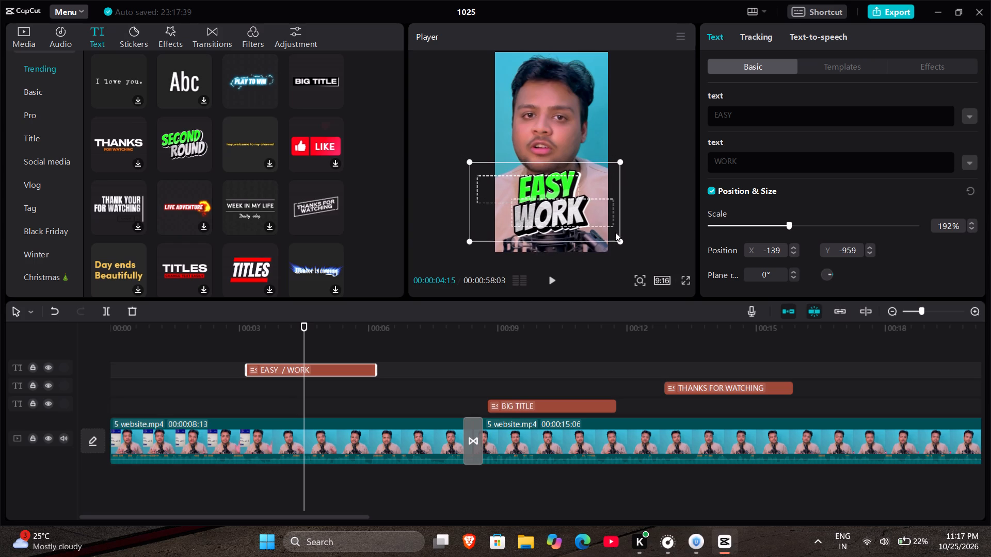
left_click_drag(622, 241, 613, 234)
left_click(558, 203)
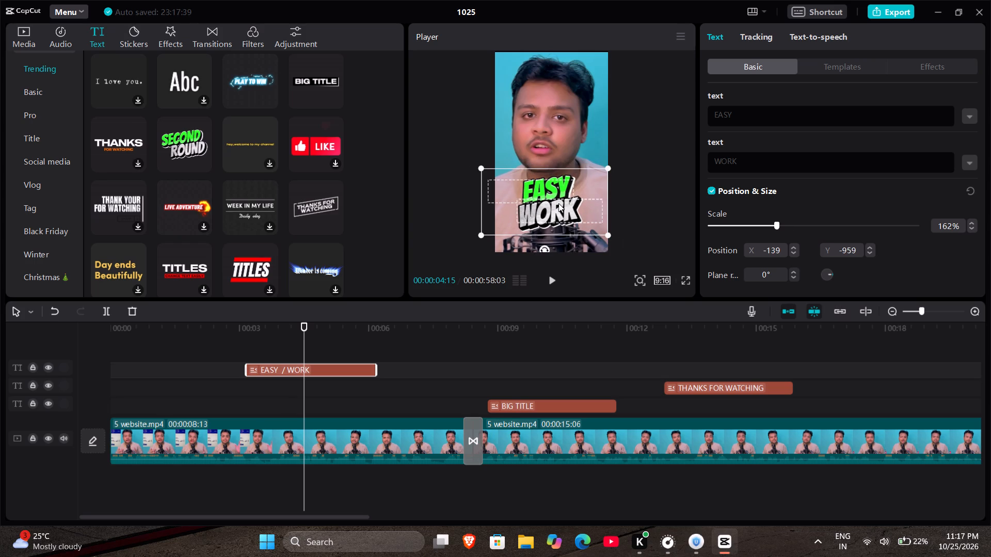
Duplicate the EASY / WORK text at 00:00:10:15 on the same track, above the BIG TITLE text.
left_click_drag(301, 345, 214, 341)
key("space")
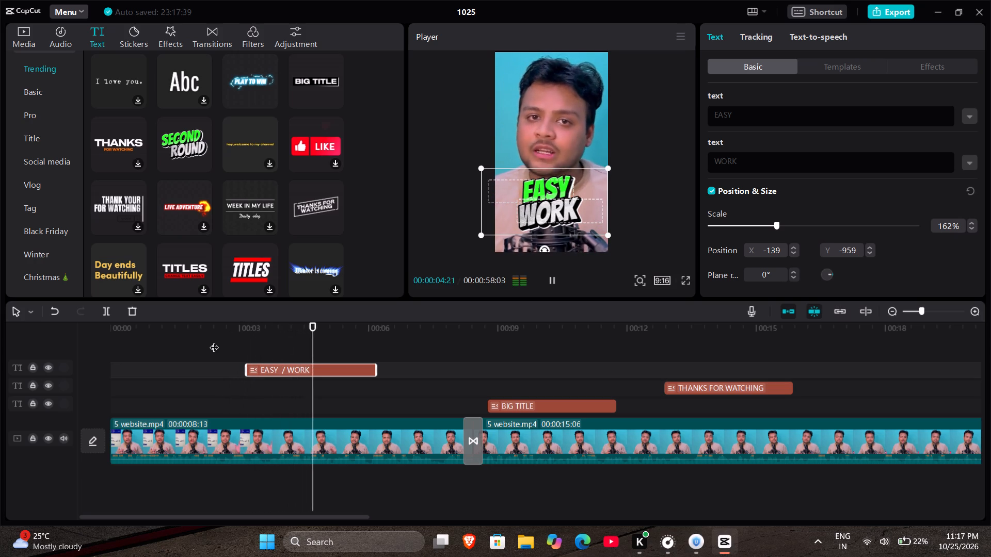
left_click(327, 370)
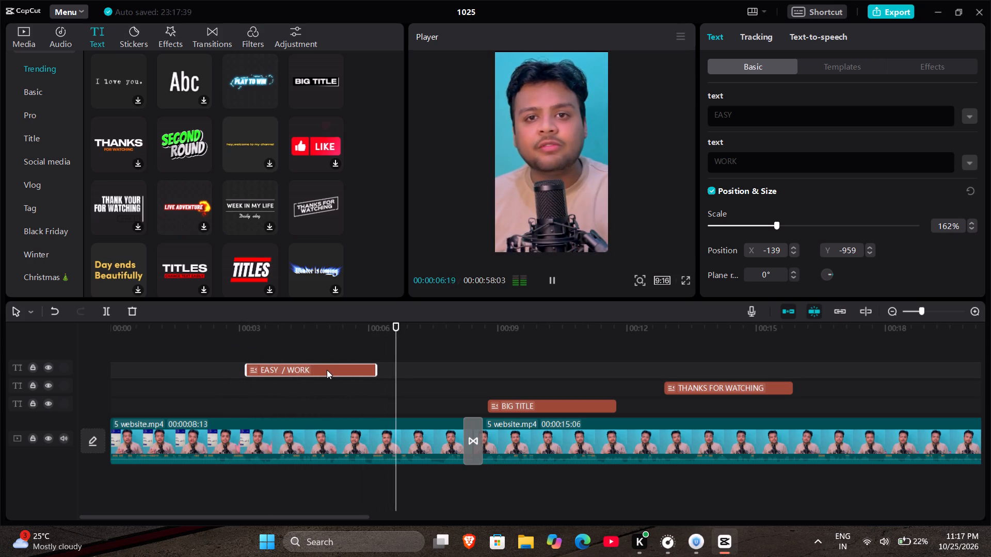
key("ctrl+c")
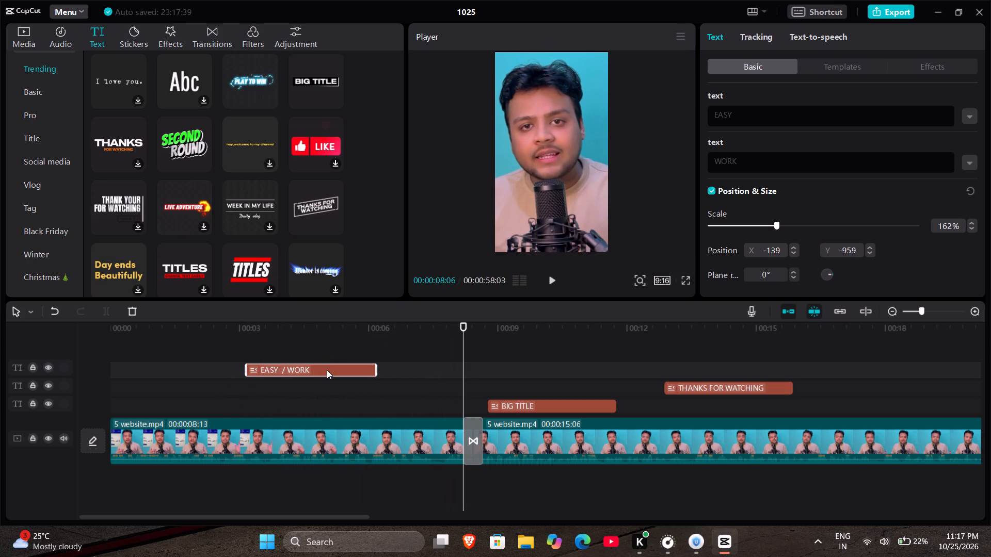
key("space")
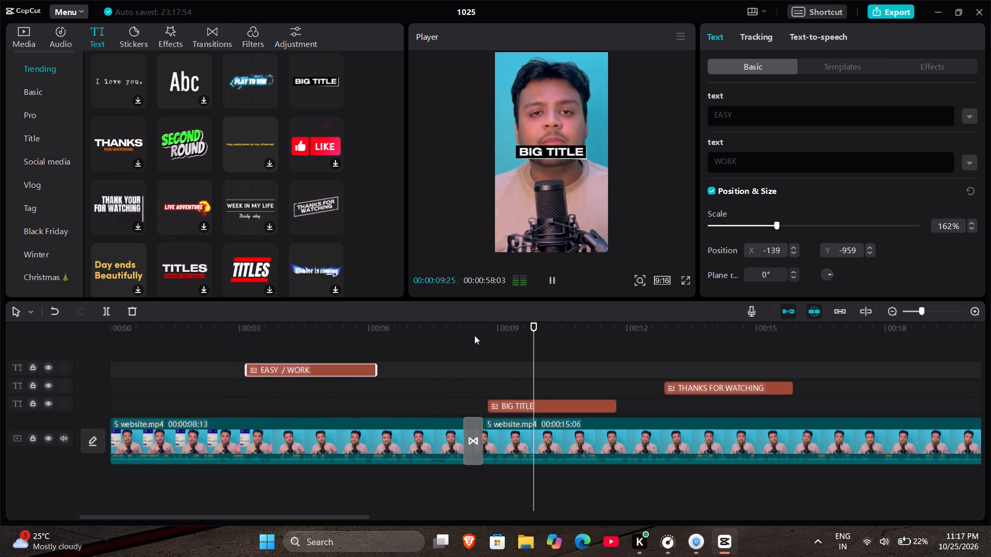
key("space")
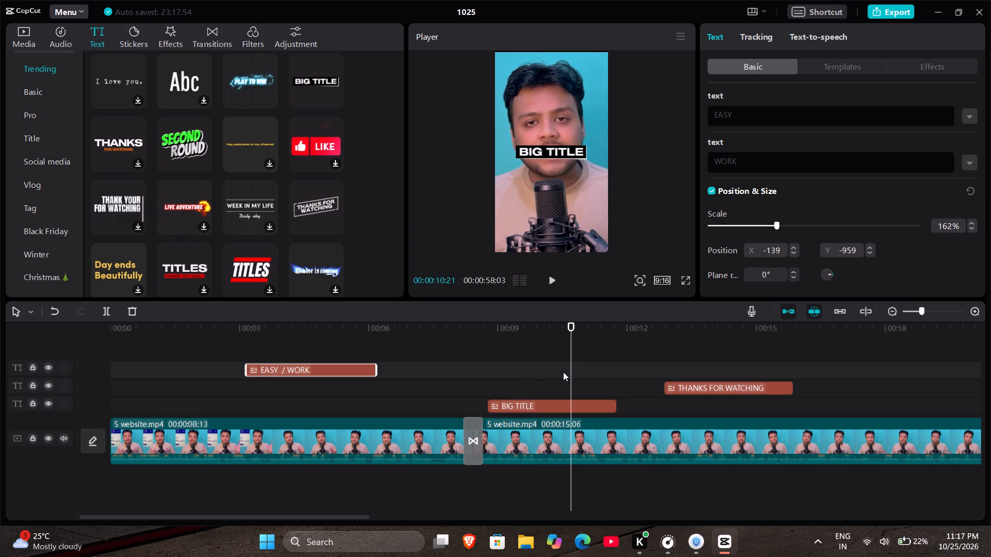
left_click(563, 369)
key("ctrl+v")
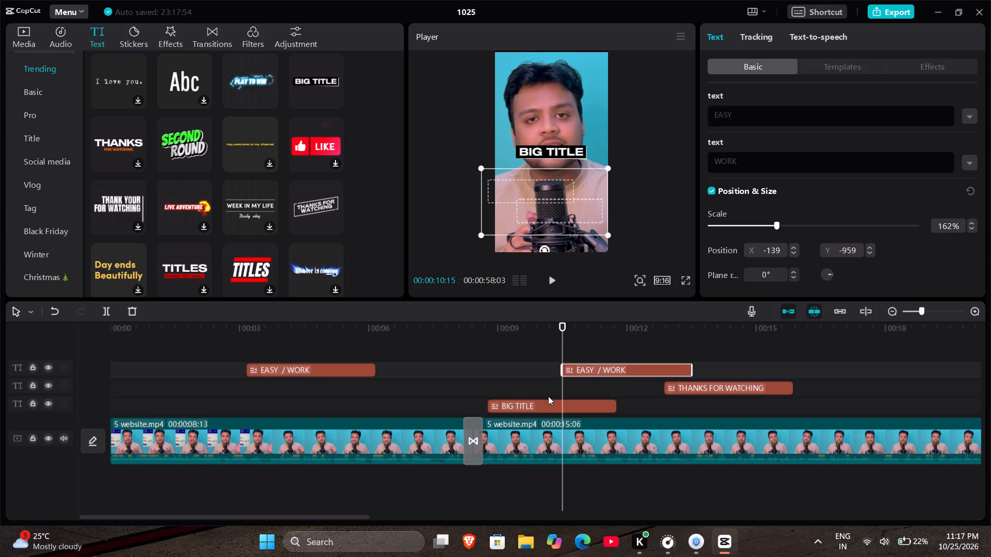
Move the second EASY / WORK text slightly earlier to start at about 00:00:10, and play back its timing against the speech.
key("space")
key("space")
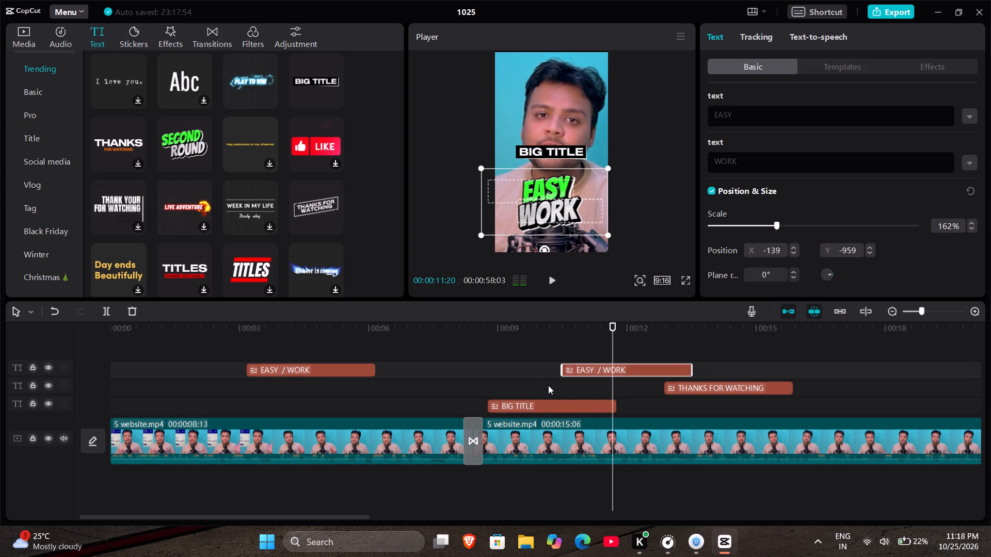
left_click(527, 377)
key("space")
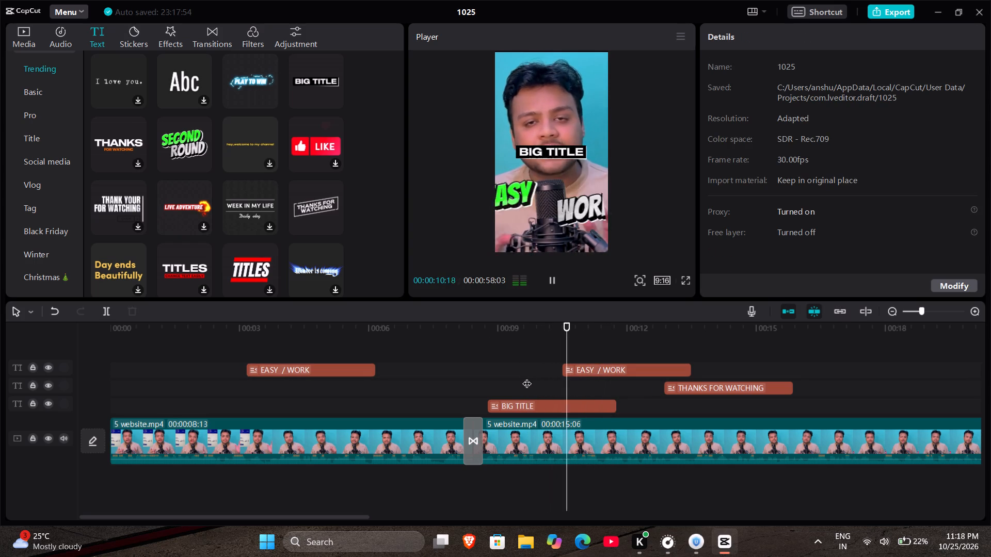
key("space")
left_click_drag(603, 367, 584, 371)
left_click(498, 350)
key("space")
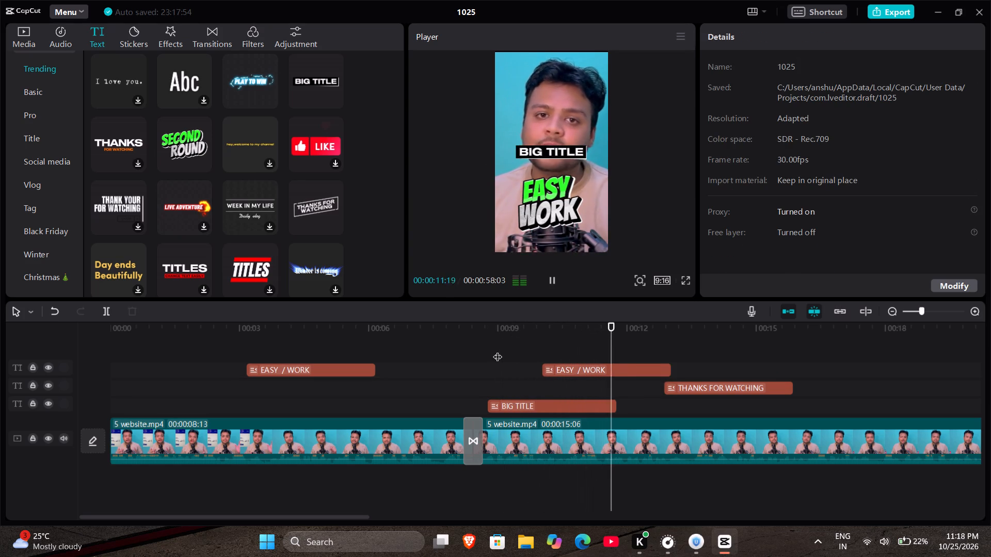
key("space")
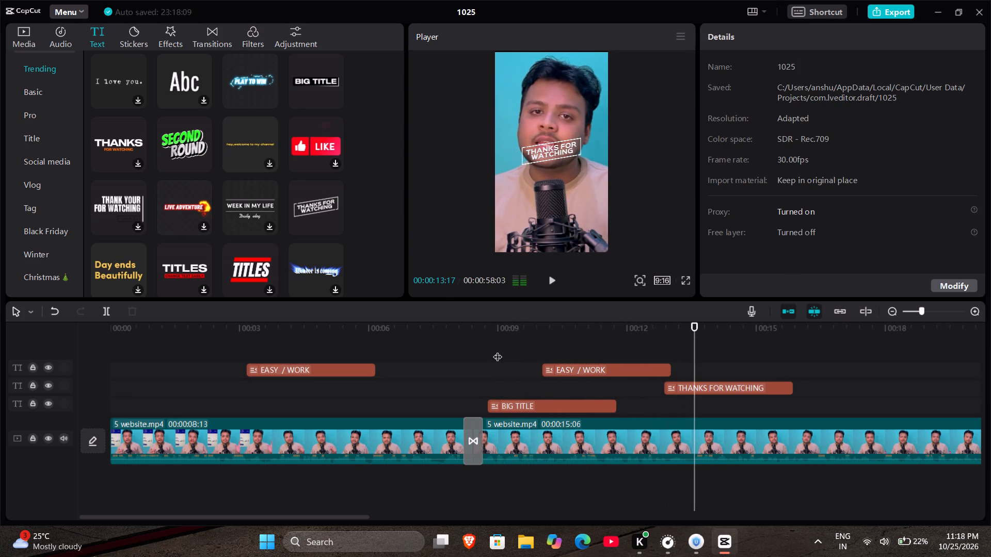
Move the THANKS FOR WATCHING text over the black ending, aligned with the start of the TO WATCH MORE / SUBSCRIBE text, and preview it.
left_click(712, 383)
left_click_drag(712, 383, 986, 383)
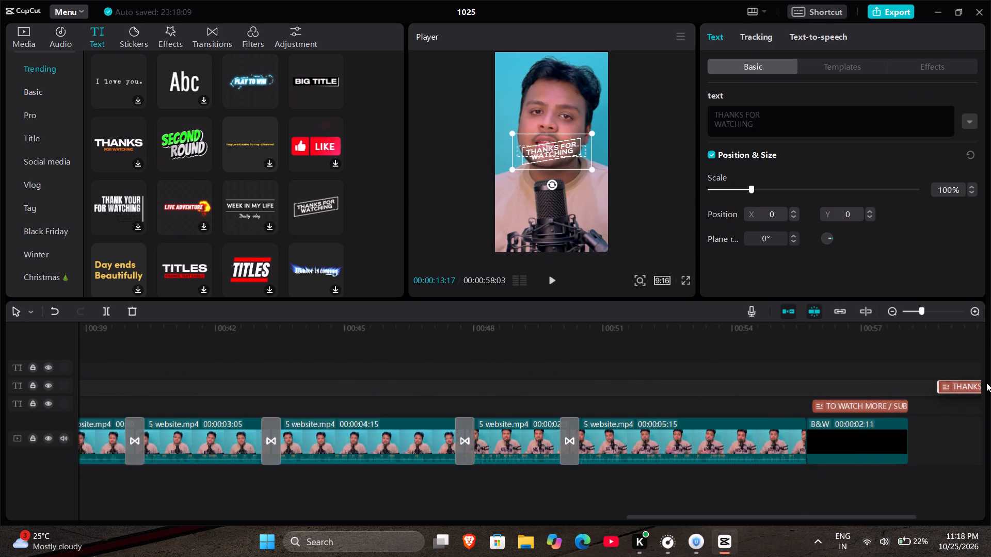
left_click_drag(986, 383, 659, 380)
left_click(618, 356)
key("space")
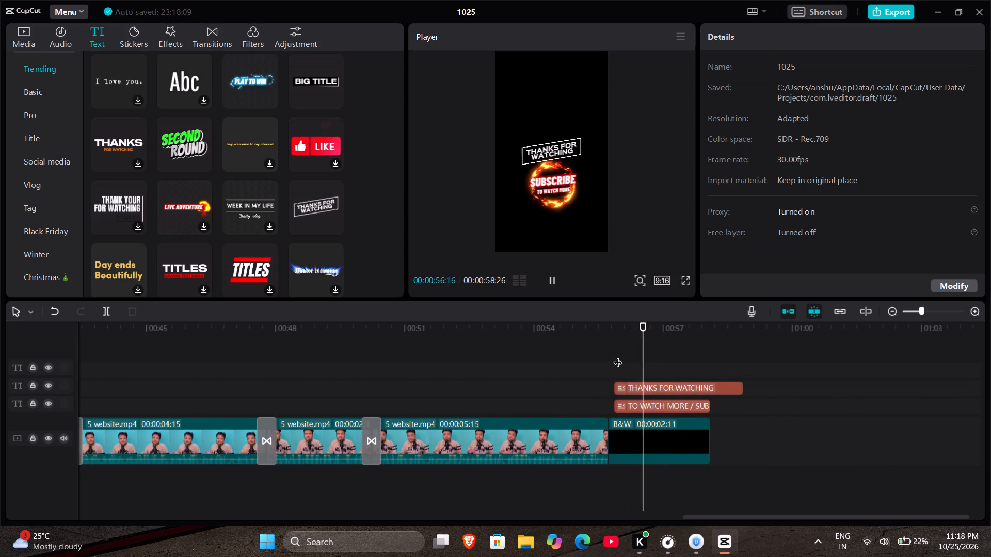
key("space")
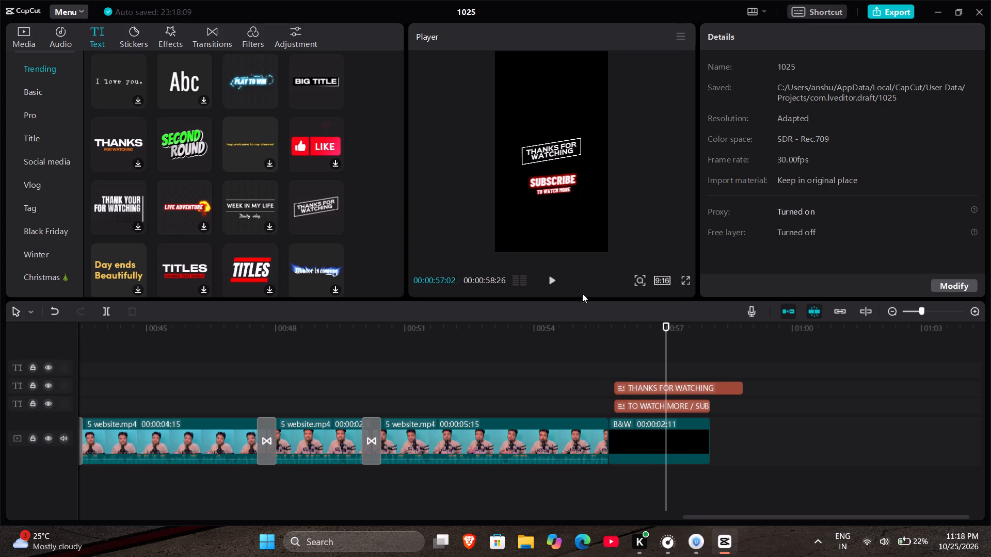
key("space")
key("space")
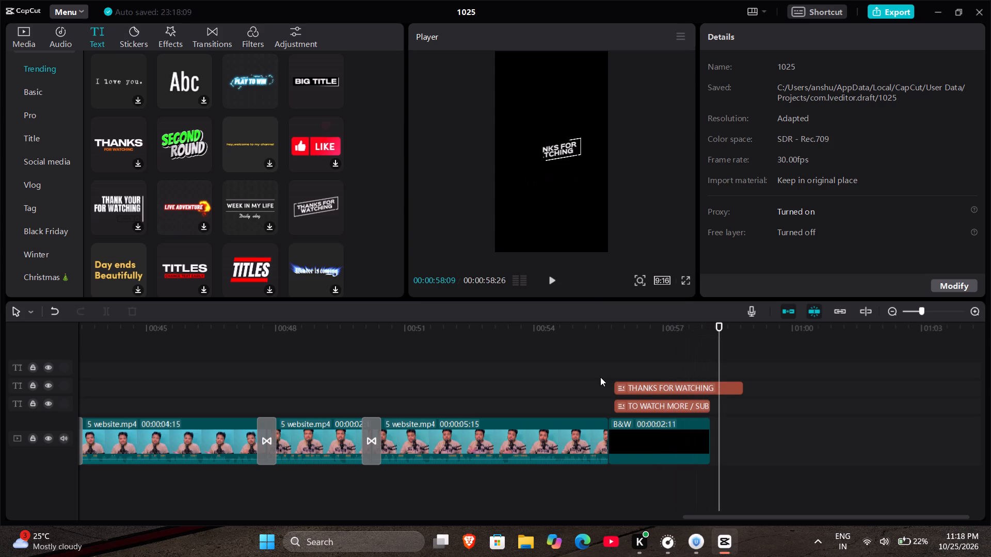
Trim the end of the THANKS FOR WATCHING text to match the black clip's end at 00:00:58:03, and preview the ending.
left_click(736, 387)
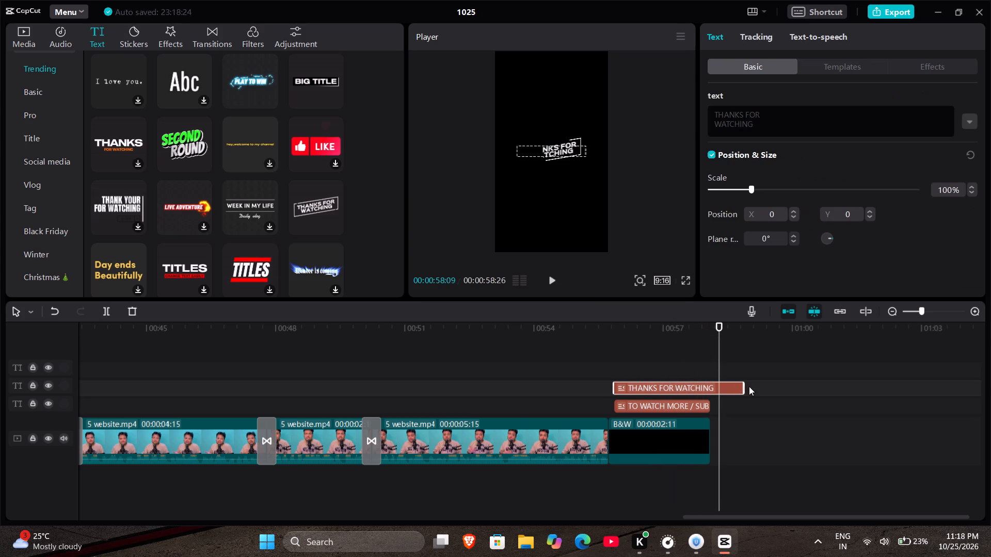
left_click_drag(744, 388, 710, 389)
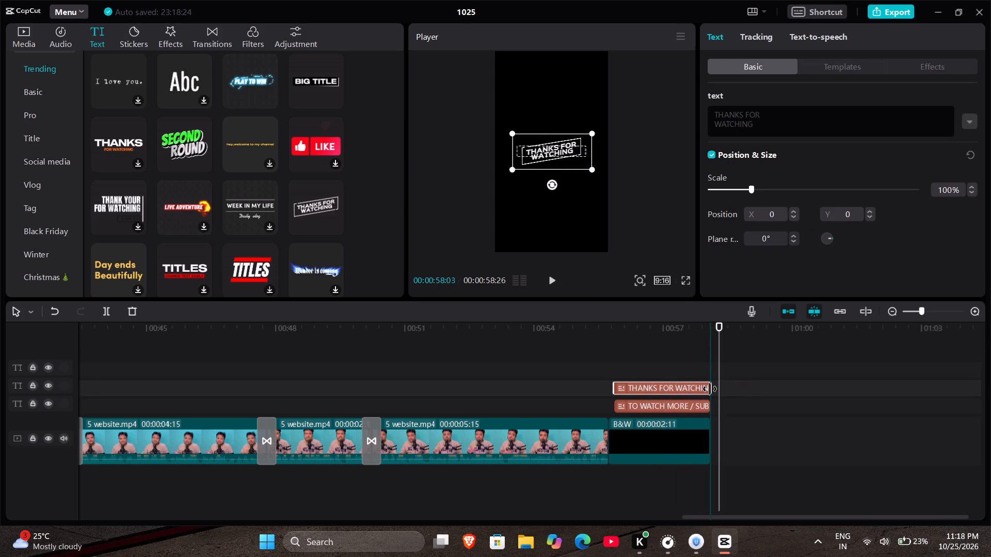
left_click_drag(710, 389, 709, 389)
left_click(631, 352)
key("space")
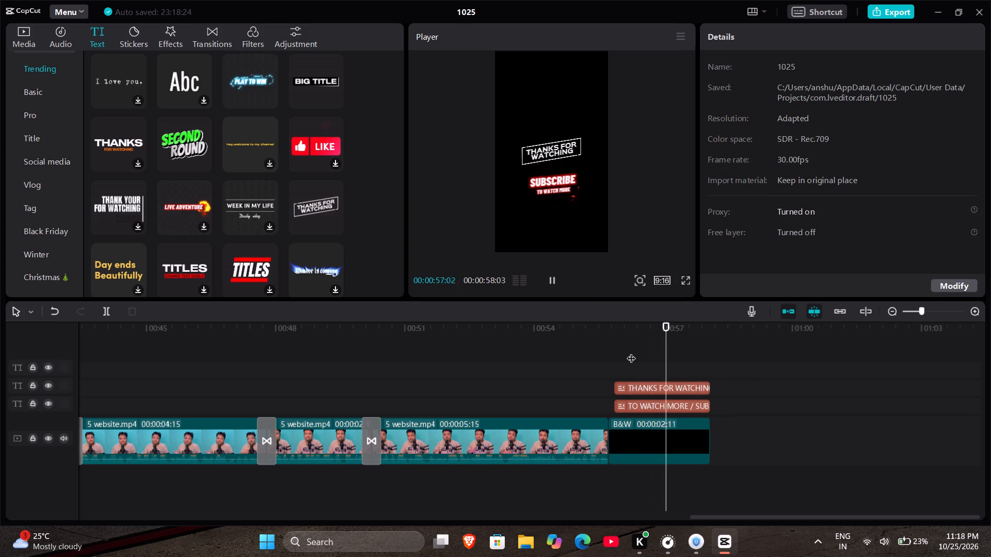
key("space")
left_click(632, 355)
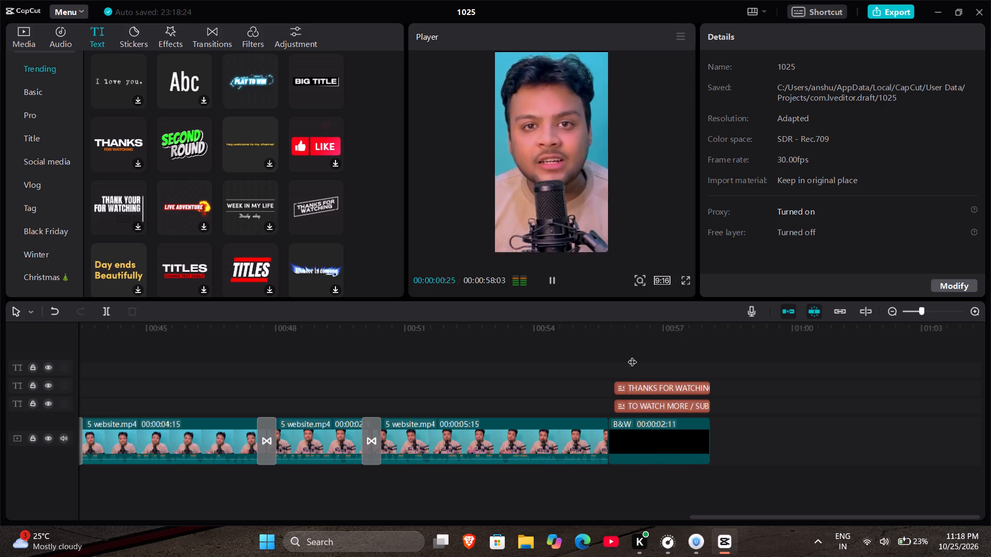
Extend the starts of the THANKS FOR WATCHING and TO WATCH MORE / SUBSCRIBE texts to the black clip's start at 00:00:55:22.
left_click_drag(634, 355, 614, 358)
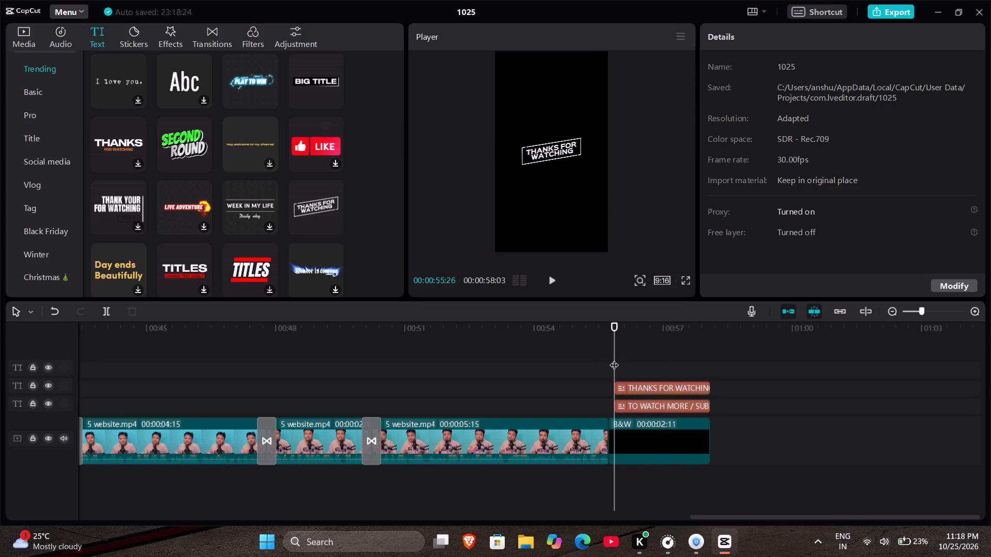
left_click_drag(614, 358, 608, 361)
left_click(620, 385)
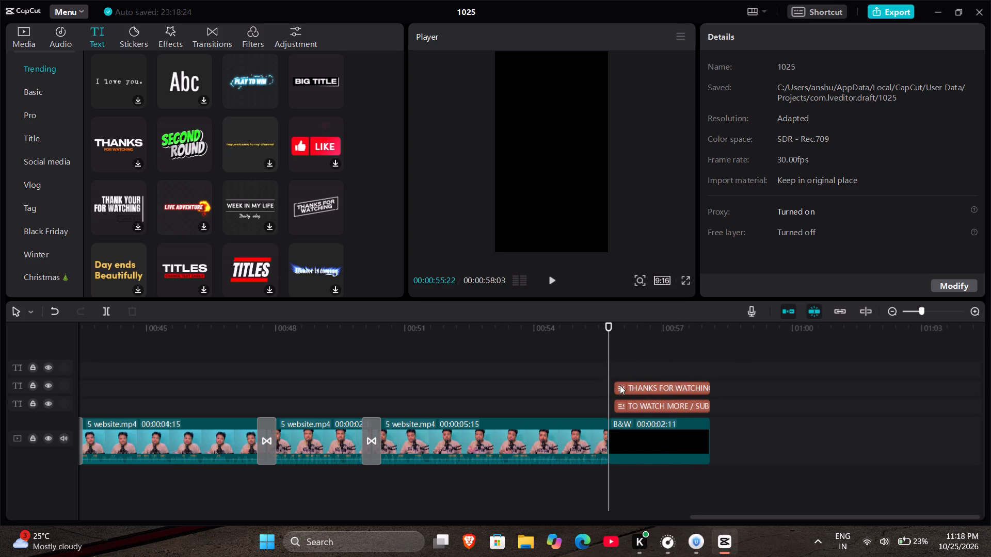
left_click_drag(613, 389, 608, 389)
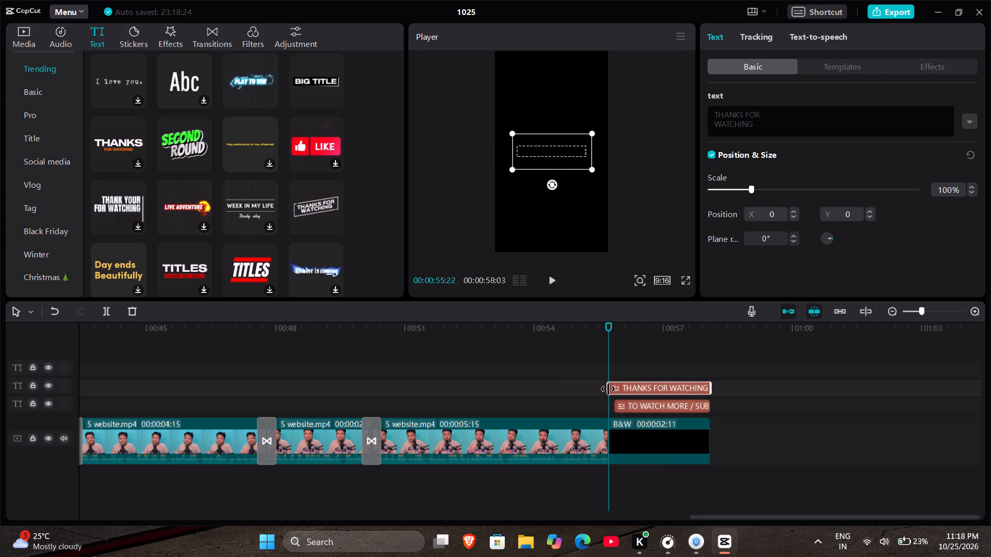
left_click(618, 406)
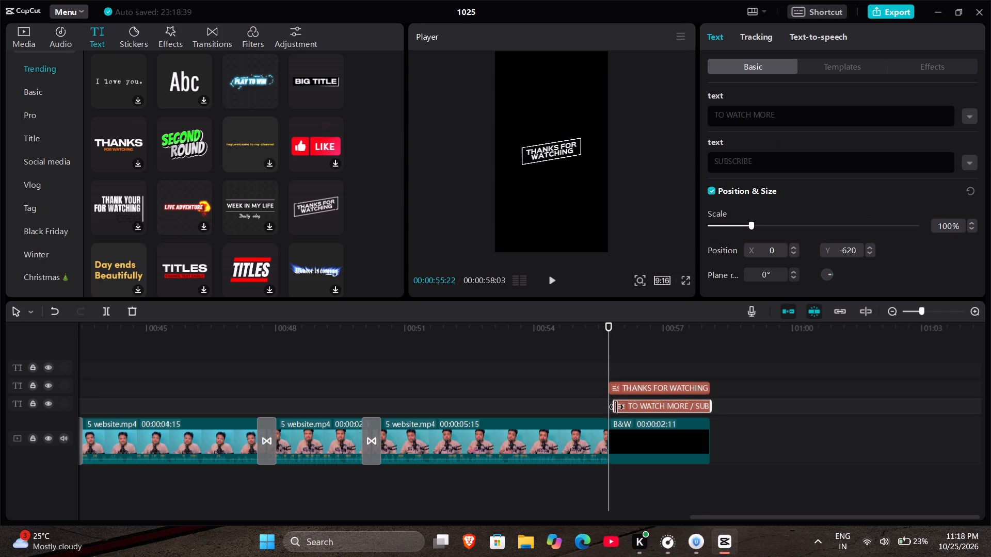
left_click_drag(616, 407, 611, 407)
left_click(615, 369)
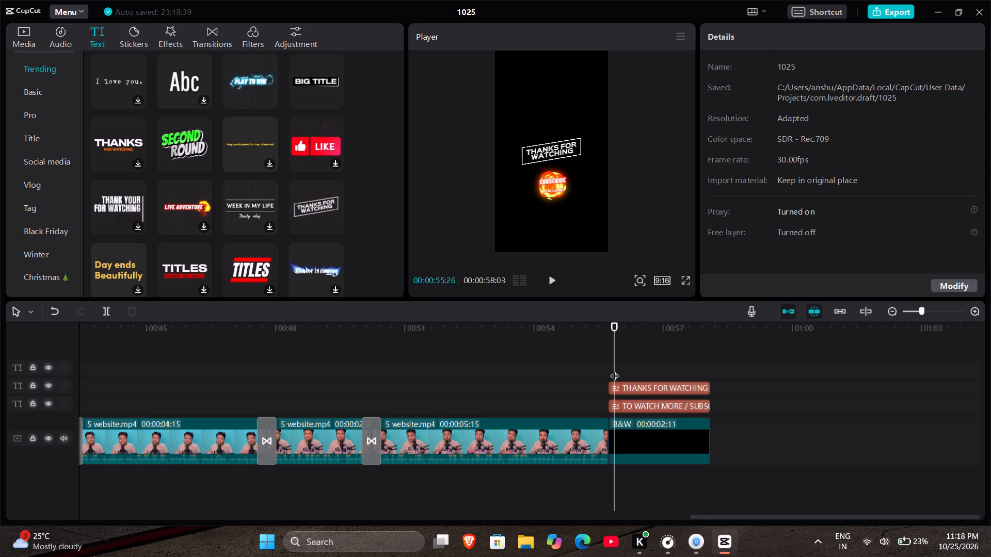
left_click(615, 369)
Browse the Trending text templates and preview the DAILY VLOG template over the black ending.
scroll(199, 143, "down", 1)
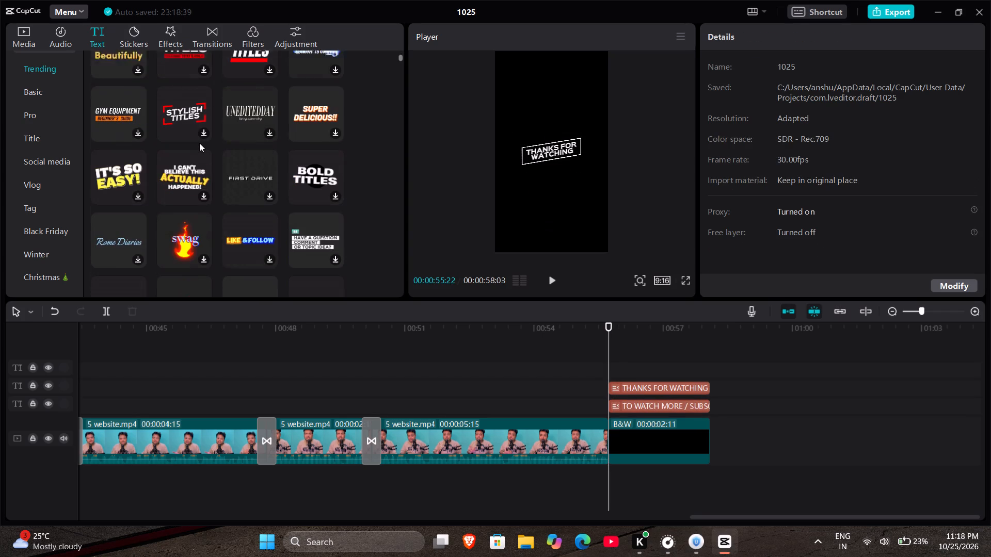
scroll(199, 143, "down", 2)
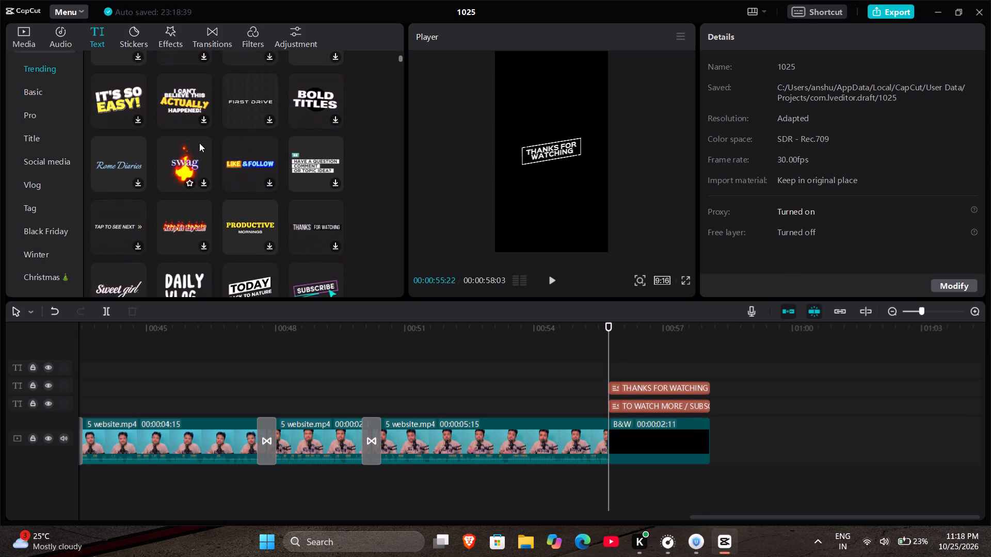
scroll(199, 143, "down", 1)
scroll(199, 143, "up", 1)
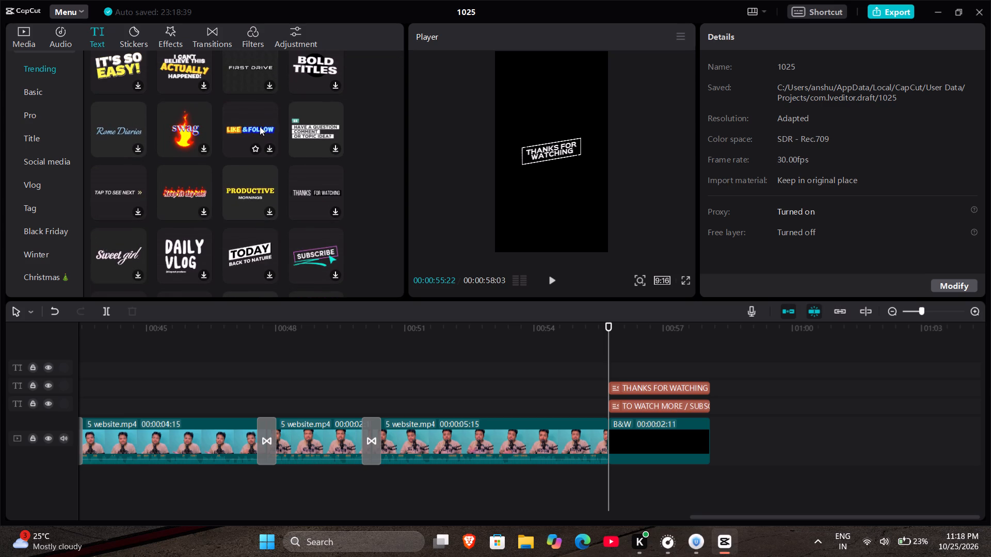
scroll(117, 139, "down", 1)
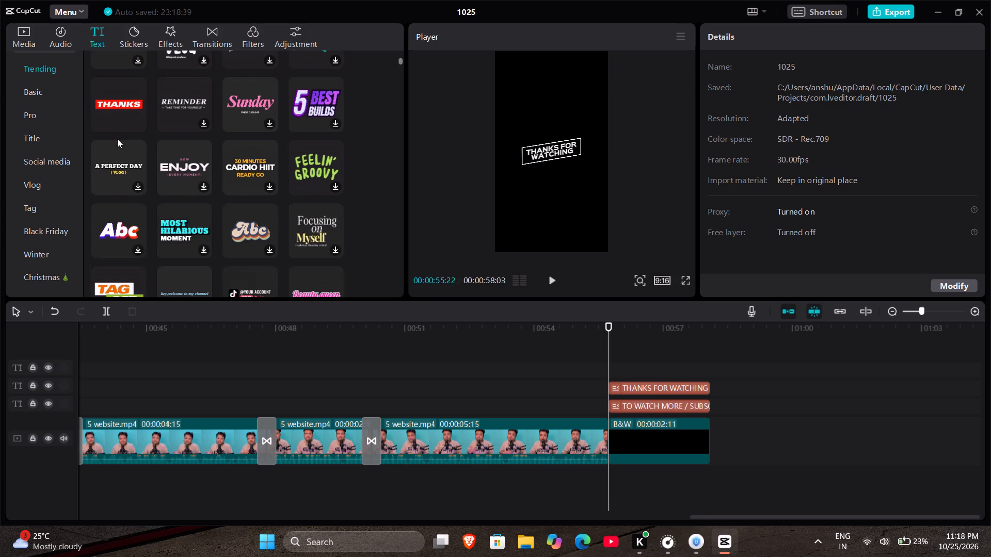
scroll(166, 149, "up", 2)
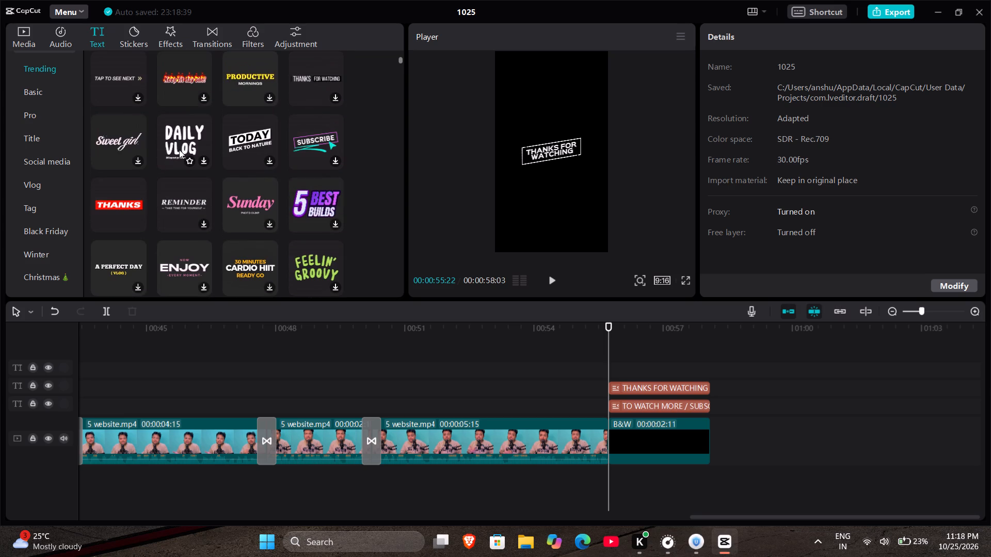
left_click(177, 142)
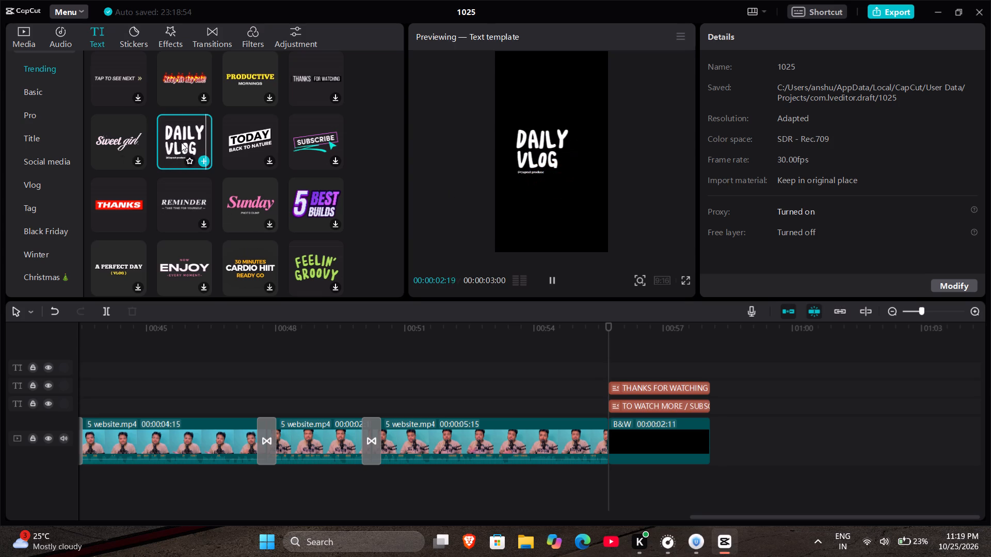
left_click_drag(178, 137, 175, 148)
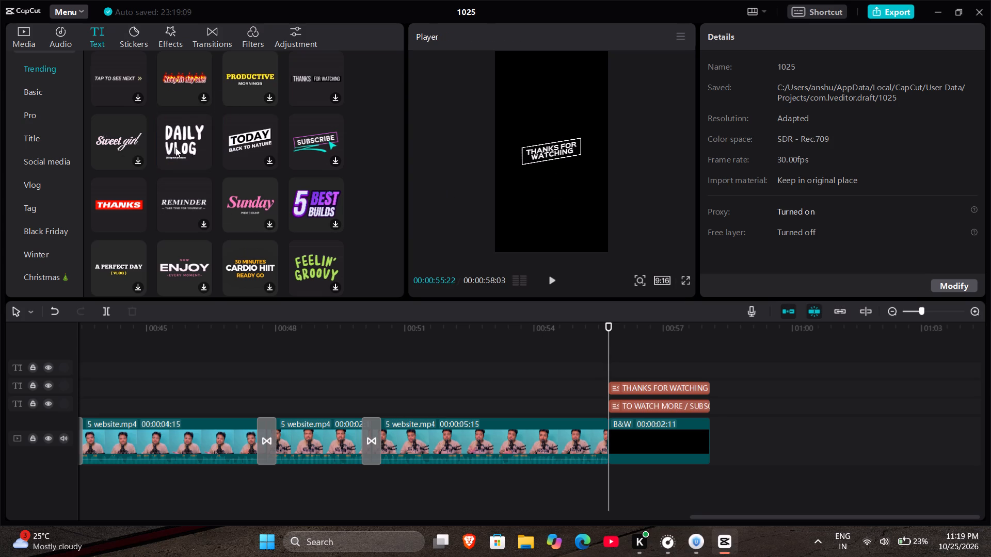
Browse the Title text templates and preview the TITLES and NEW STYLE templates over the black ending.
scroll(236, 189, "down", 1)
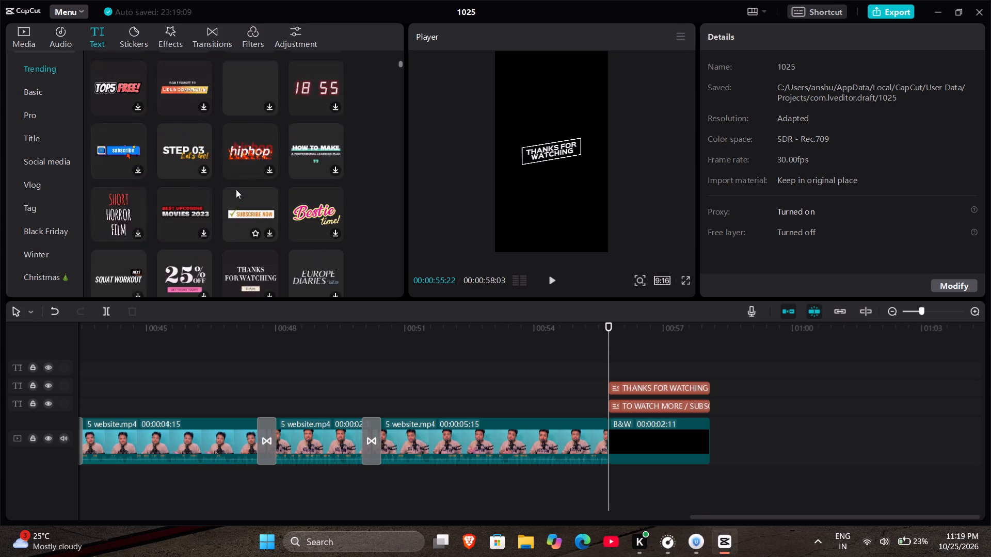
scroll(236, 189, "down", 1)
scroll(236, 189, "up", 1)
scroll(236, 189, "down", 1)
scroll(236, 189, "up", 1)
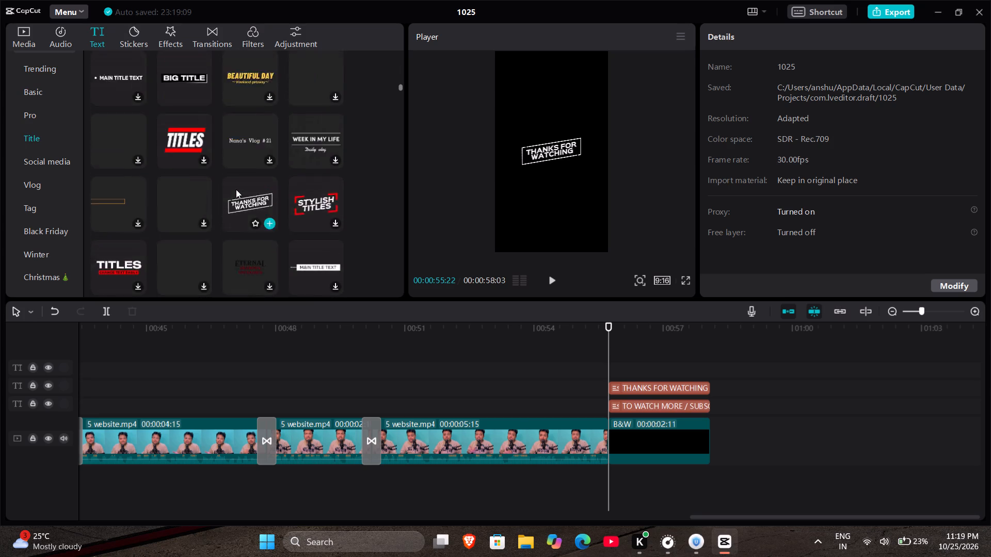
scroll(236, 189, "up", 1)
scroll(236, 189, "down", 1)
left_click(177, 127)
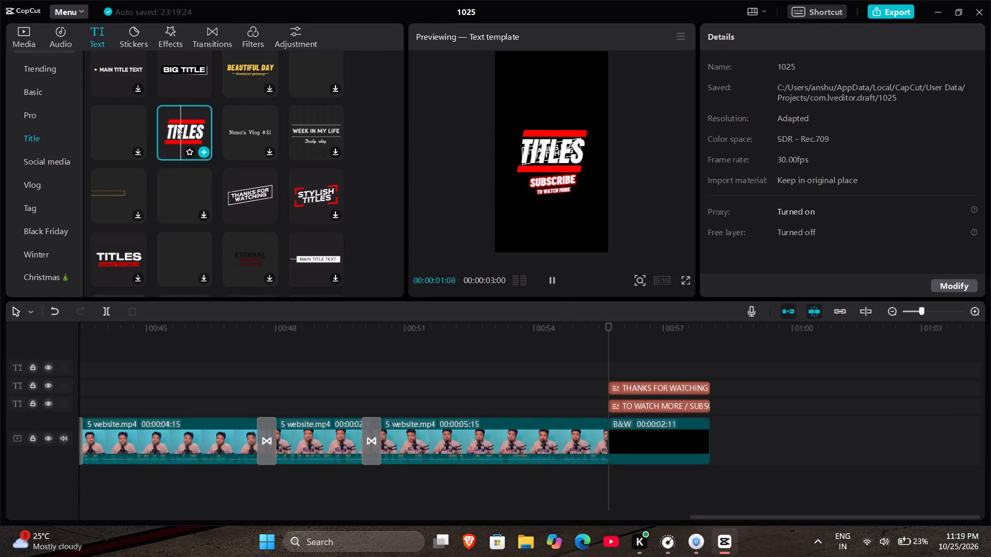
scroll(211, 192, "down", 1)
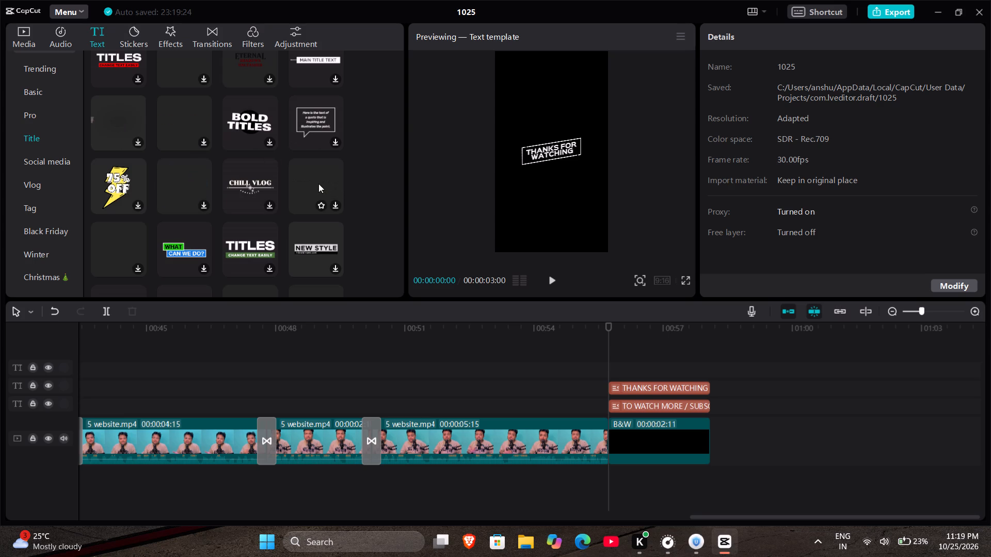
scroll(316, 174, "down", 1)
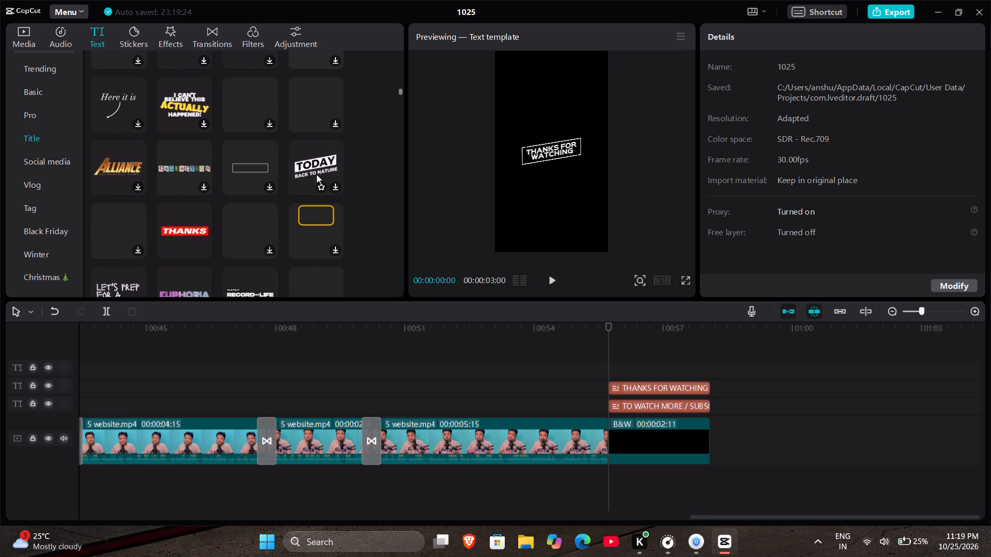
scroll(310, 121, "up", 1)
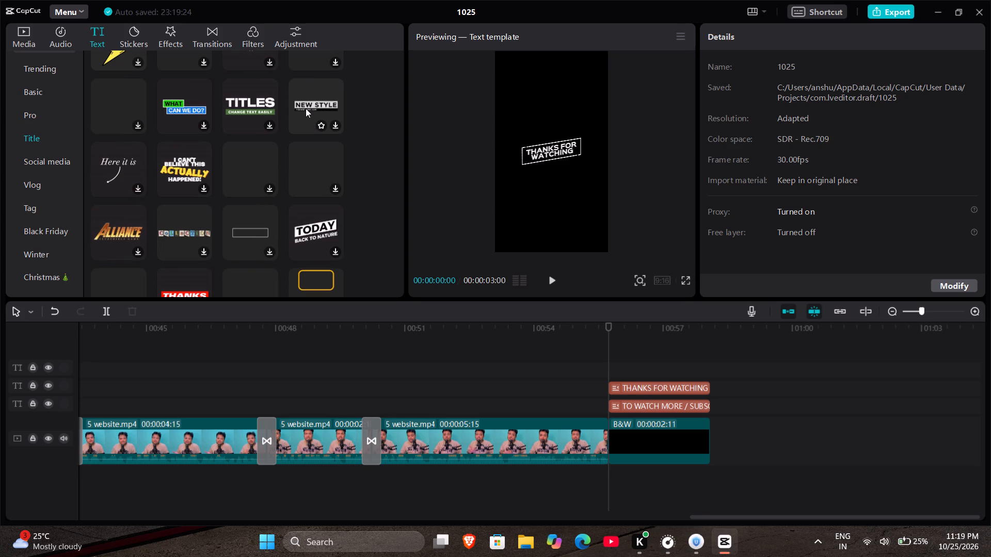
left_click(302, 106)
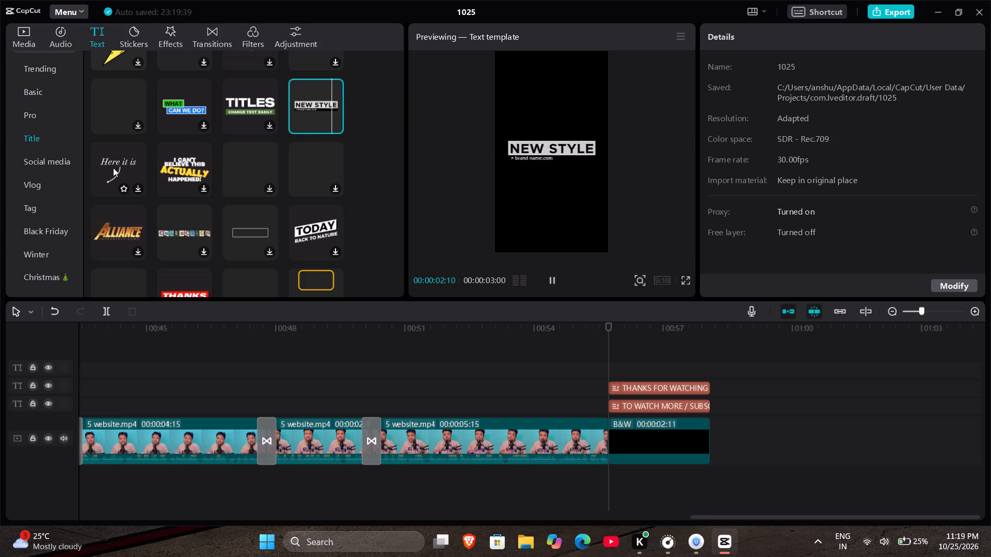
Add the Here it is text template above the THANKS FOR WATCHING text at 00:00:55:22 and preview it.
left_click_drag(114, 167, 101, 176)
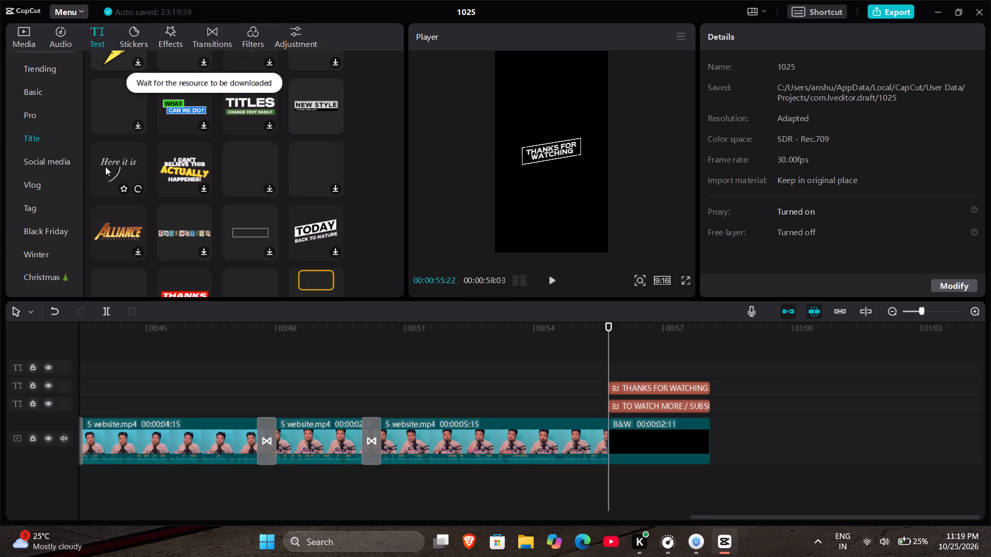
left_click_drag(105, 167, 607, 369)
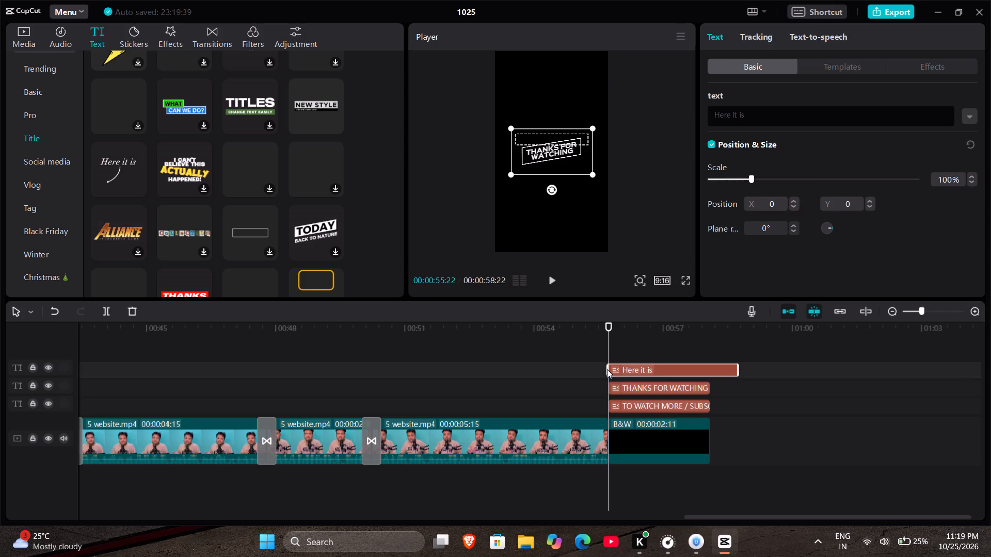
key("space")
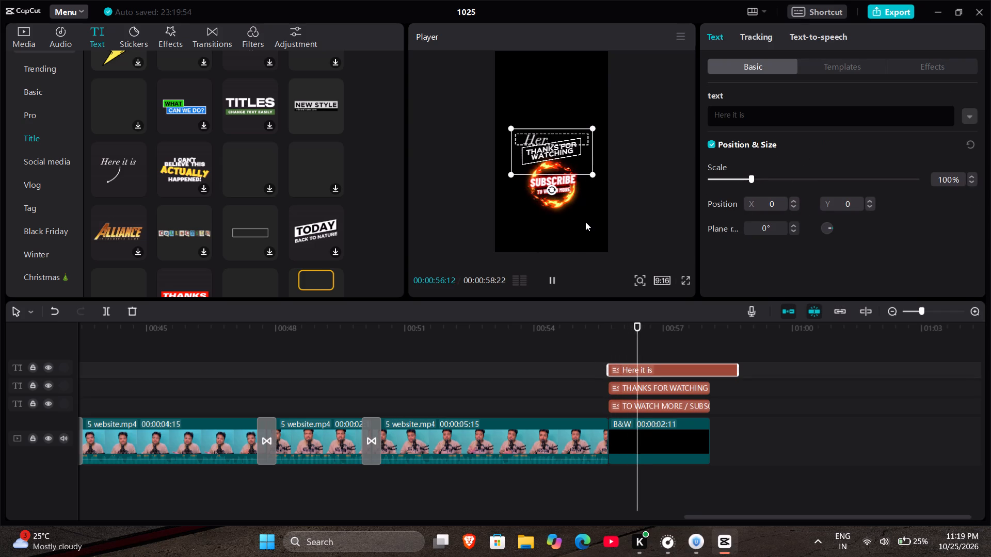
key("space")
Scale the Here it is text to 35% and place it below and beside SUBSCRIBE, at about X 671, Y -1252, checking it full screen.
left_click_drag(545, 144, 579, 204)
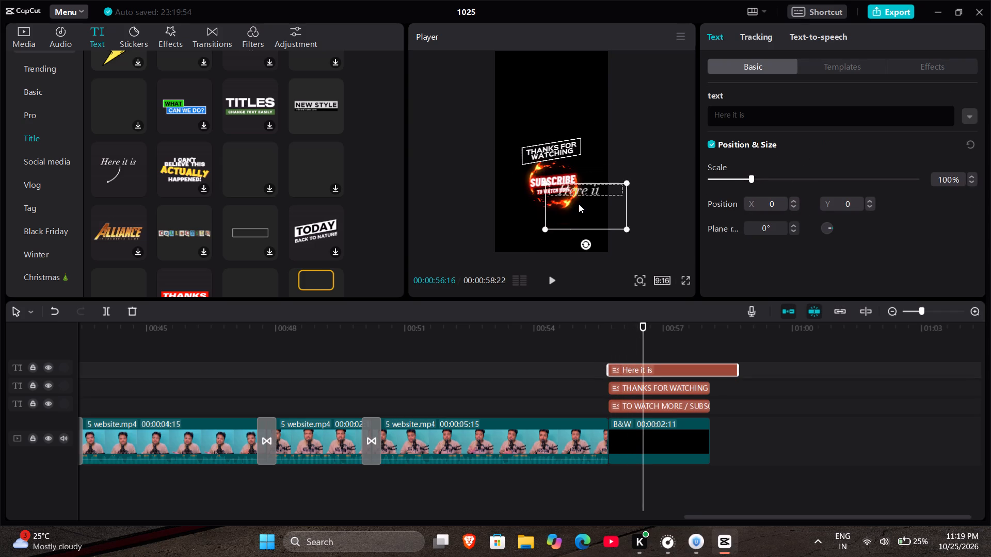
left_click_drag(579, 204, 583, 223)
key("space")
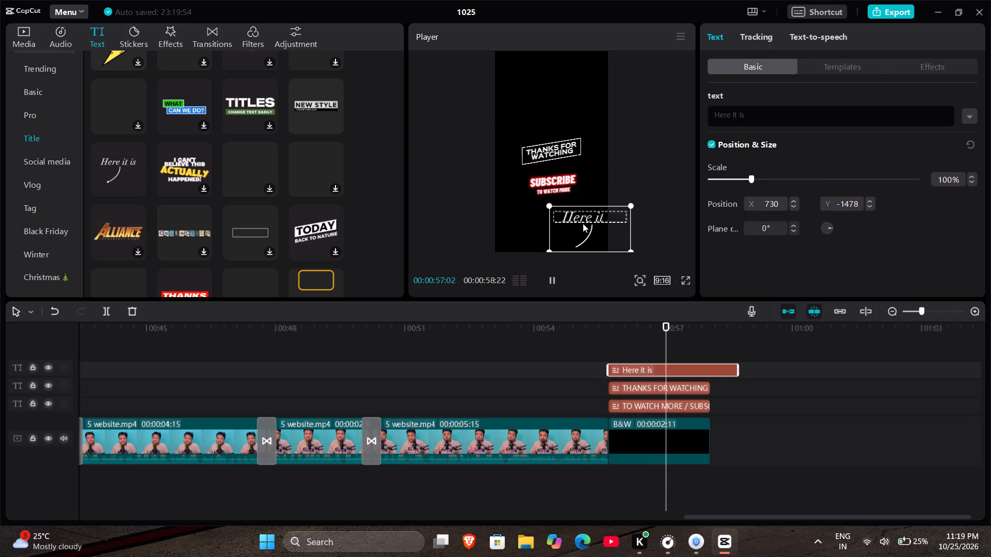
key("space")
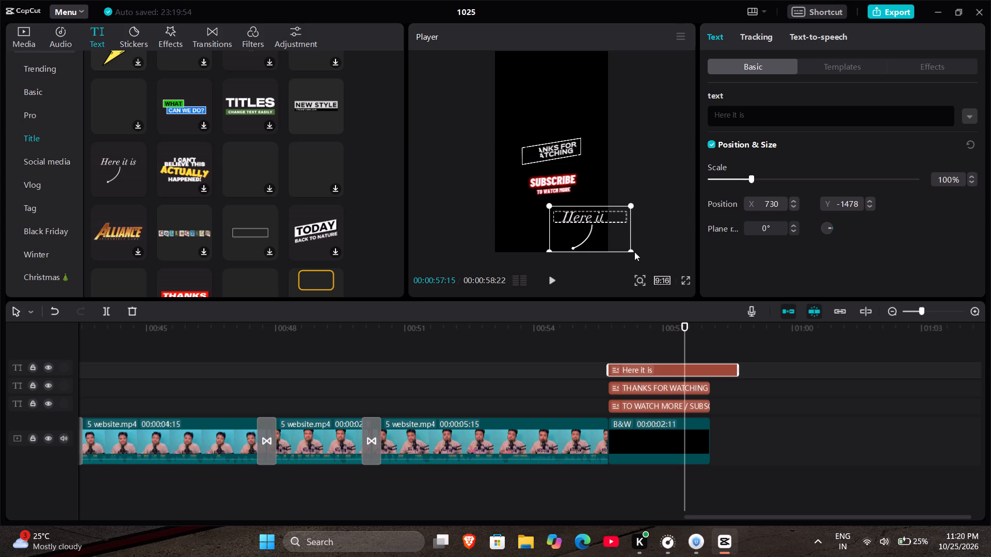
left_click_drag(634, 252, 616, 234)
left_click_drag(586, 226, 583, 215)
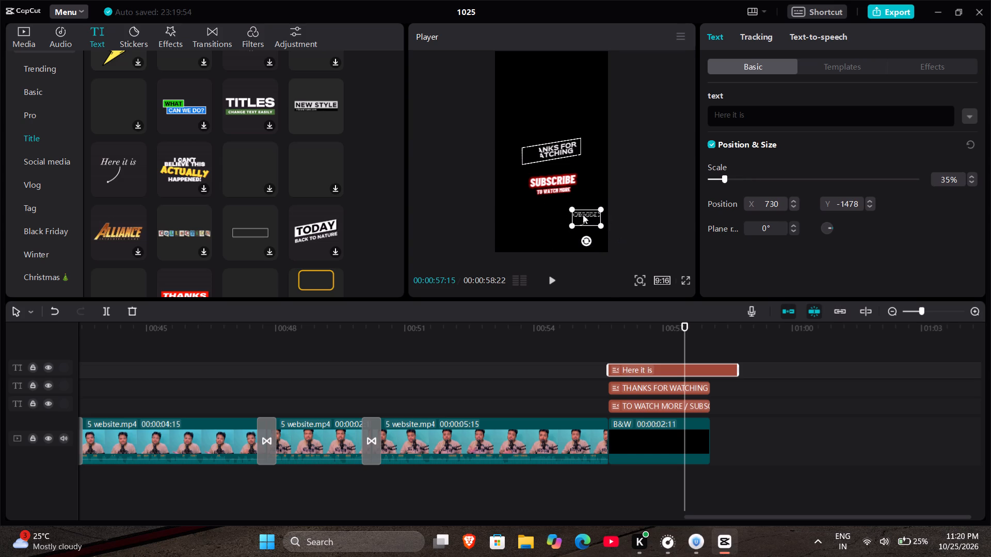
left_click_drag(583, 215, 583, 214)
left_click(688, 281)
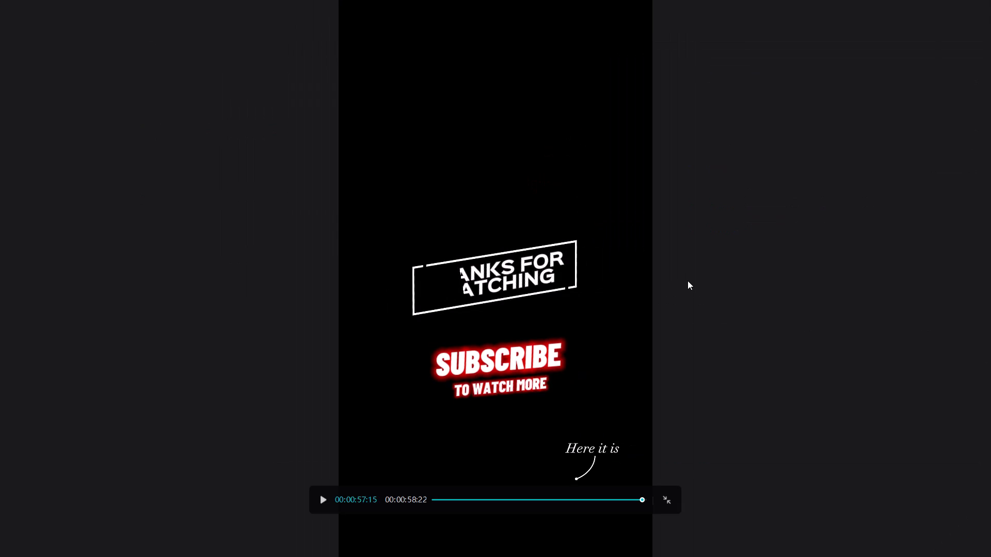
key("Escape")
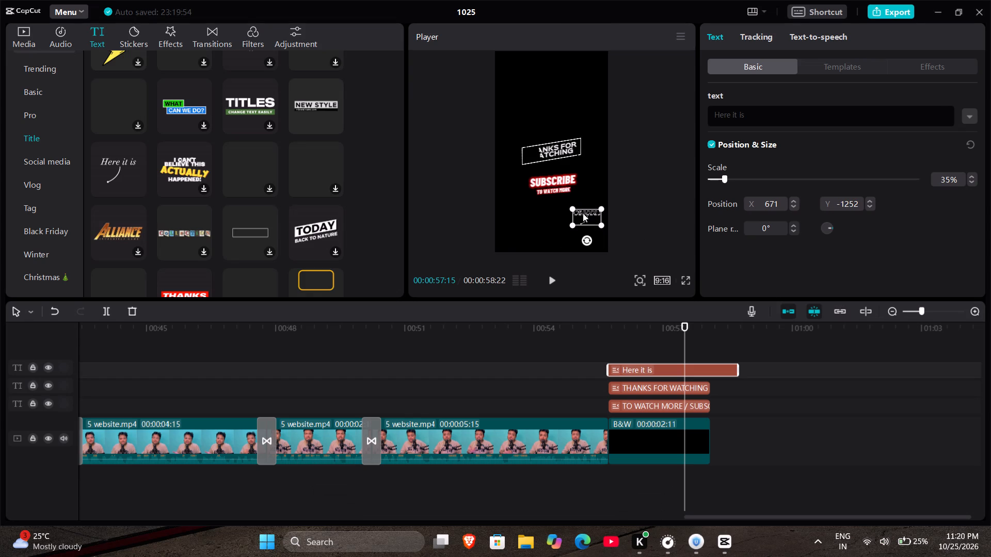
Centre the Here it is text horizontally below SUBSCRIBE at about X 0, Y -1419, and preview the ending full screen.
left_click_drag(586, 215, 555, 221)
left_click_drag(555, 221, 554, 224)
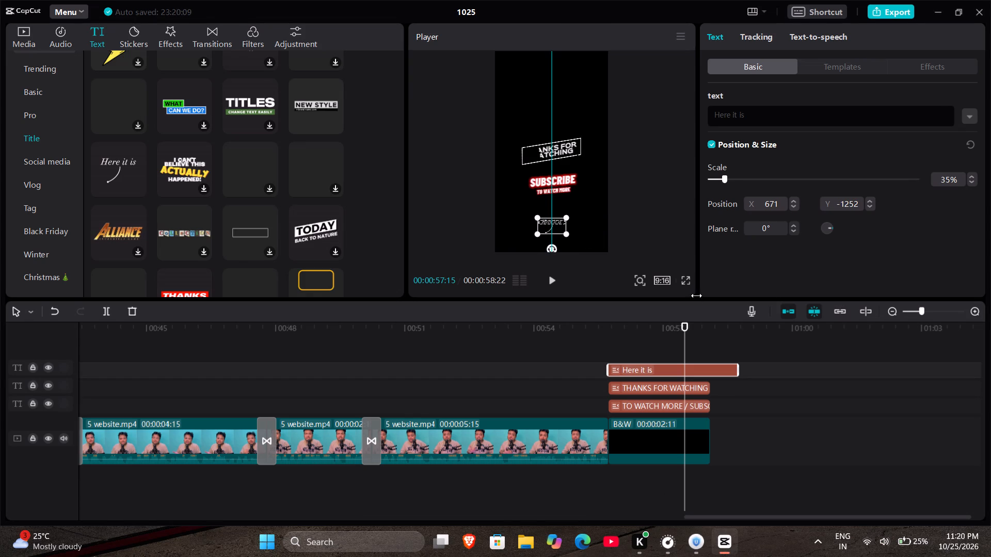
left_click(683, 282)
key("space")
key("space")
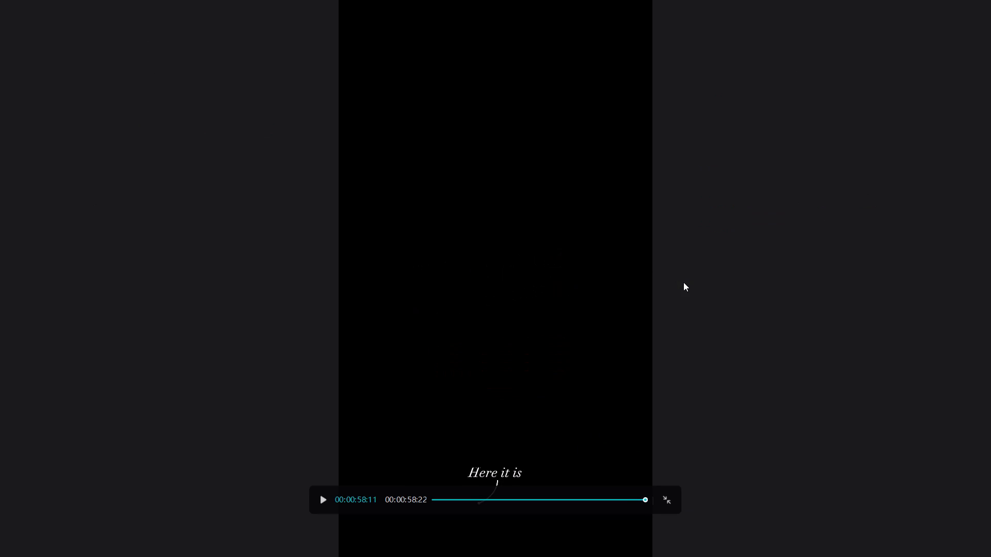
key("Escape")
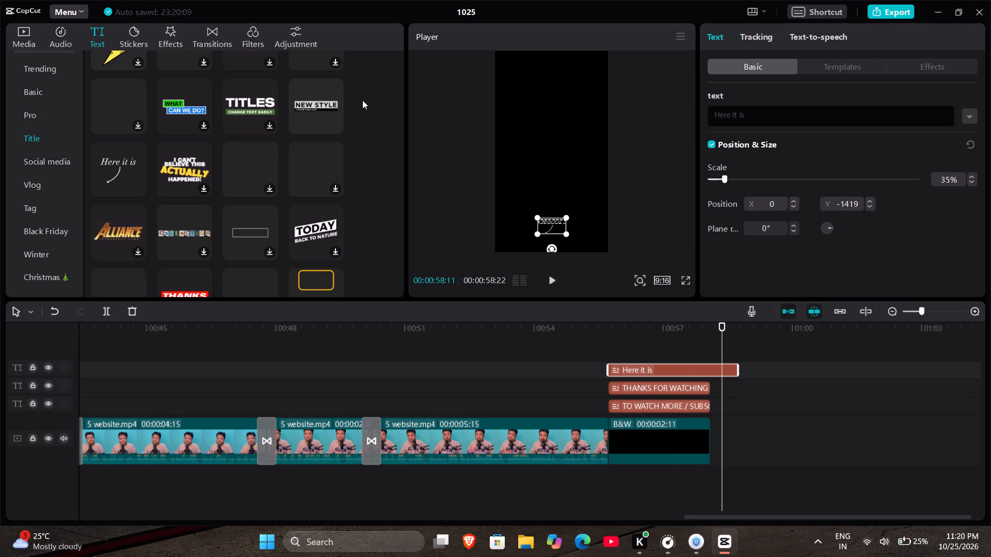
Trim the end of the Here it is text to match the black clip's end at 00:00:58:03.
left_click_drag(721, 342, 654, 342)
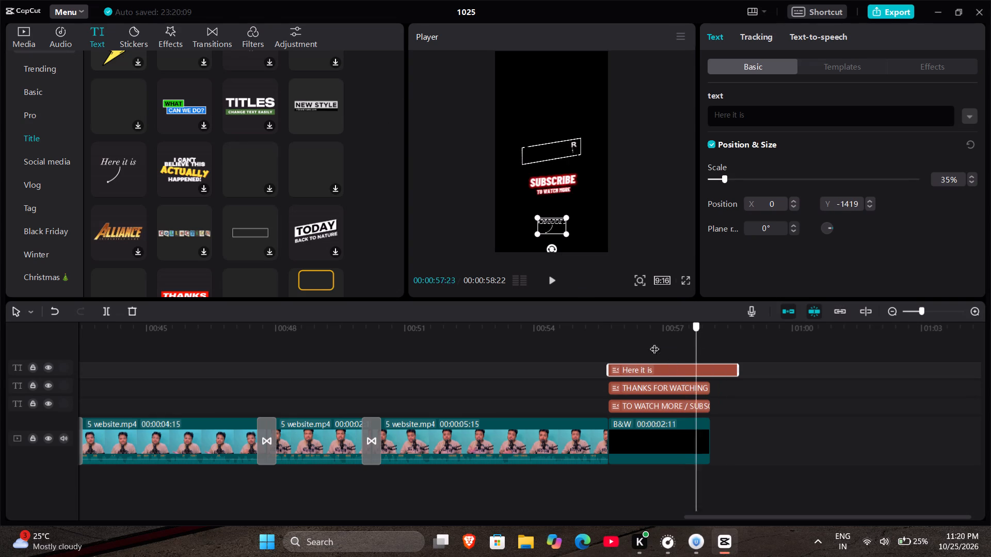
left_click_drag(654, 342, 606, 340)
left_click_drag(739, 365, 709, 365)
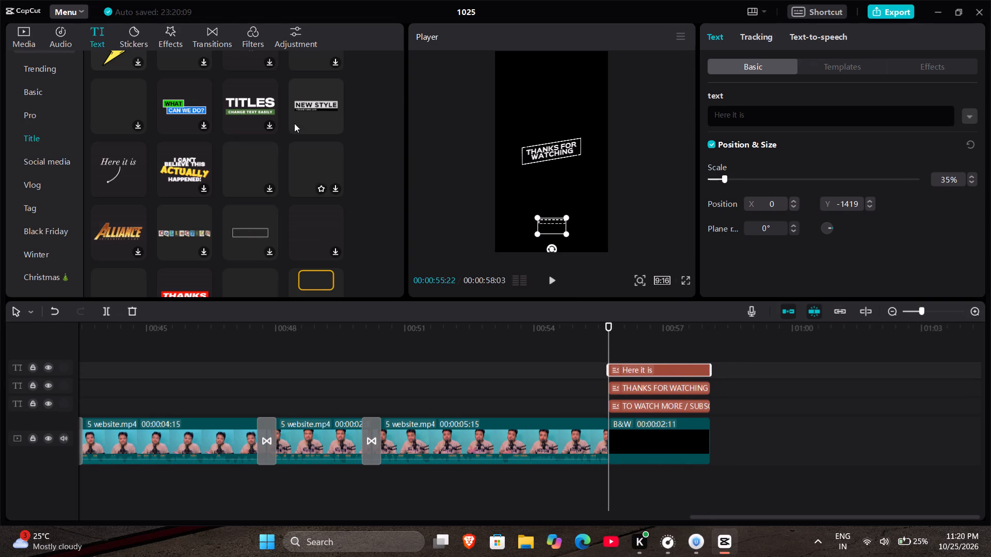
Preview title templates, add LET'S PREP FOR A NEW WEEK on a new track at 00:00:55:22, and trim its end to 00:00:58:03.
left_click(301, 107)
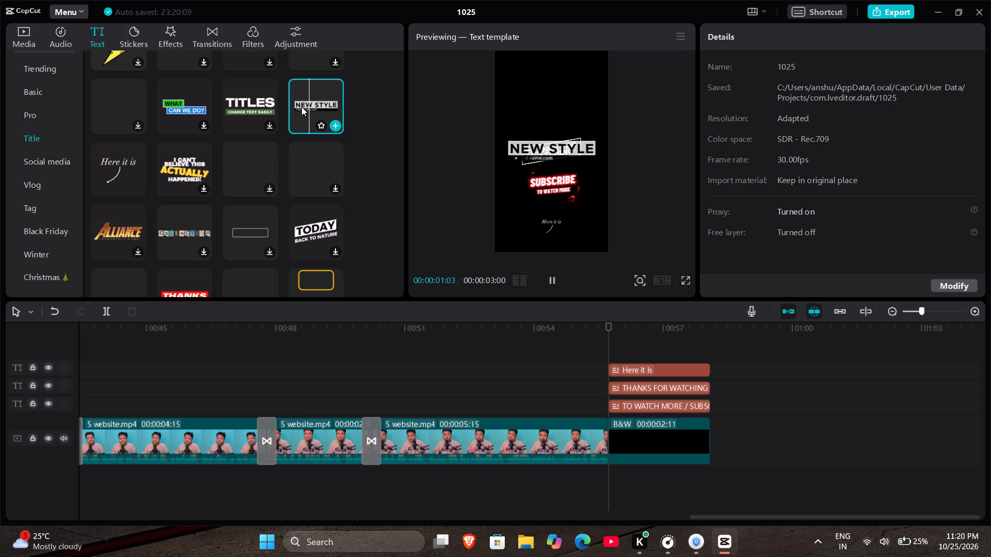
scroll(307, 167, "down", 1)
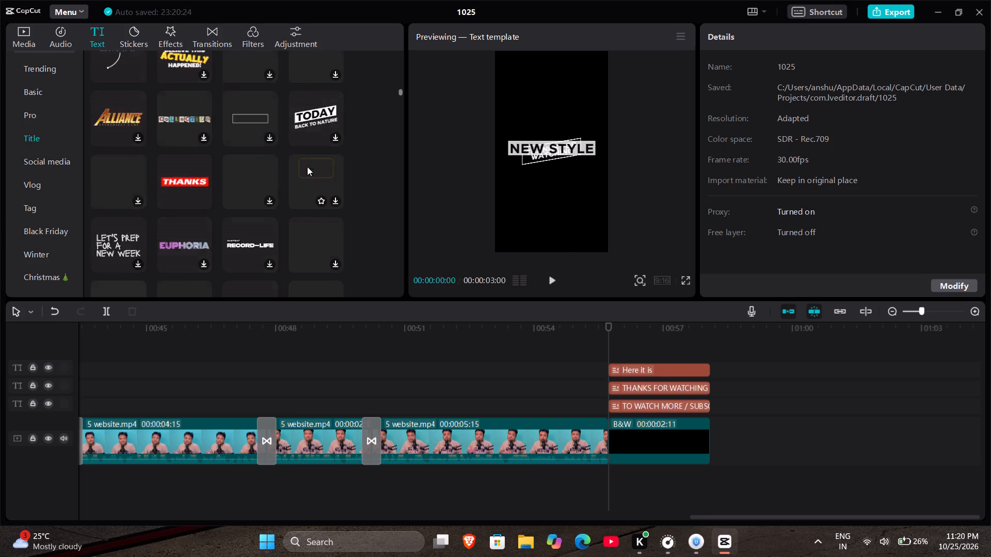
scroll(307, 167, "down", 1)
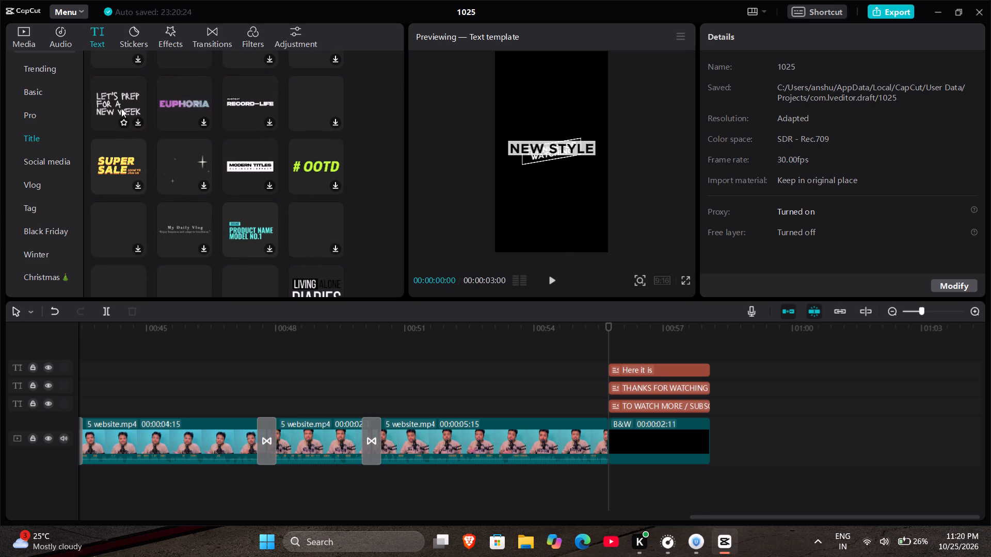
left_click(119, 106)
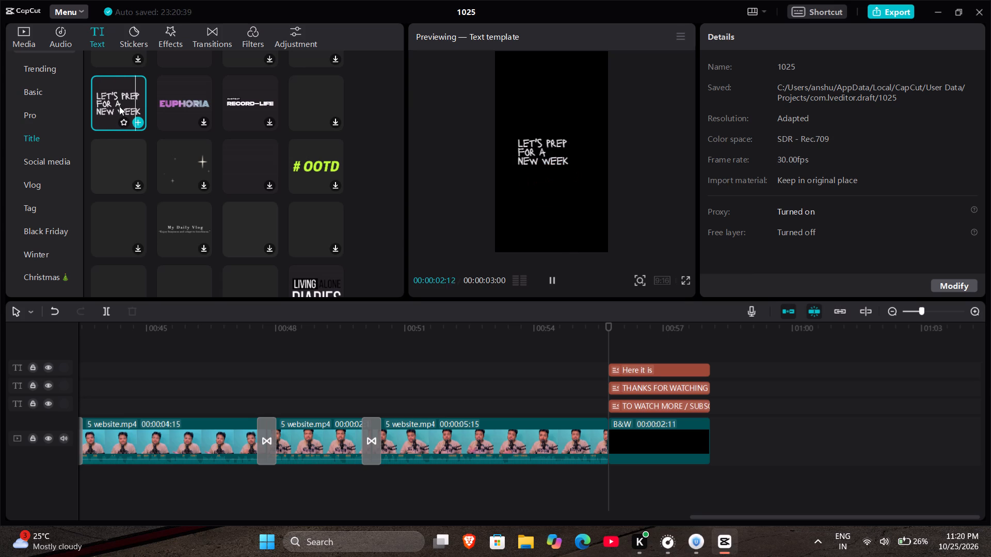
left_click_drag(119, 106, 610, 351)
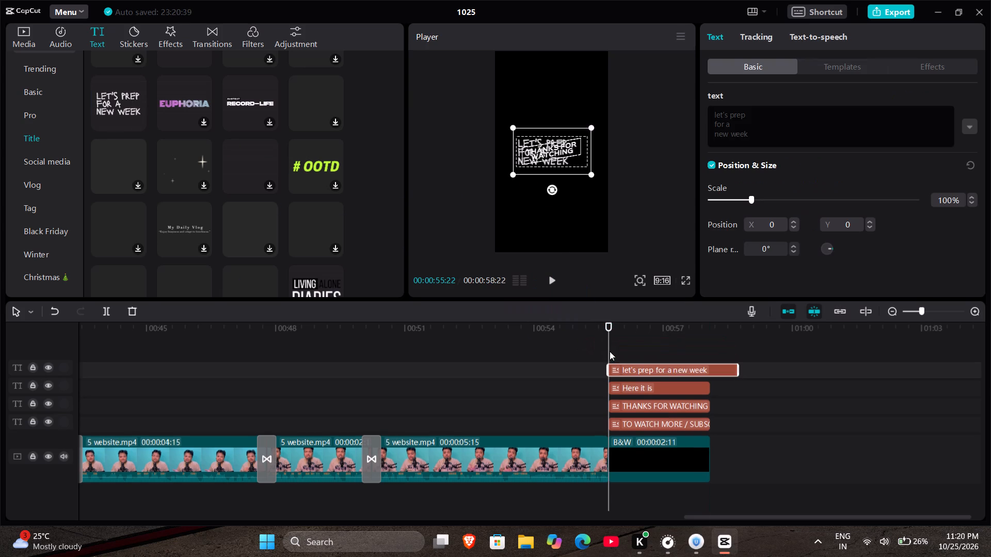
left_click_drag(736, 368, 710, 369)
Replace the wording of the LET'S PREP FOR A NEW WEEK title with FULL VIDEO IS ON MY YOUTUBE CHANNEL.
left_click_drag(760, 138, 676, 96)
key("BackSpace")
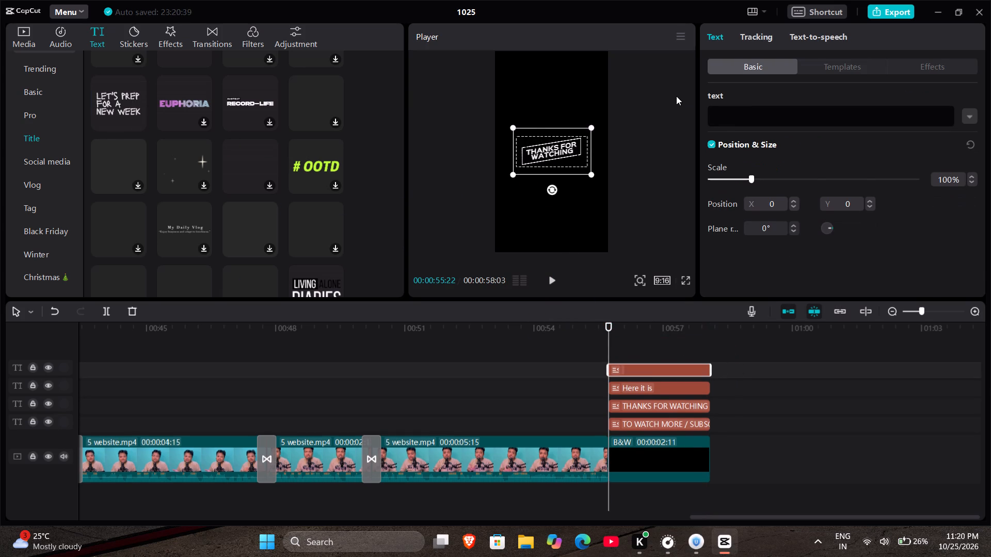
type("FULL VIDEO")
key("space")
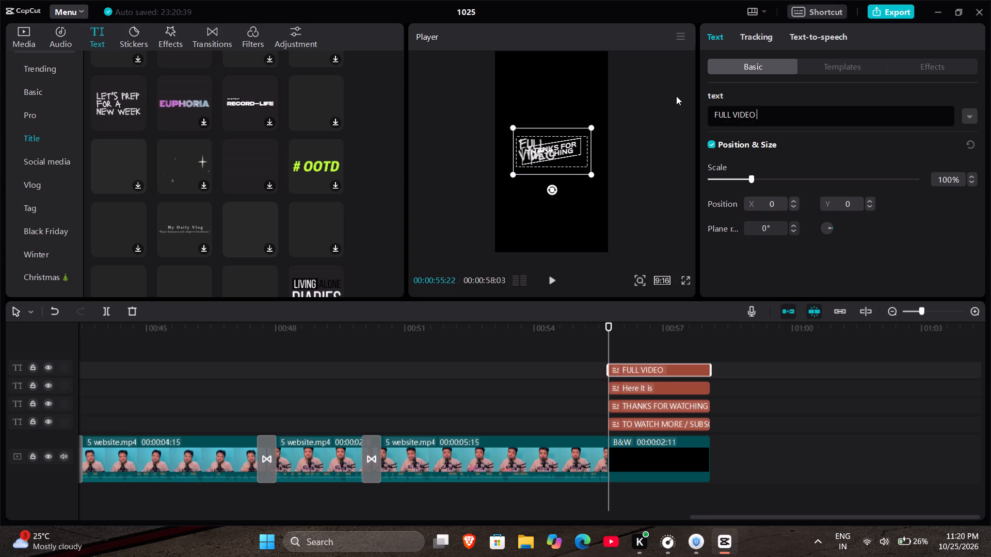
type("ON")
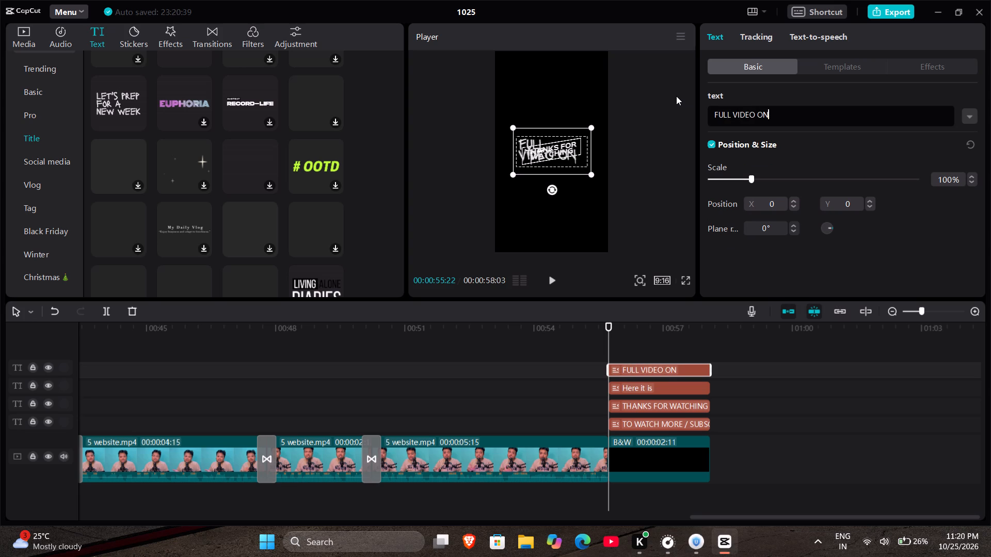
key("BackSpace")
key("BackSpace")
type("IS ON M")
type("Y")
key("space")
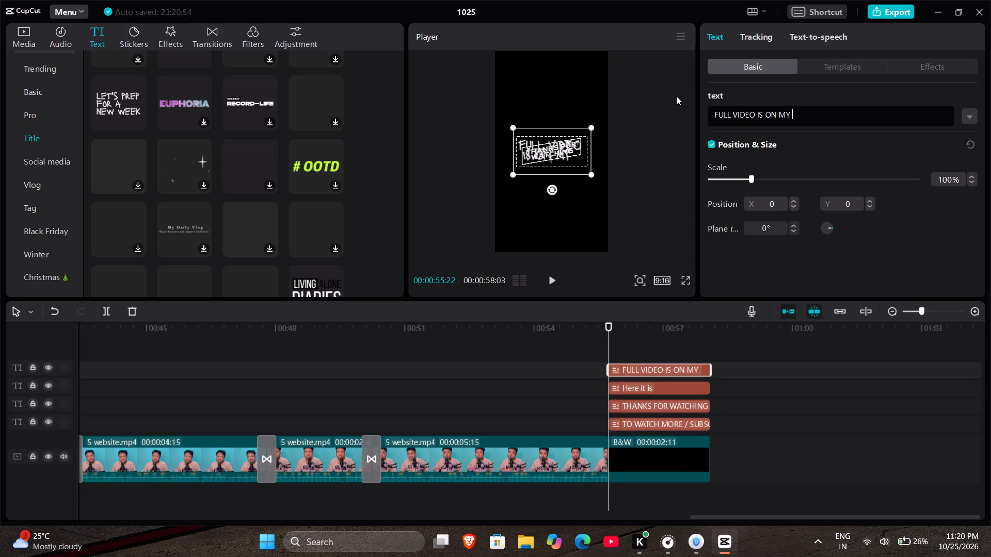
type("YOUT")
type("UBE C")
key("h")
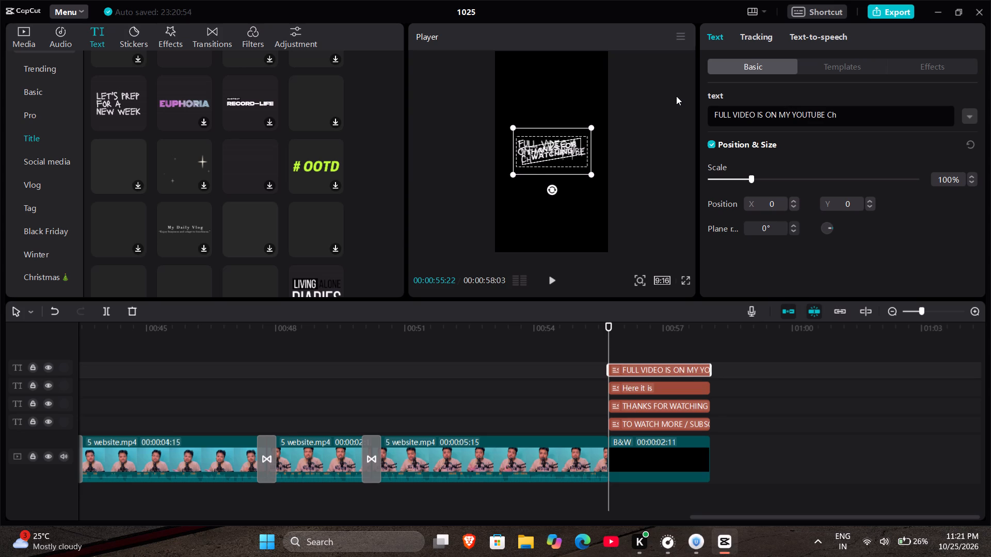
key("BackSpace")
type("HANN")
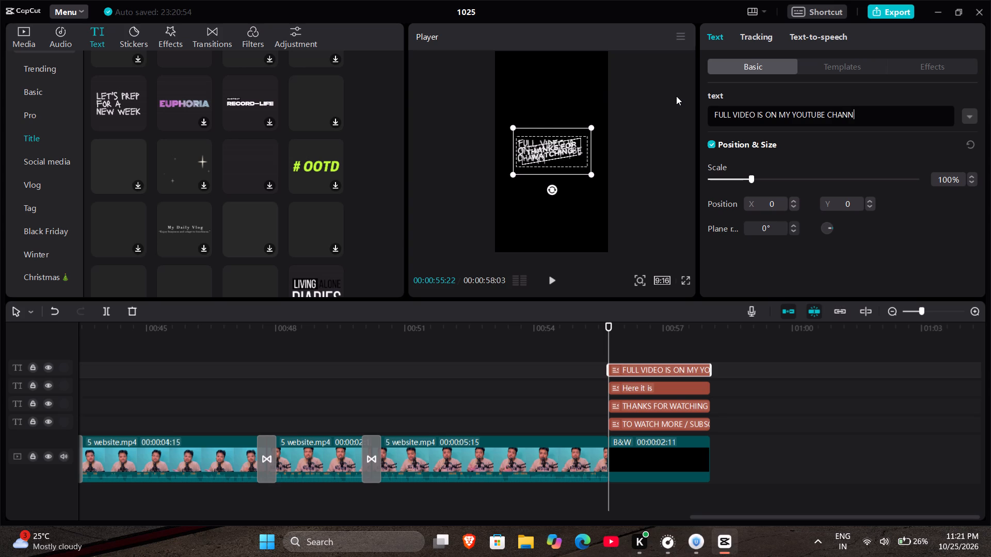
type("EL")
Scale the FULL VIDEO title to about 129%, centre it above THANKS FOR WATCHING at about X 0, Y 1260, and check it full screen.
left_click_drag(592, 173, 579, 149)
left_click(565, 161)
left_click_drag(565, 161, 574, 171)
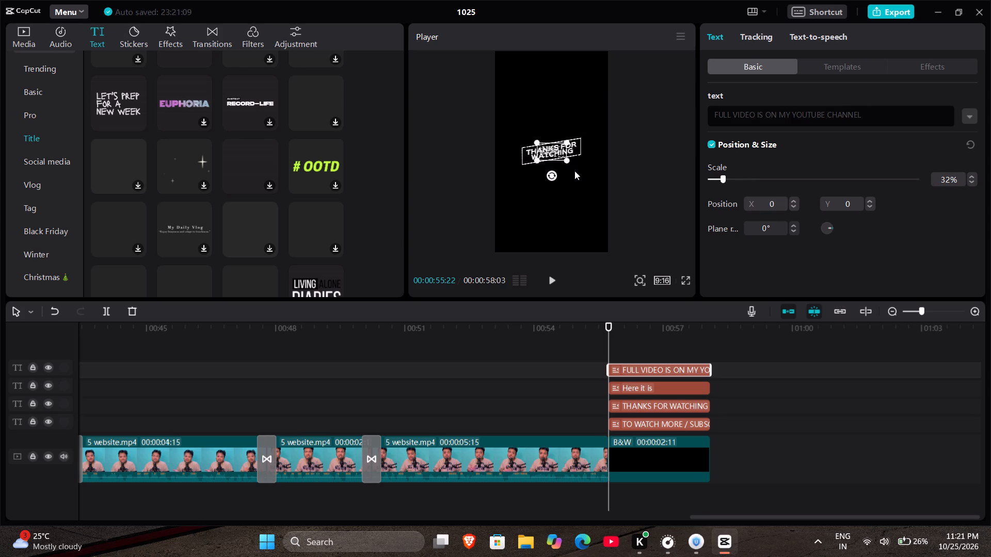
left_click_drag(574, 171, 583, 183)
left_click_drag(568, 166, 561, 100)
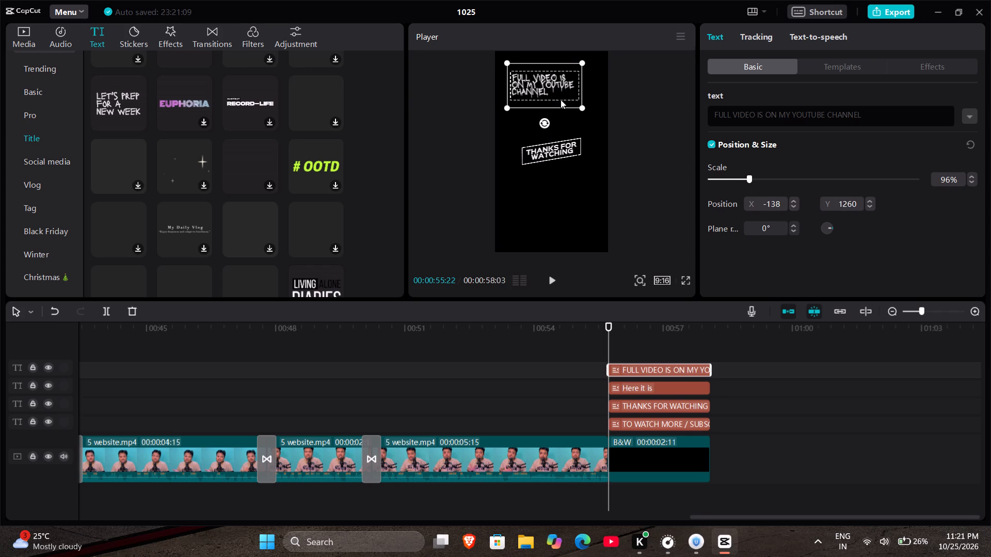
left_click_drag(581, 106, 593, 114)
left_click_drag(535, 82, 541, 85)
left_click_drag(609, 120, 601, 117)
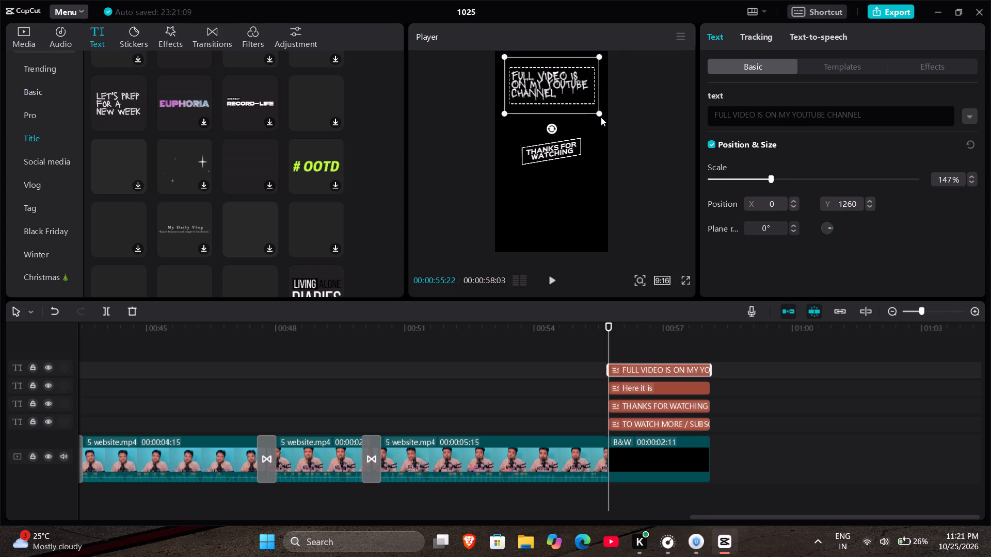
left_click_drag(601, 117, 603, 117)
left_click(680, 283)
left_click(688, 282)
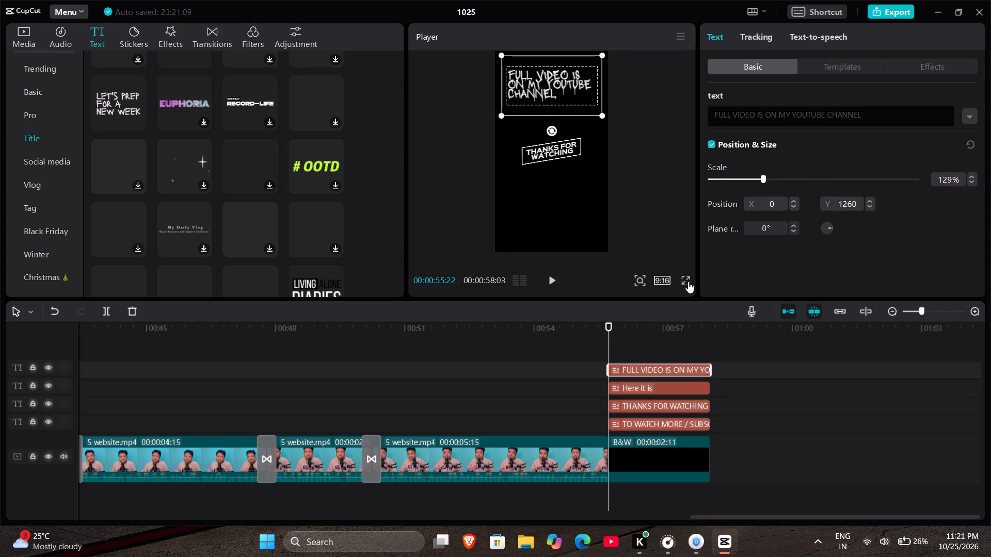
left_click_drag(515, 148, 520, 161)
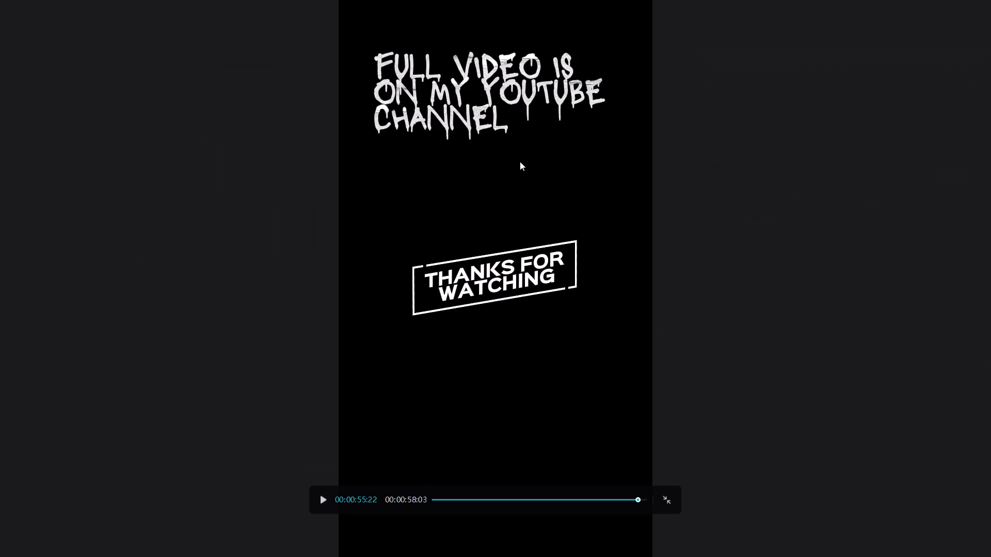
key("Escape")
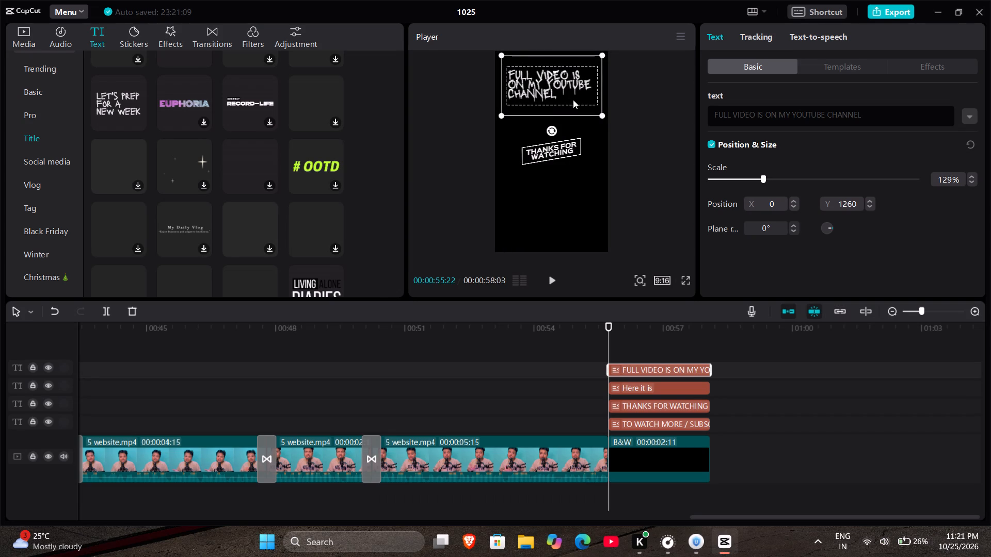
Lower the FULL VIDEO title to about Y 1063, scale it to about 133%, and preview the ending full screen.
left_click_drag(569, 97, 567, 107)
left_click_drag(606, 129, 612, 135)
left_click(607, 131)
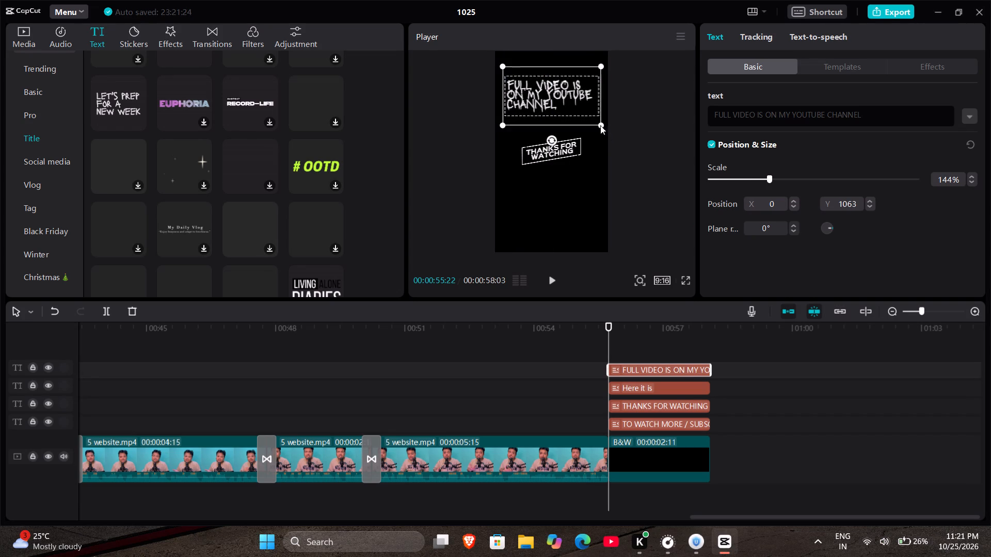
left_click(686, 281)
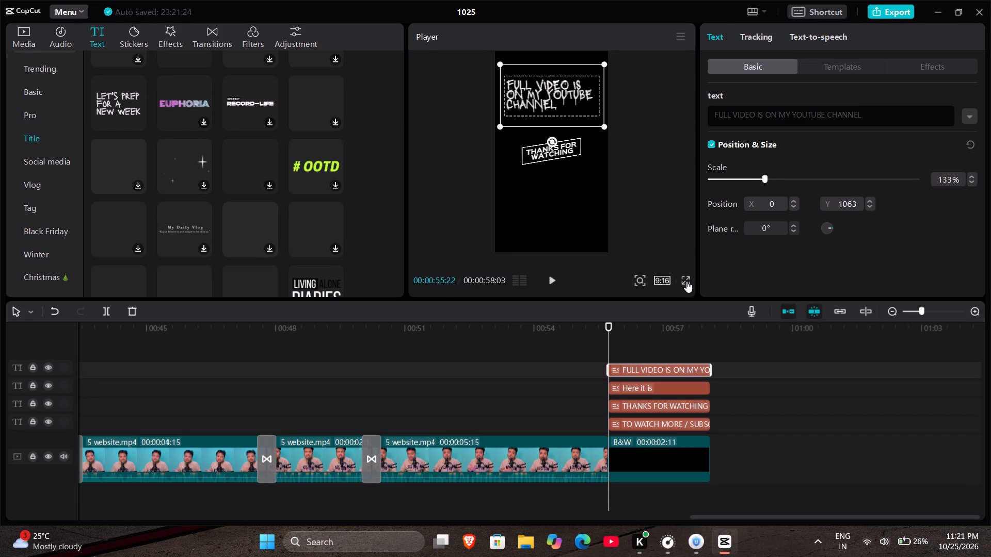
key("space")
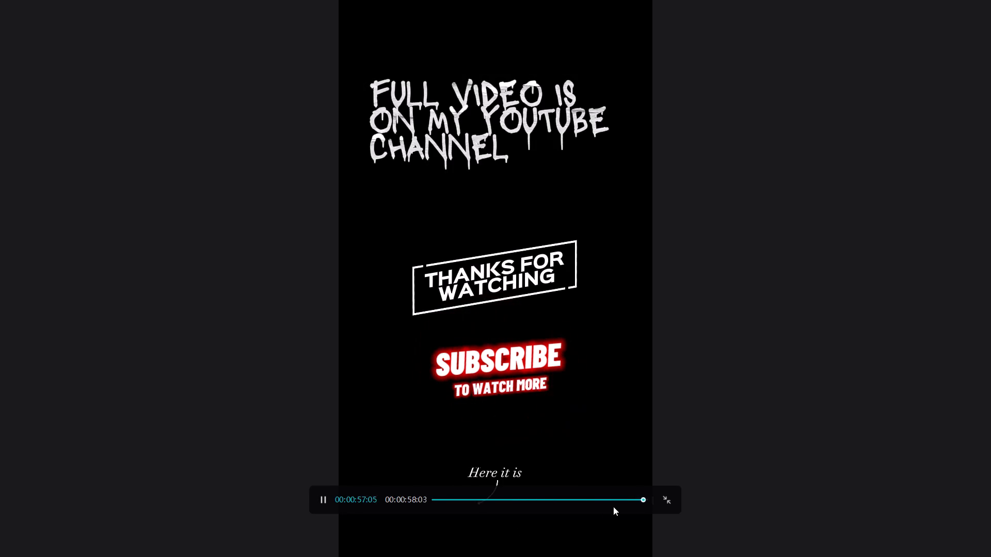
left_click(620, 501)
key("space")
key("space")
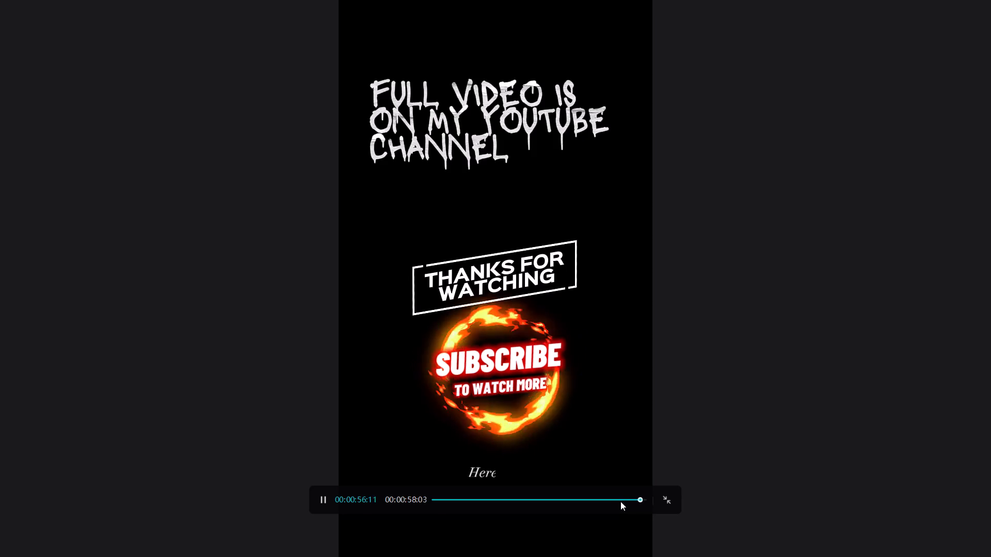
key("space")
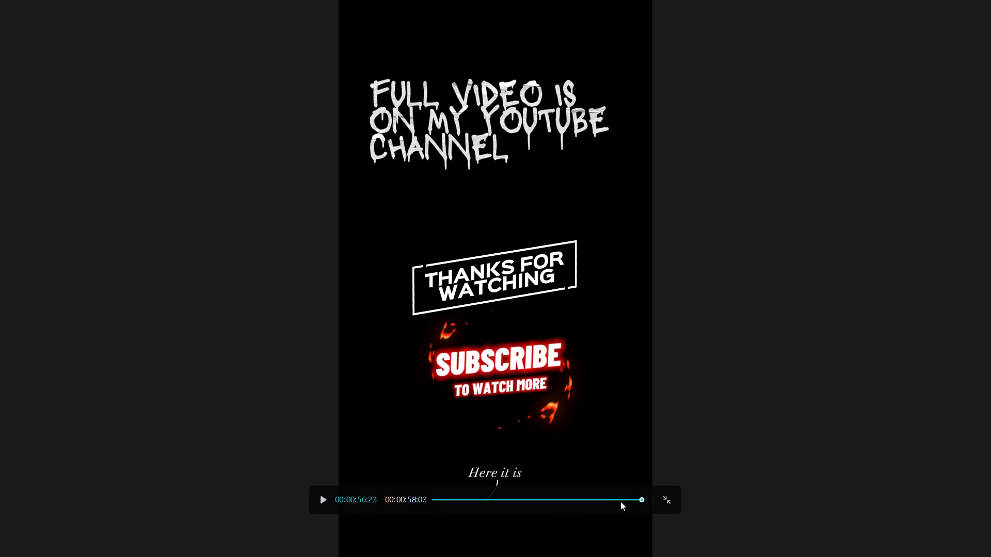
key("Escape")
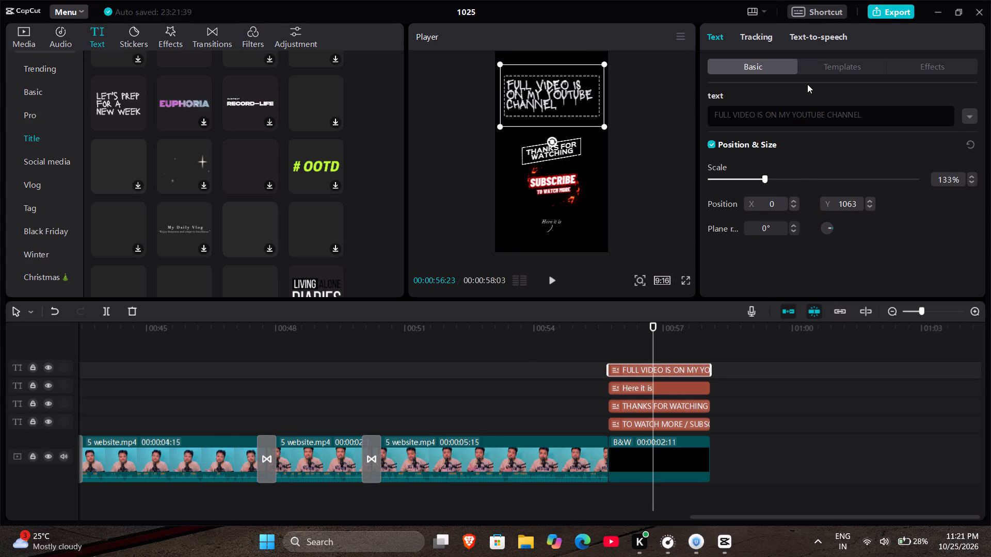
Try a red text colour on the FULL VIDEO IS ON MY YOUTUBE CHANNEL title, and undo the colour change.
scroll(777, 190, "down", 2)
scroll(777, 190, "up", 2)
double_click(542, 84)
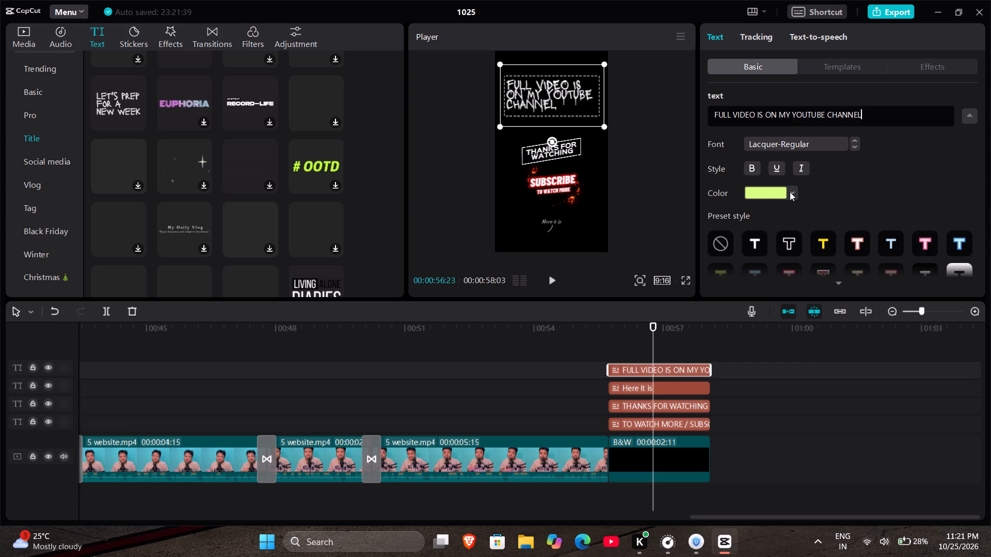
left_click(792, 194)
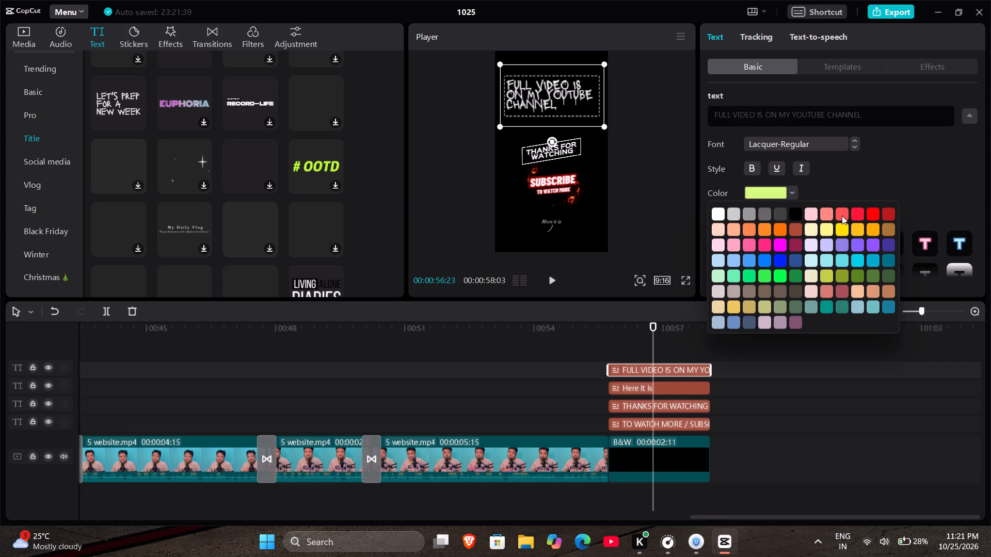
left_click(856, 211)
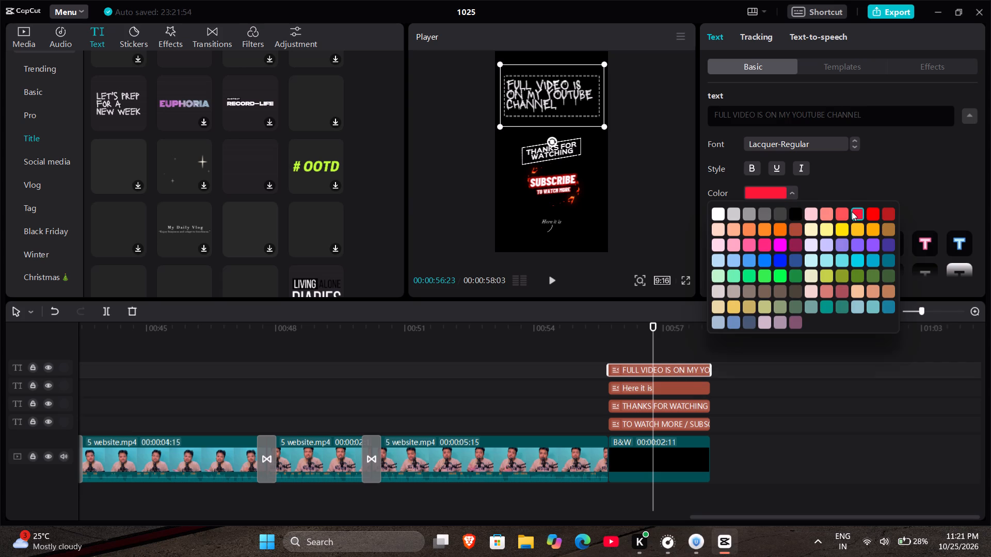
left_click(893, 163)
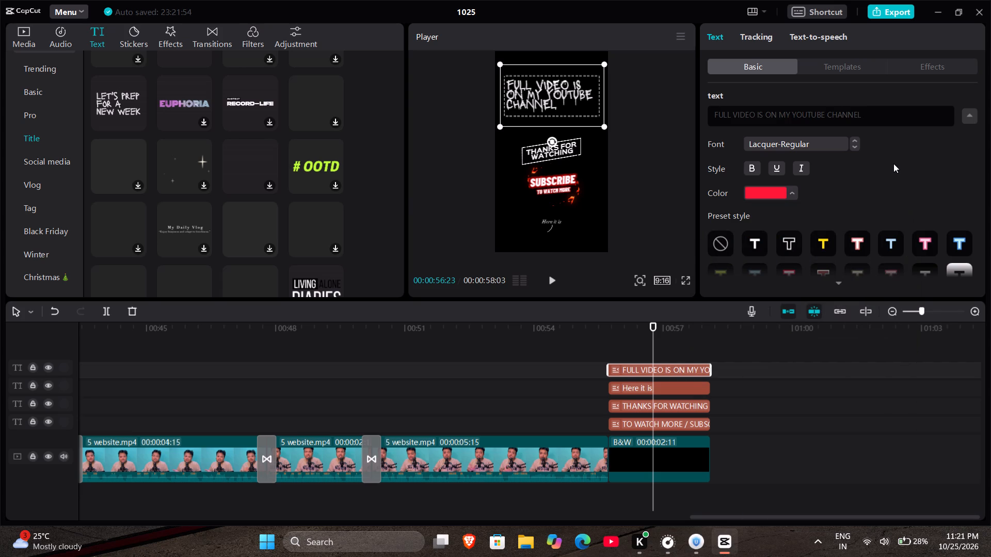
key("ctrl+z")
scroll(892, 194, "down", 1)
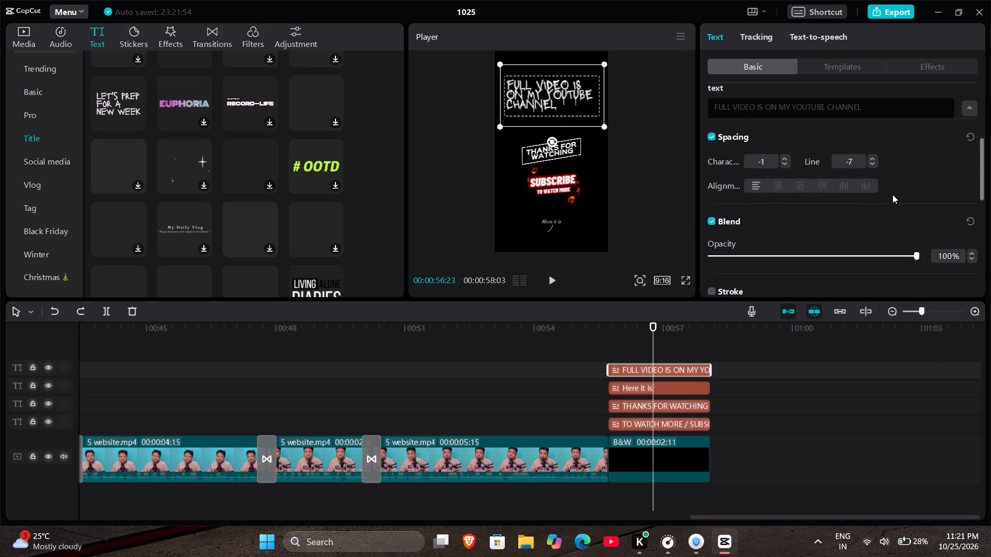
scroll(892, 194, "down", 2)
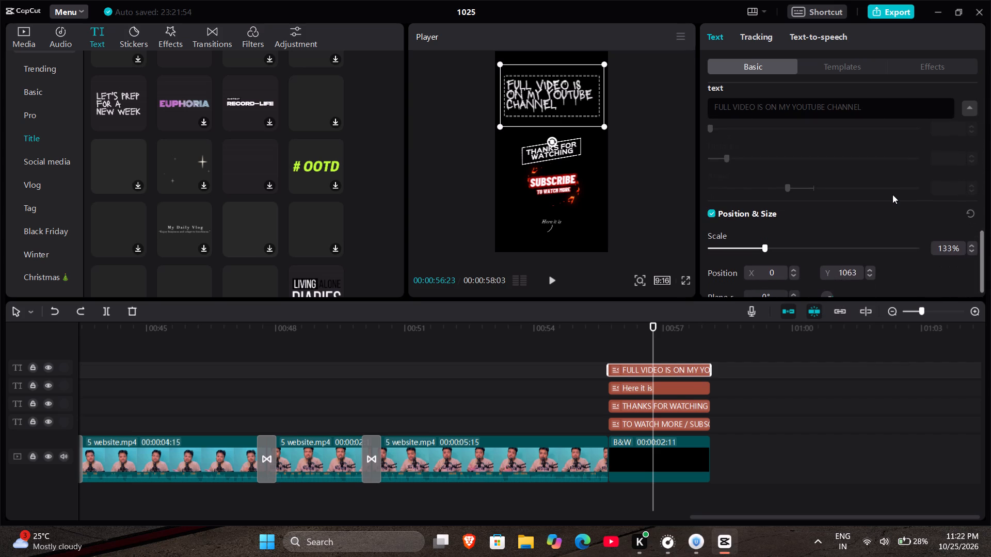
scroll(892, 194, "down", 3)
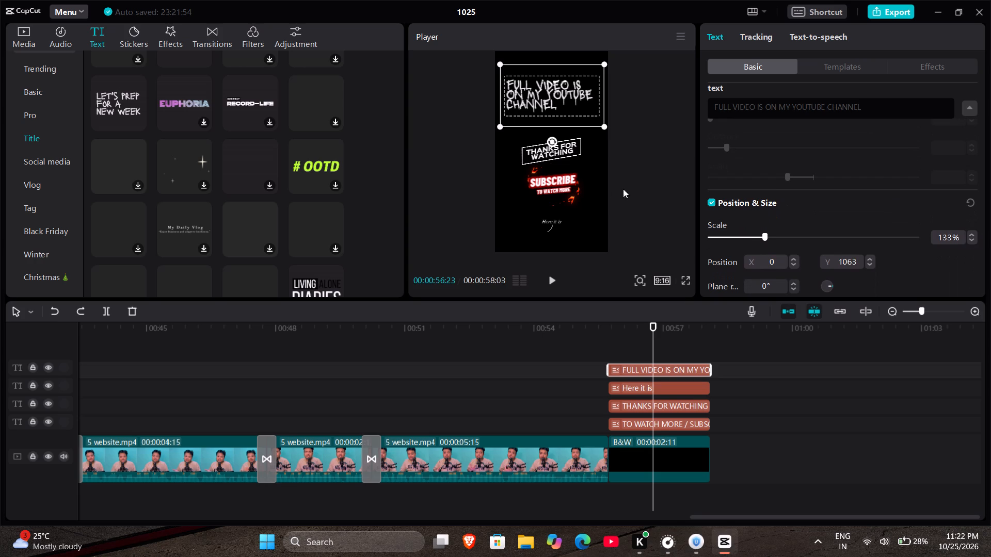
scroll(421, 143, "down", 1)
Copy the wording FULL VIDEO IS ON MY YOUTUBE CHANNEL from the title's text.
left_click_drag(878, 113, 530, 105)
key("ctrl+c")
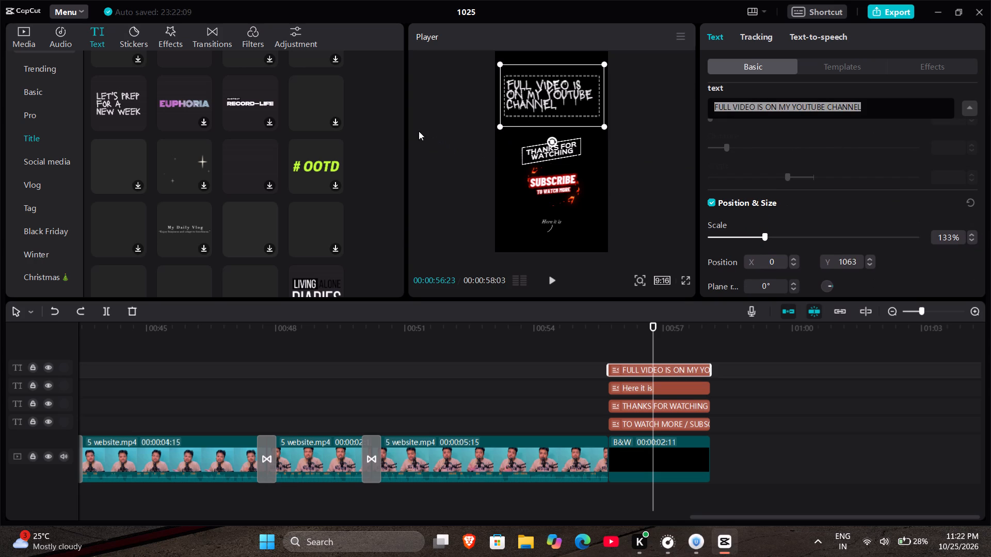
Preview the LIVING ALONE DIARIES and How to Create CapCut Videos title templates, and add the latter on a new track at the black clip's start.
scroll(351, 163, "down", 1)
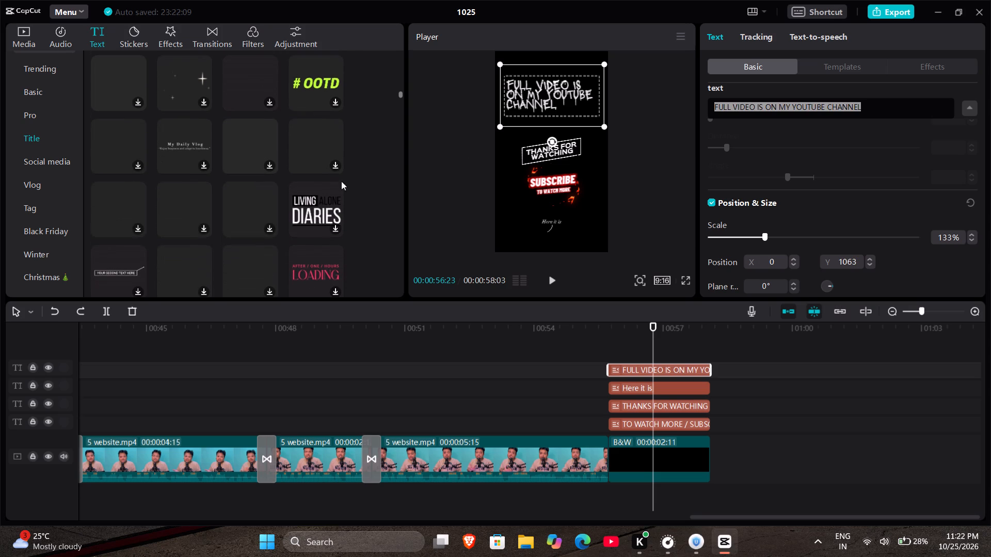
left_click(307, 223)
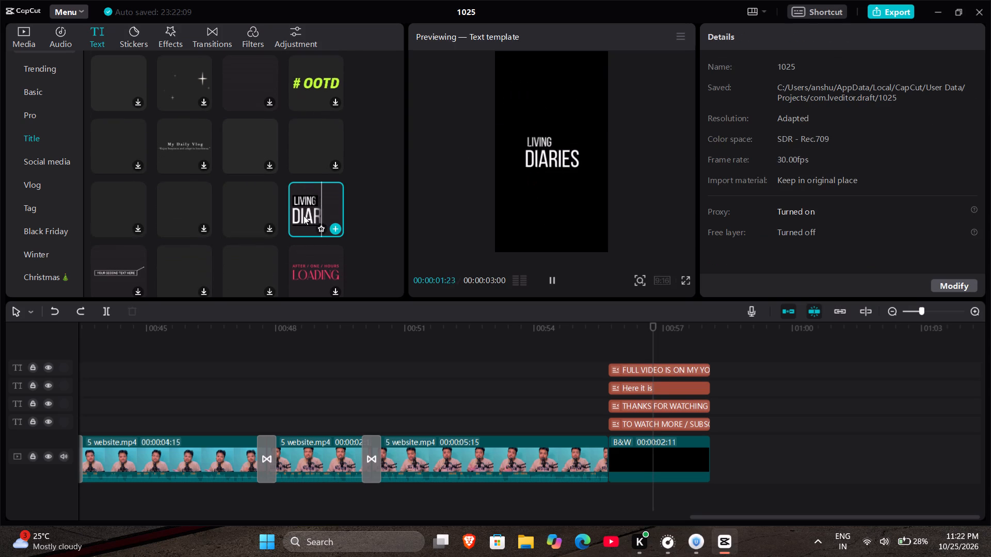
left_click(302, 214)
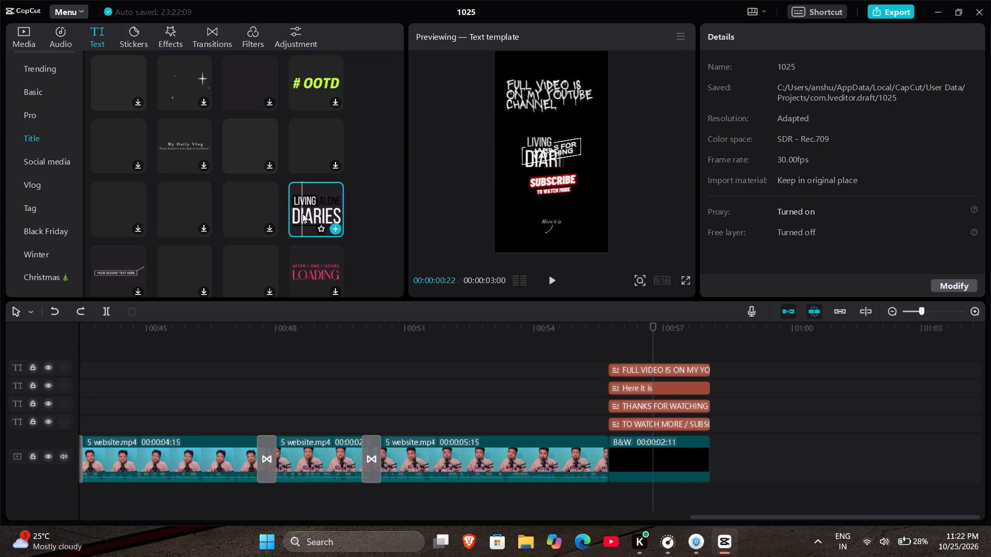
scroll(305, 214, "down", 1)
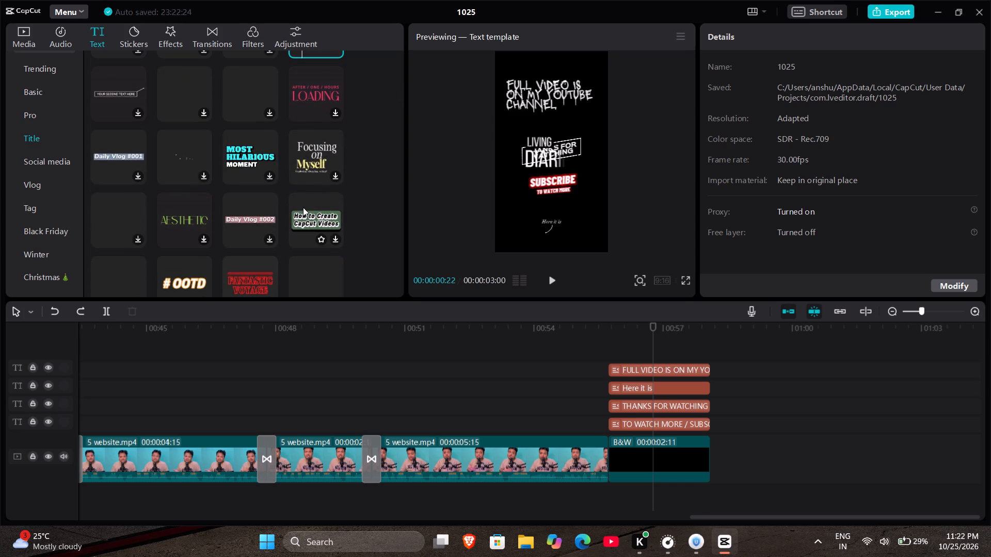
left_click(303, 207)
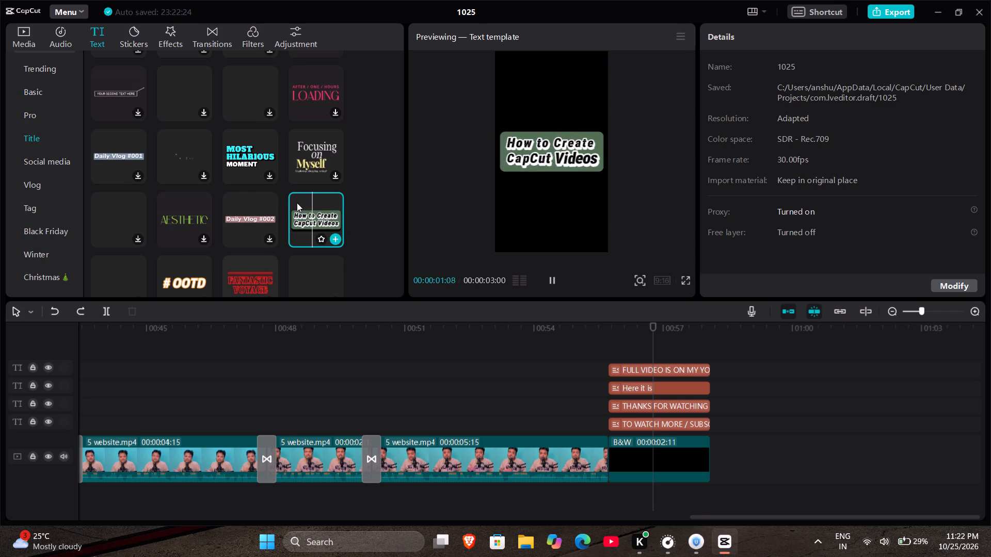
left_click_drag(297, 202, 609, 381)
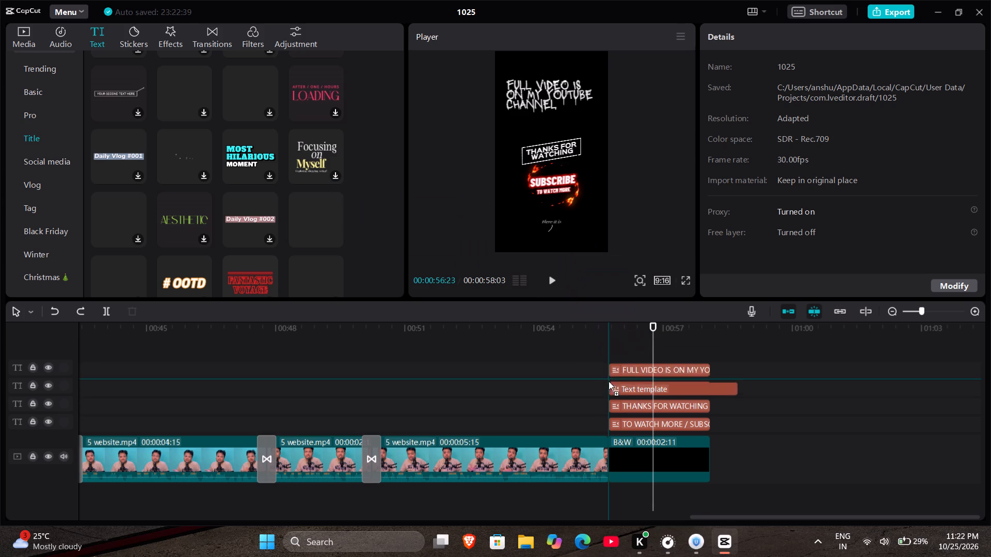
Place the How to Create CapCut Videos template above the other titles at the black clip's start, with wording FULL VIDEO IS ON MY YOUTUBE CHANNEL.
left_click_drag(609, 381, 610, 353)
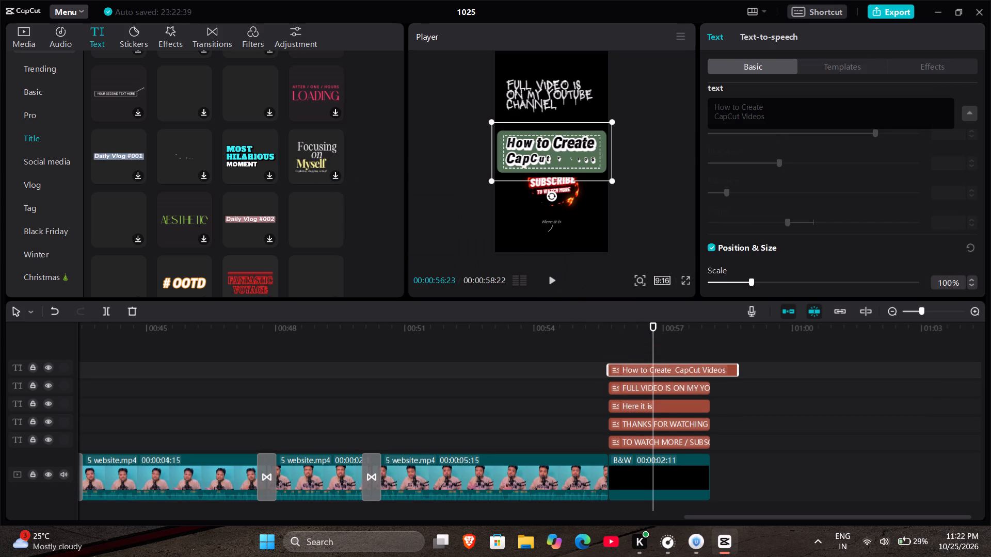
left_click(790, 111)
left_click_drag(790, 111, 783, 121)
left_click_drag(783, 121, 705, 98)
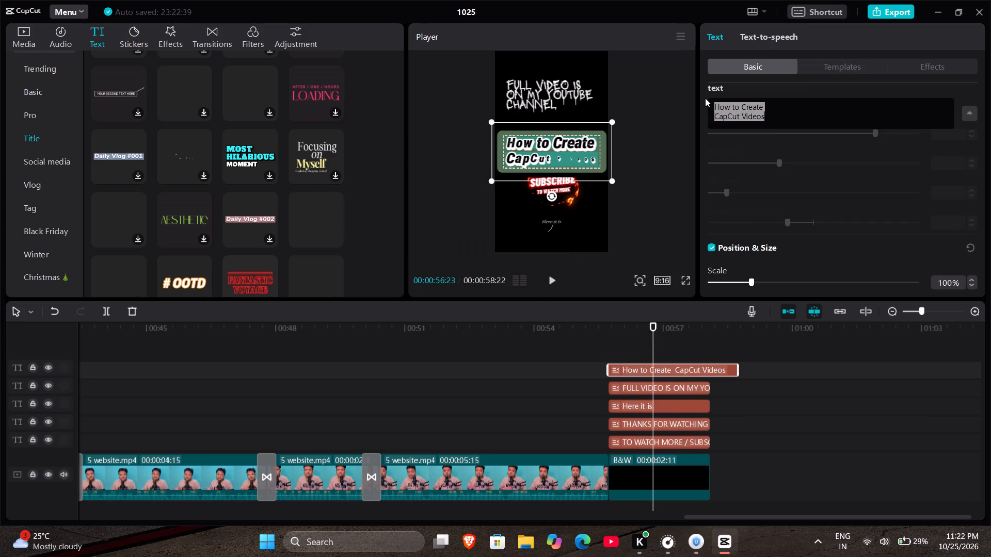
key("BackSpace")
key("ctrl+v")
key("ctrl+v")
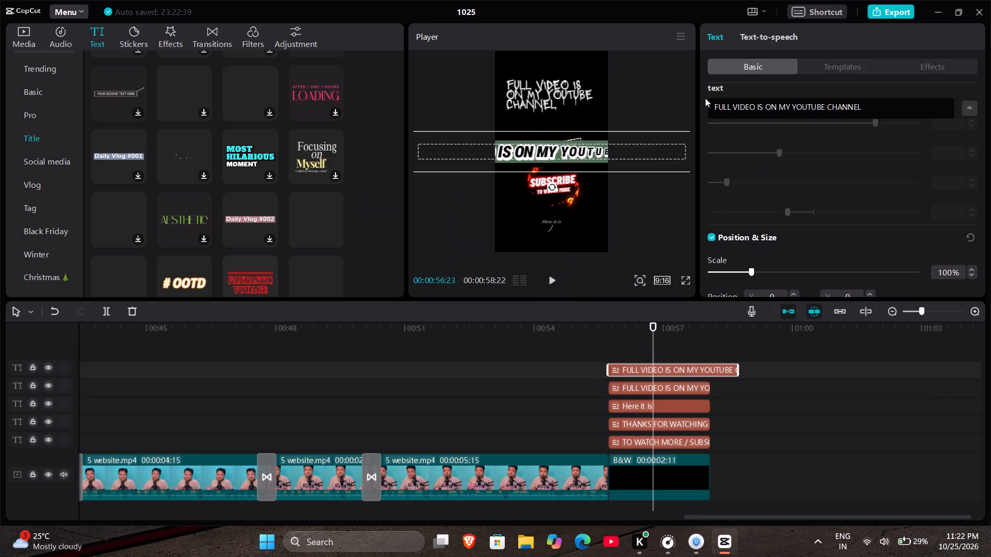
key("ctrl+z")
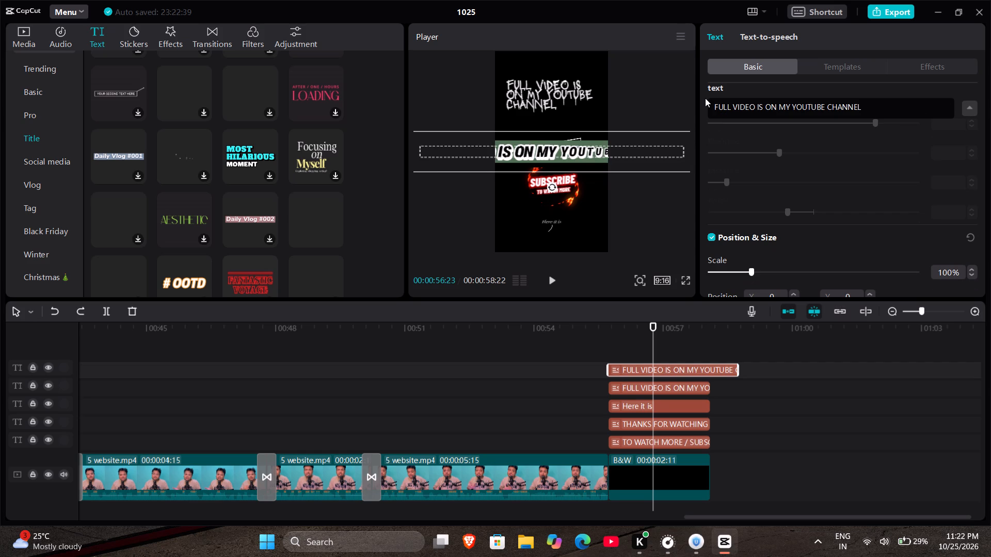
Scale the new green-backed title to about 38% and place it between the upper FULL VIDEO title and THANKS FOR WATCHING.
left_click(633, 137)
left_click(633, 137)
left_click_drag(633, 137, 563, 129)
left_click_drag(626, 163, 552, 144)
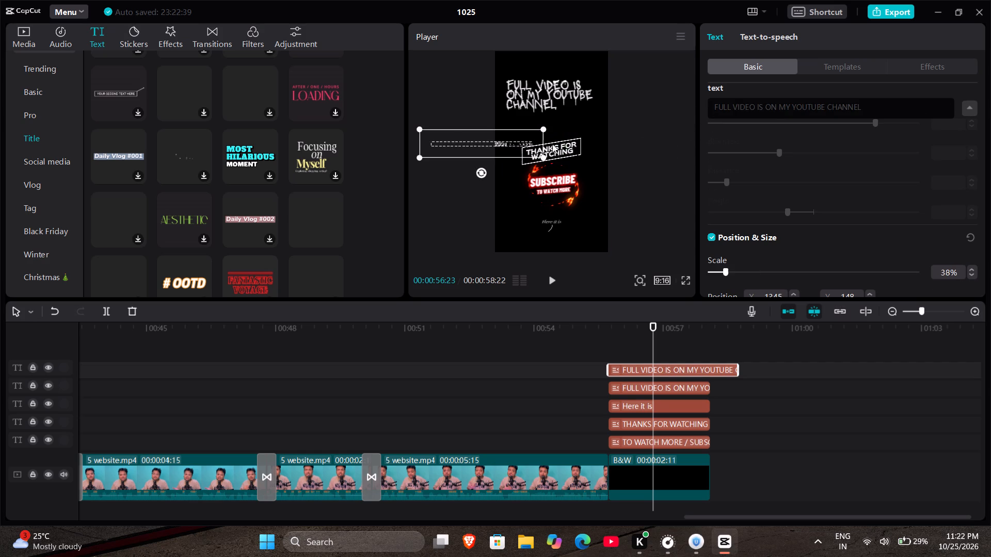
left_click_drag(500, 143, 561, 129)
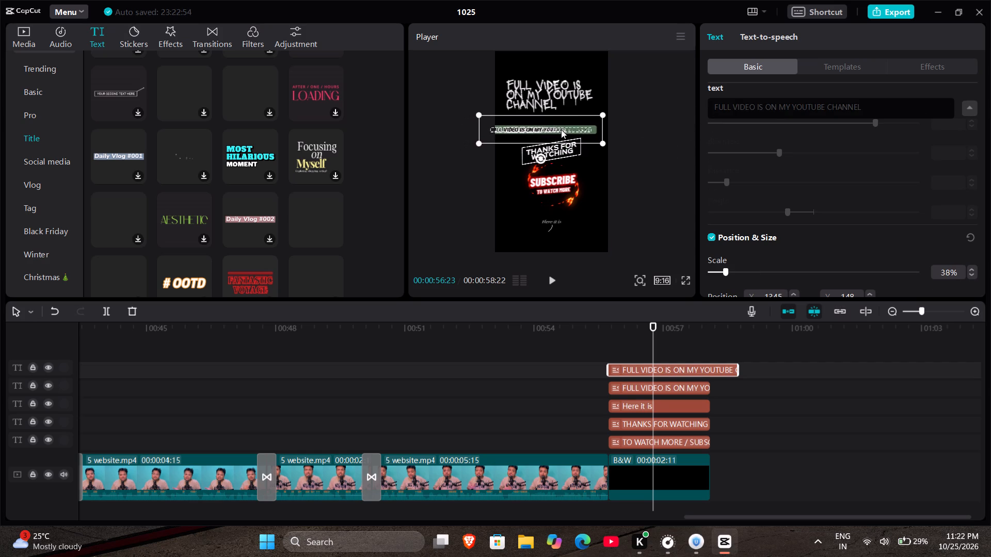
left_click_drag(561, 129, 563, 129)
Preview the ending full screen to check the new green-backed title.
key("space")
key("space")
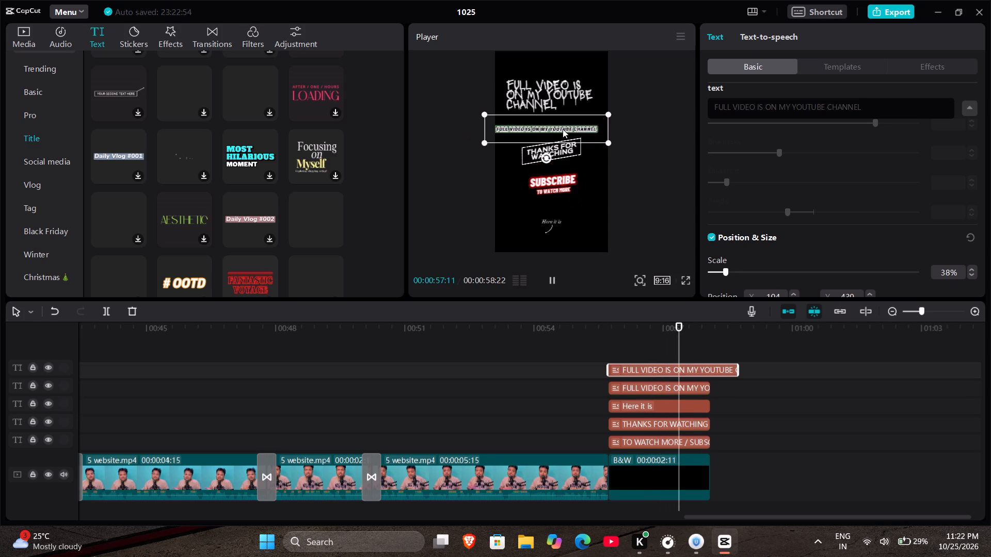
left_click(683, 274)
left_click(683, 274)
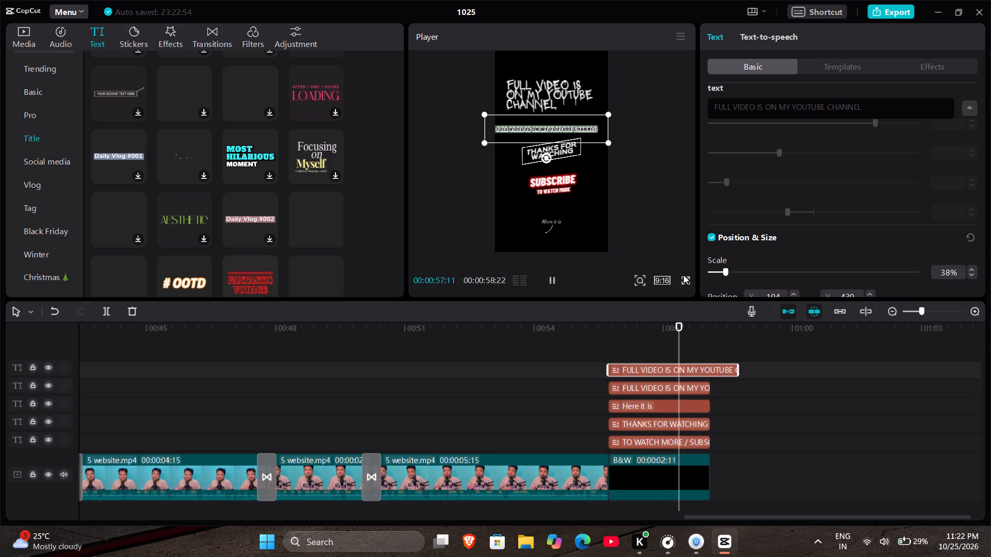
left_click(684, 281)
key("space")
key("space")
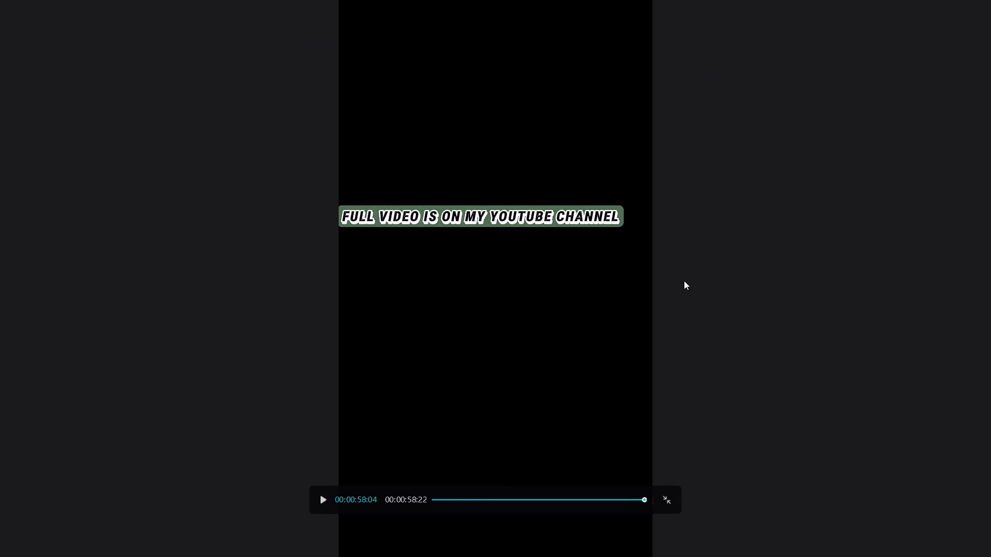
key("Escape")
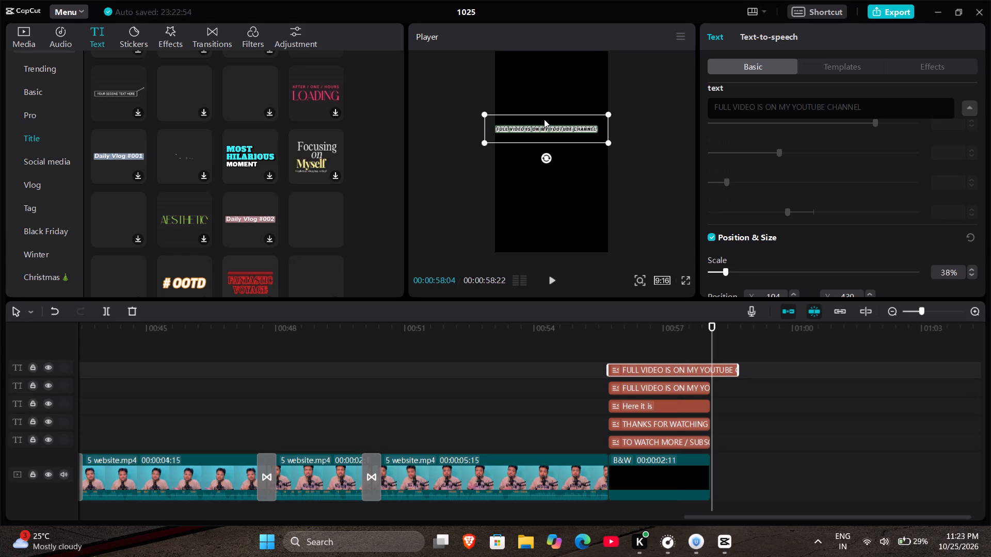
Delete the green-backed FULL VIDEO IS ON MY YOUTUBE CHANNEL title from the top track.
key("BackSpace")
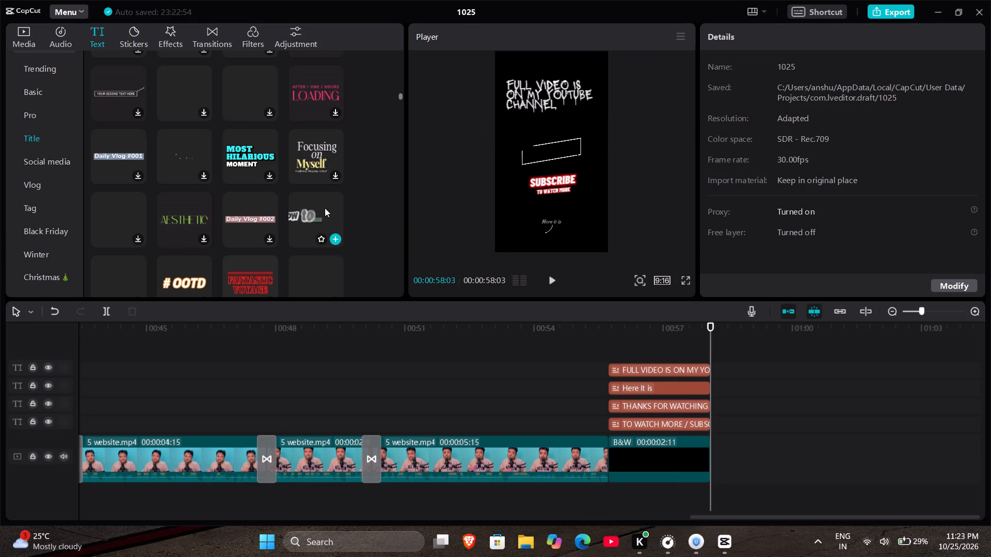
Browse the text templates in the Title, Game, News, Time, Technology and Promotion categories for another title style.
scroll(325, 208, "down", 1)
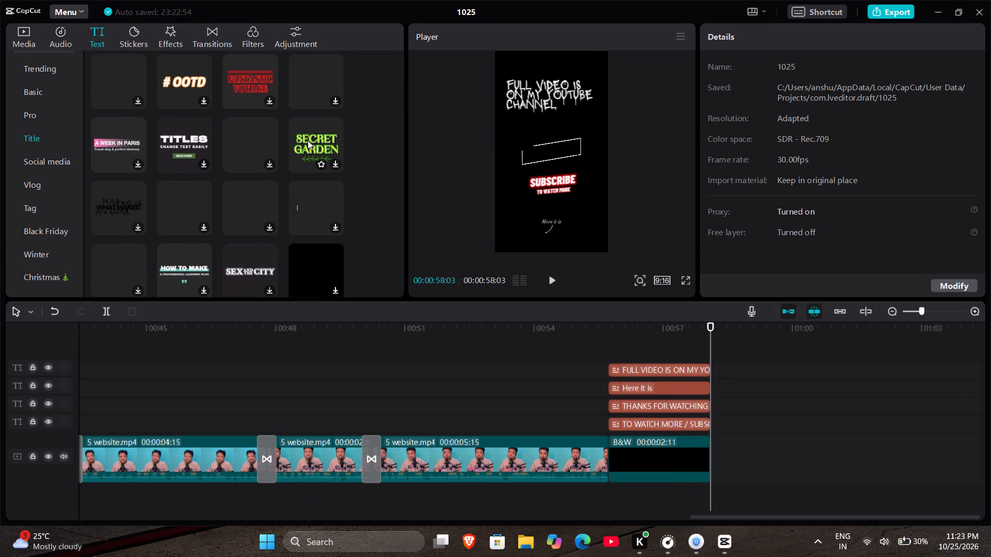
scroll(308, 166, "down", 1)
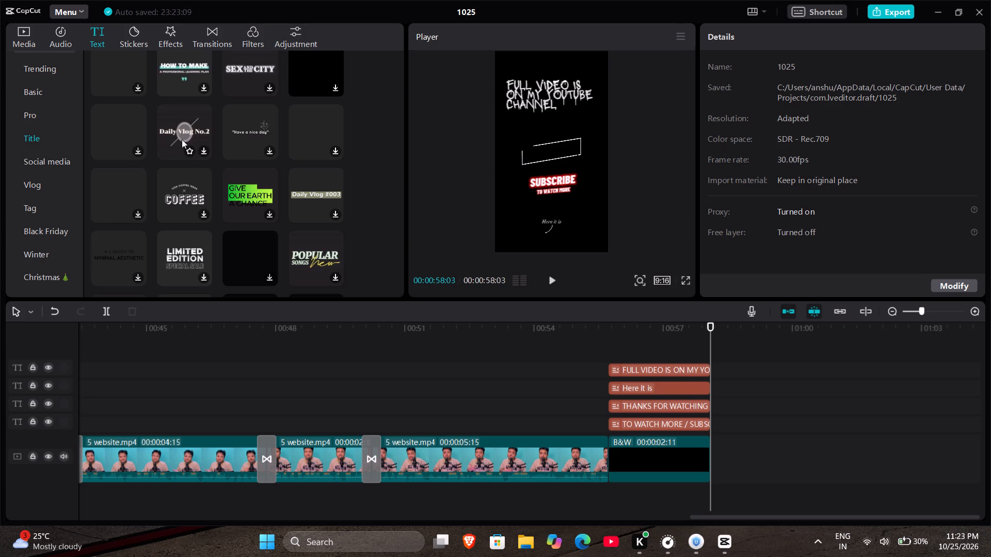
scroll(177, 221, "down", 3)
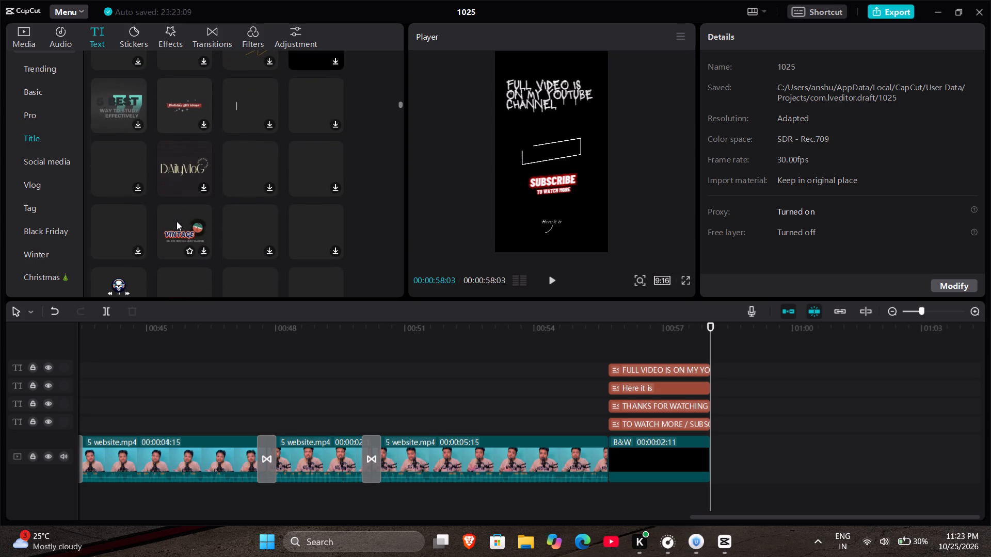
scroll(62, 226, "down", 1)
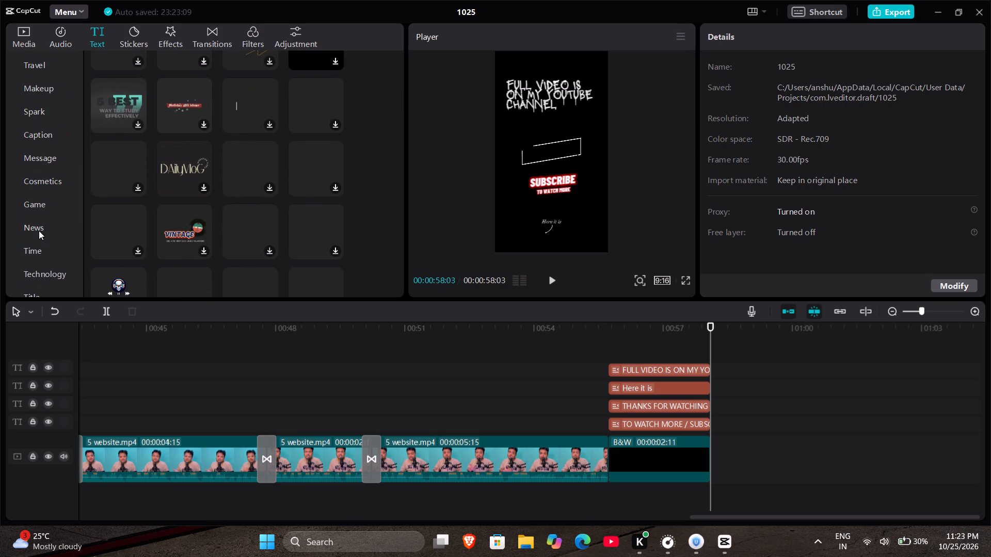
left_click(39, 231)
left_click(32, 200)
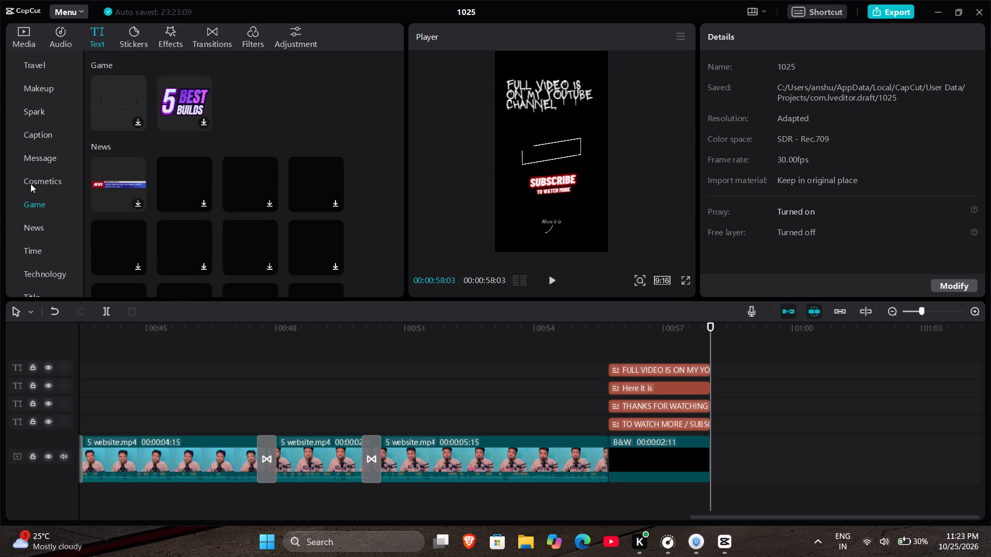
left_click(32, 183)
left_click(29, 203)
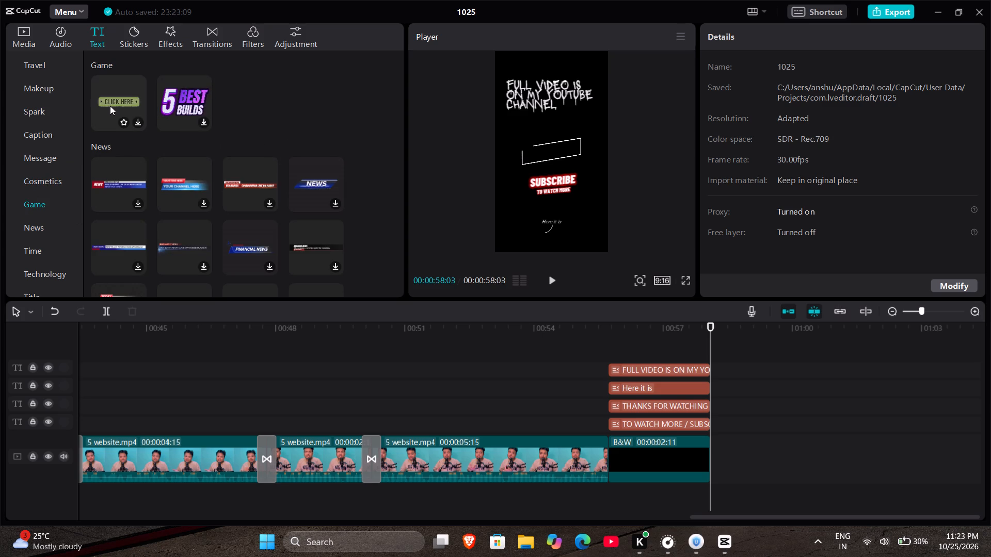
scroll(218, 182, "down", 1)
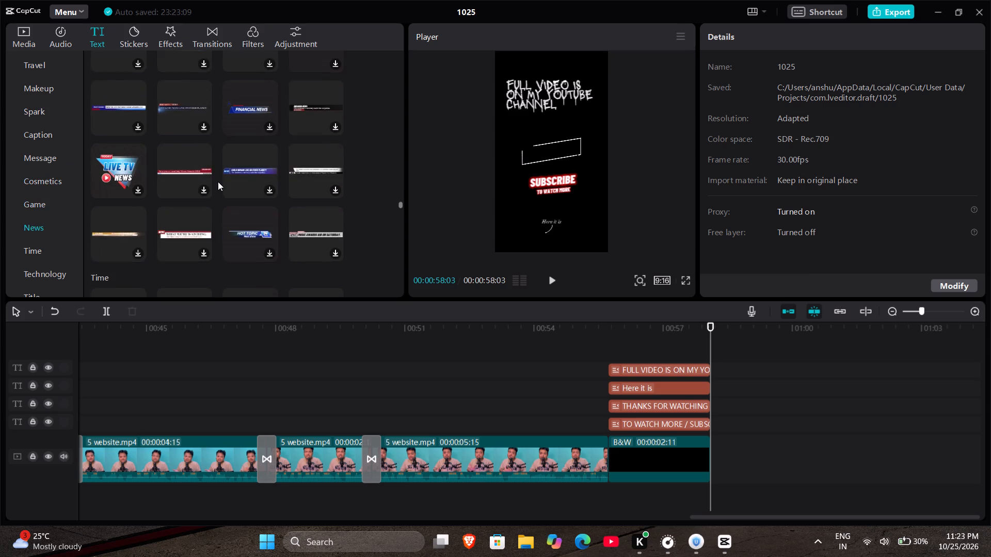
scroll(218, 182, "down", 2)
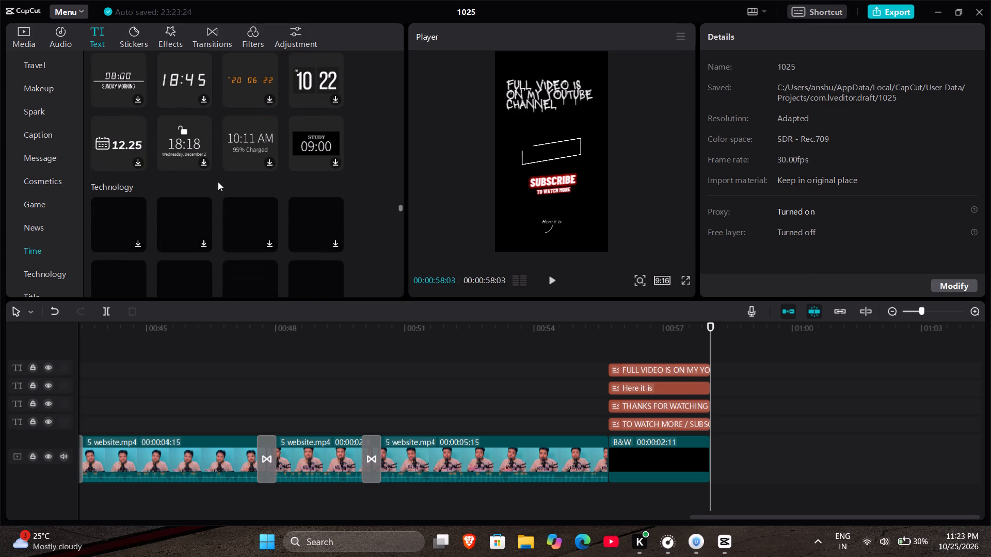
scroll(218, 182, "down", 1)
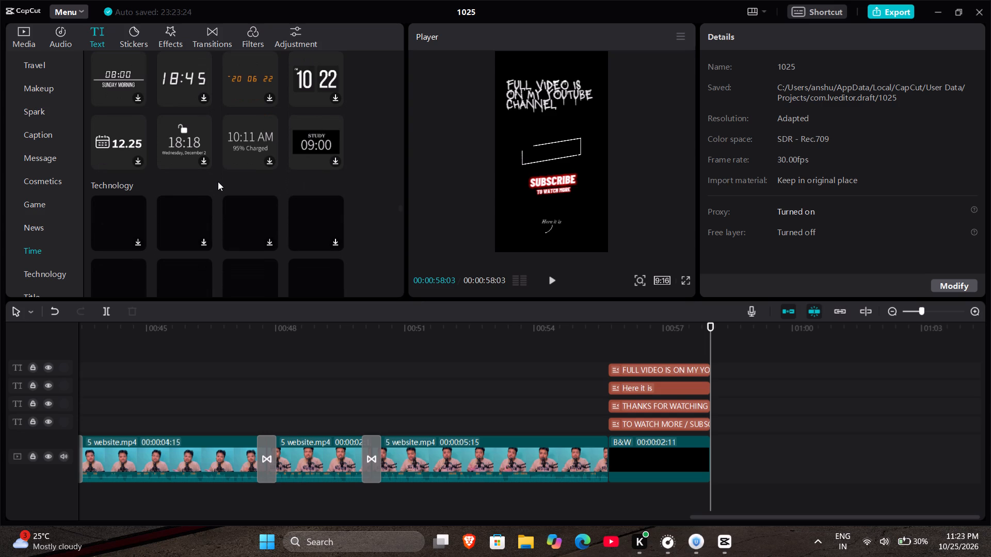
scroll(218, 182, "down", 1)
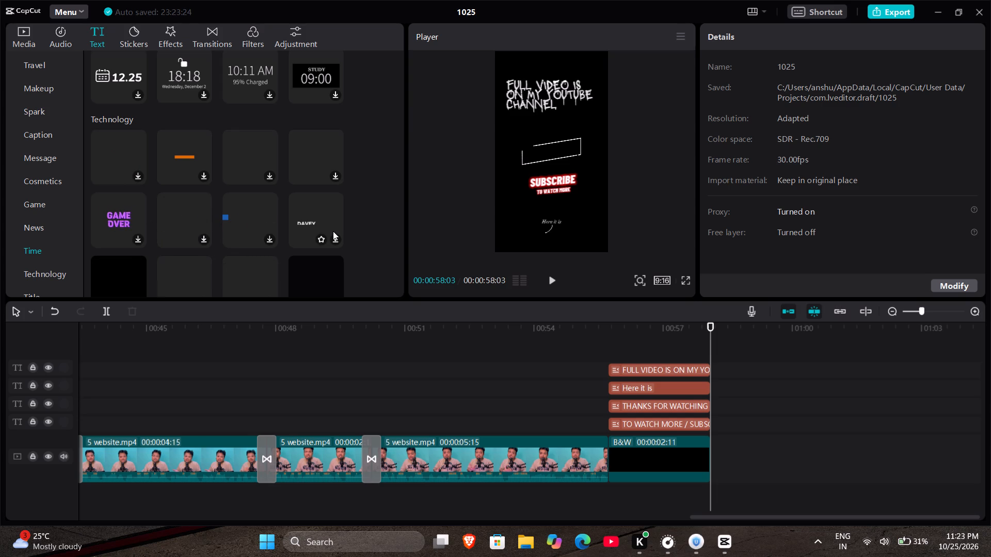
scroll(333, 231, "down", 1)
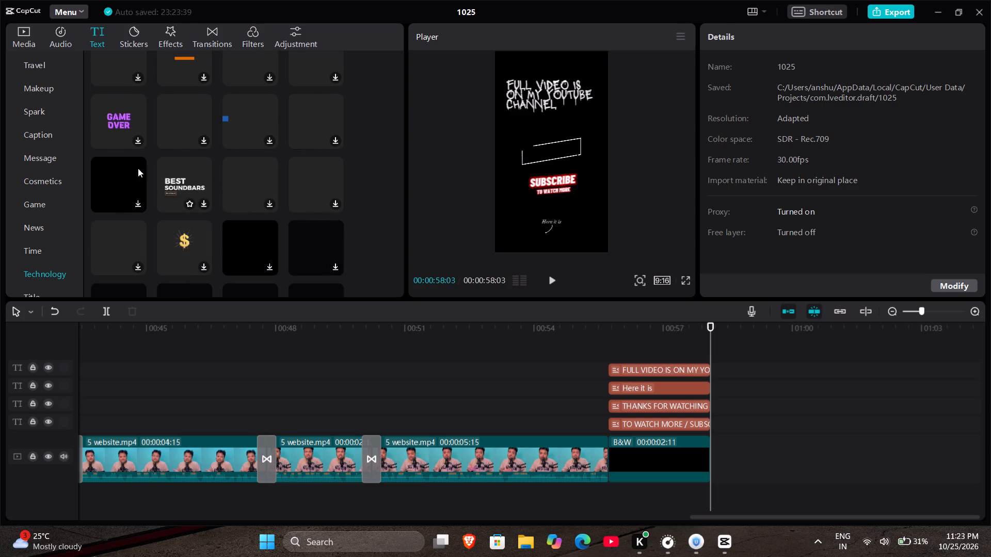
scroll(108, 236, "down", 1)
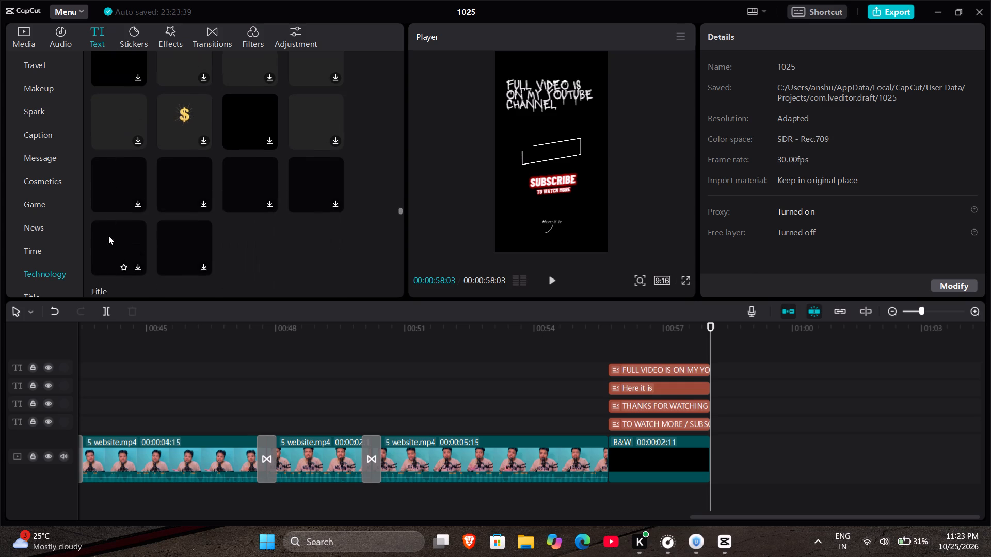
scroll(108, 236, "down", 1)
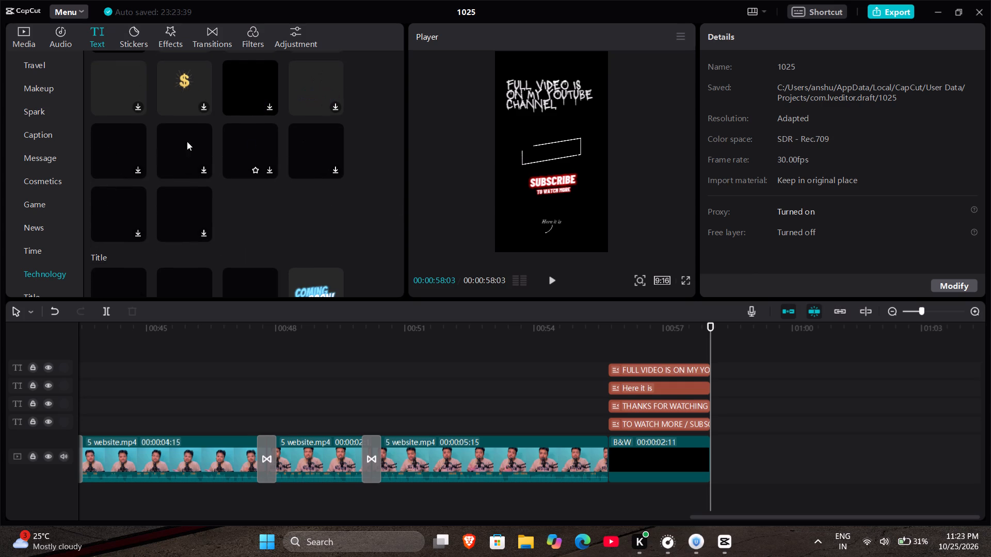
scroll(116, 149, "down", 1)
scroll(270, 120, "up", 1)
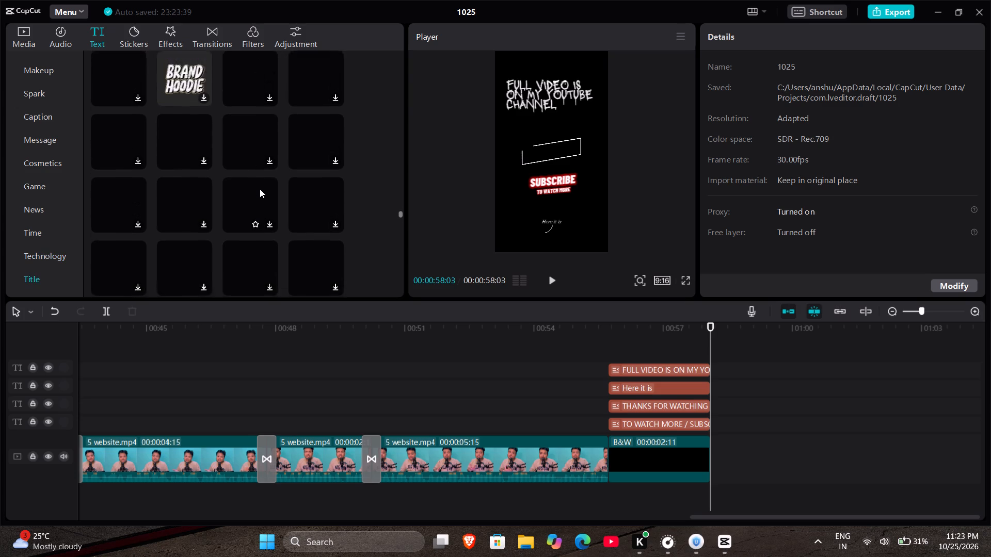
scroll(187, 130, "up", 1)
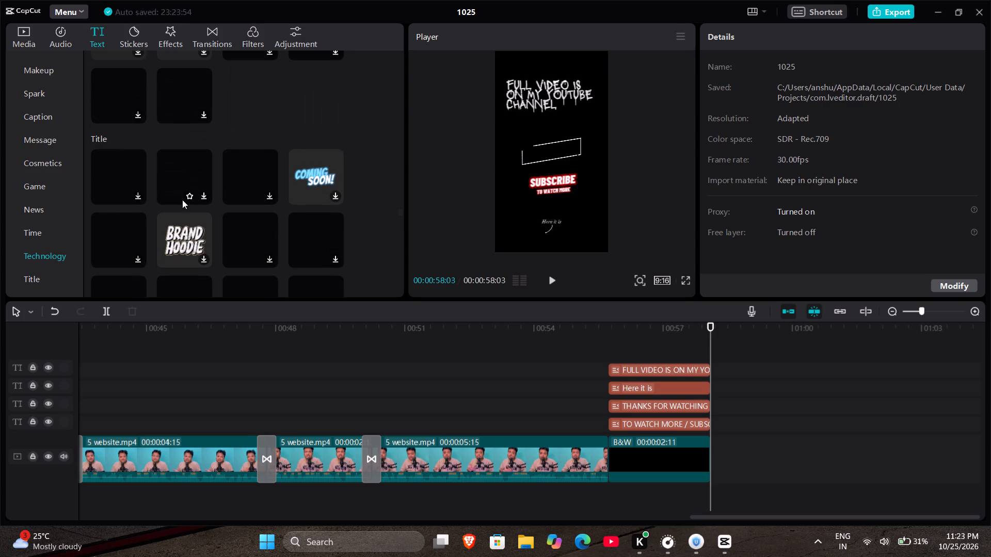
scroll(182, 200, "down", 5)
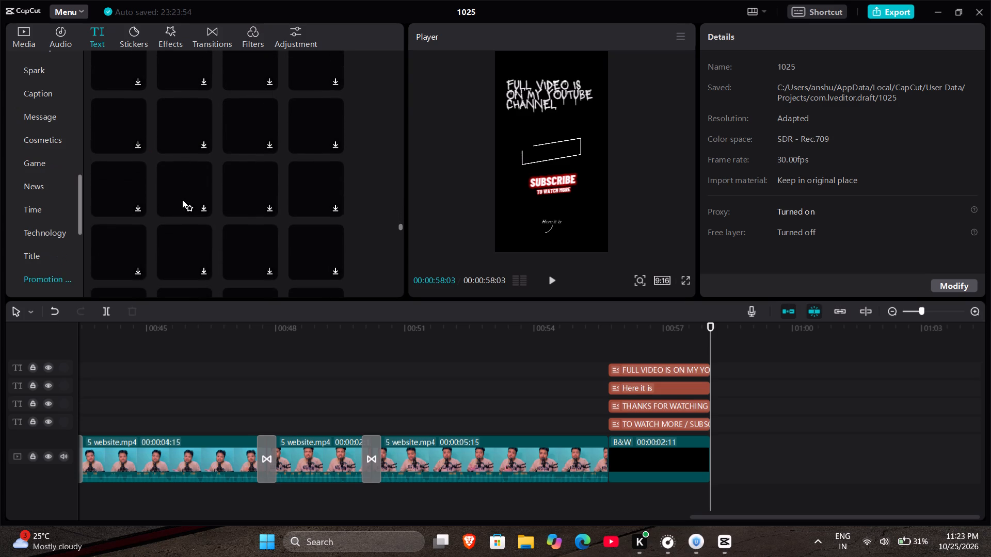
scroll(182, 200, "up", 1)
Add the Product composition information speech-bubble template from the Title category on a new top track at the black clip's start.
left_click(25, 257)
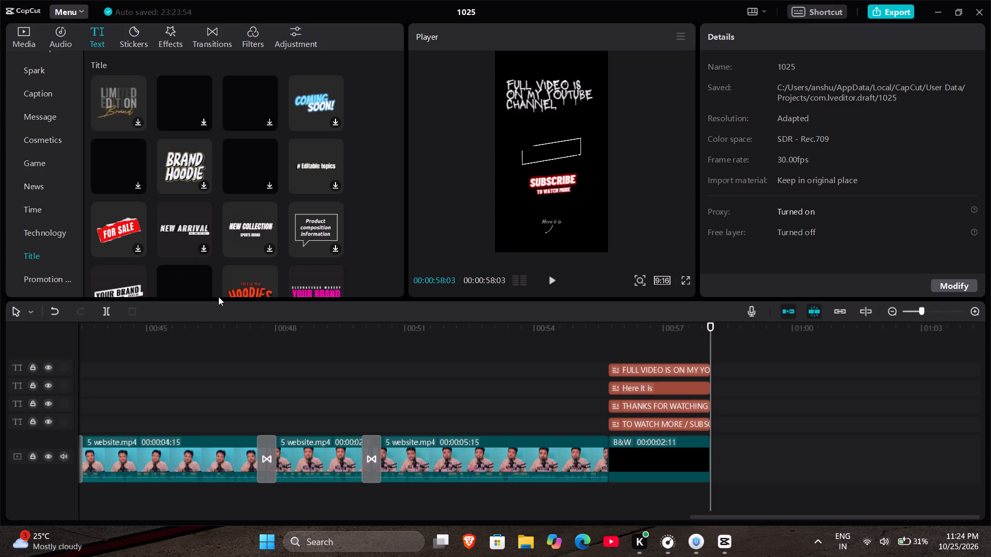
left_click(303, 227)
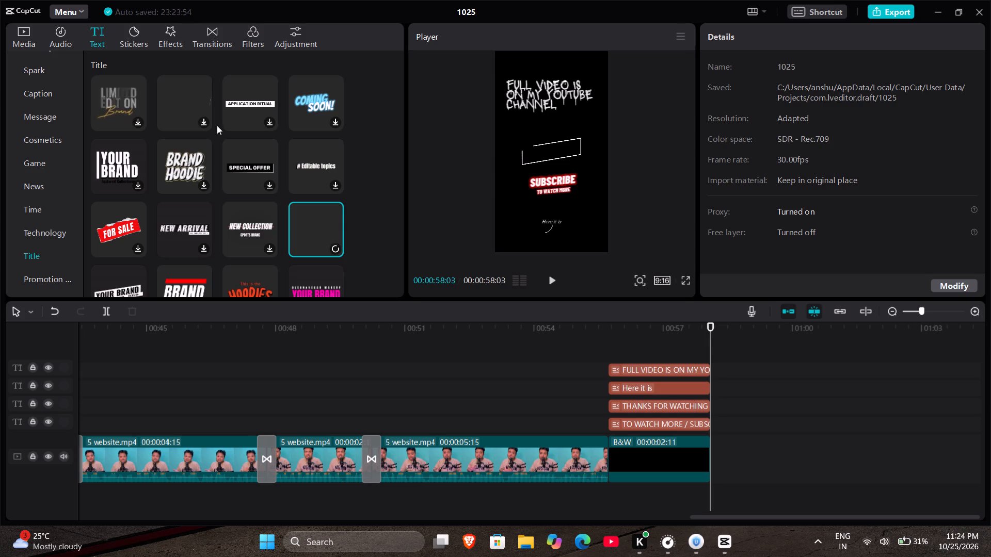
left_click_drag(312, 234, 554, 308)
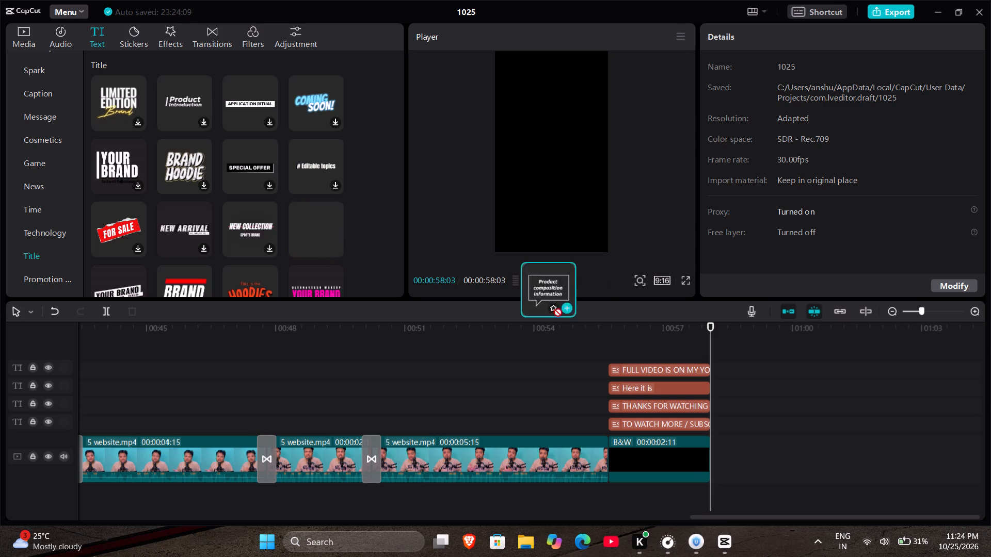
left_click_drag(554, 308, 608, 352)
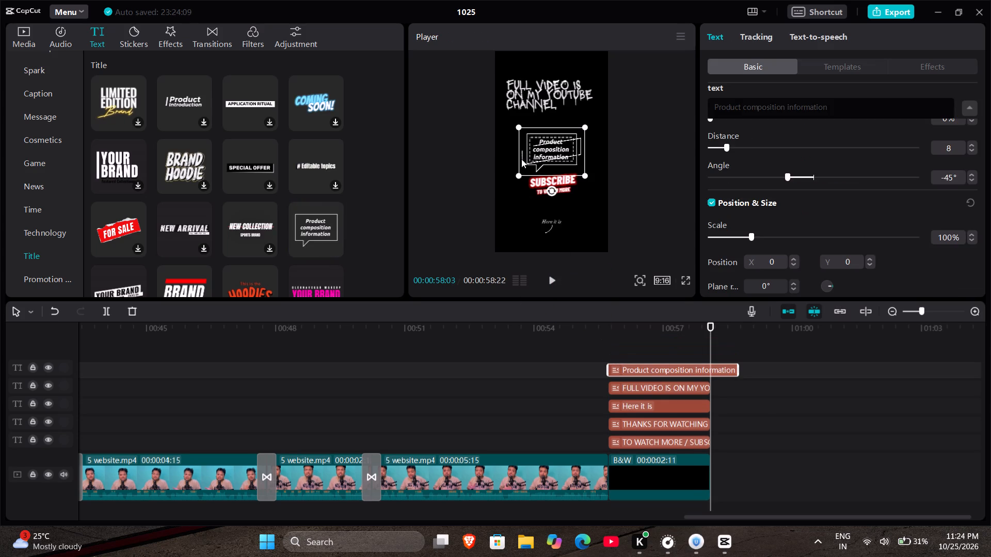
Copy the wording FULL VIDEO IS ON MY YOUTUBE CHANNEL from the existing title's text.
left_click(637, 389)
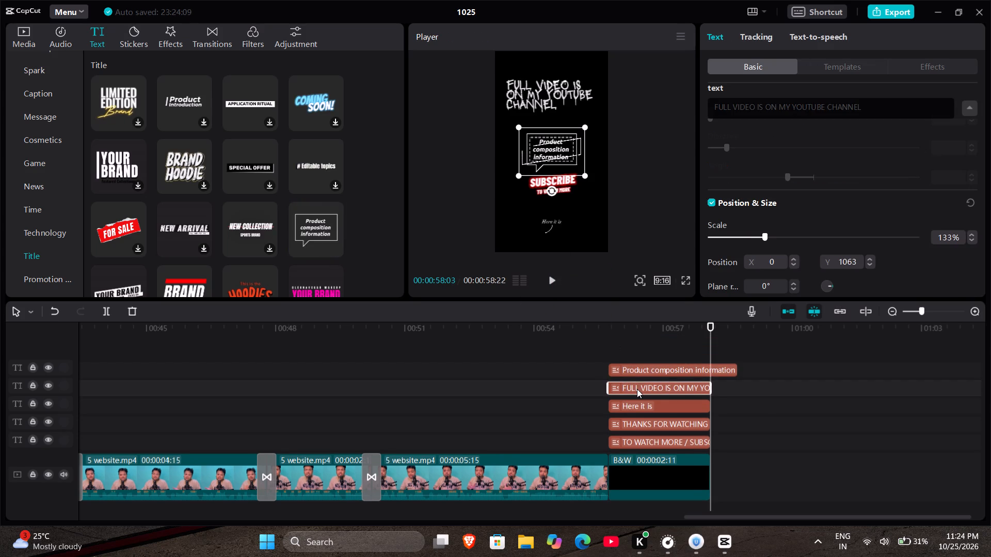
left_click_drag(862, 113, 667, 120)
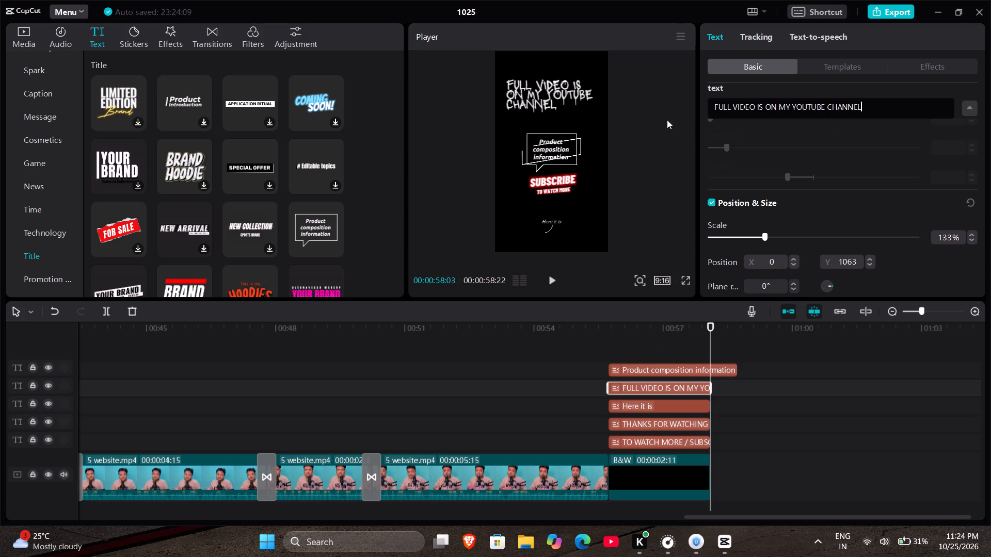
left_click_drag(667, 120, 658, 116)
left_click_drag(865, 111, 657, 103)
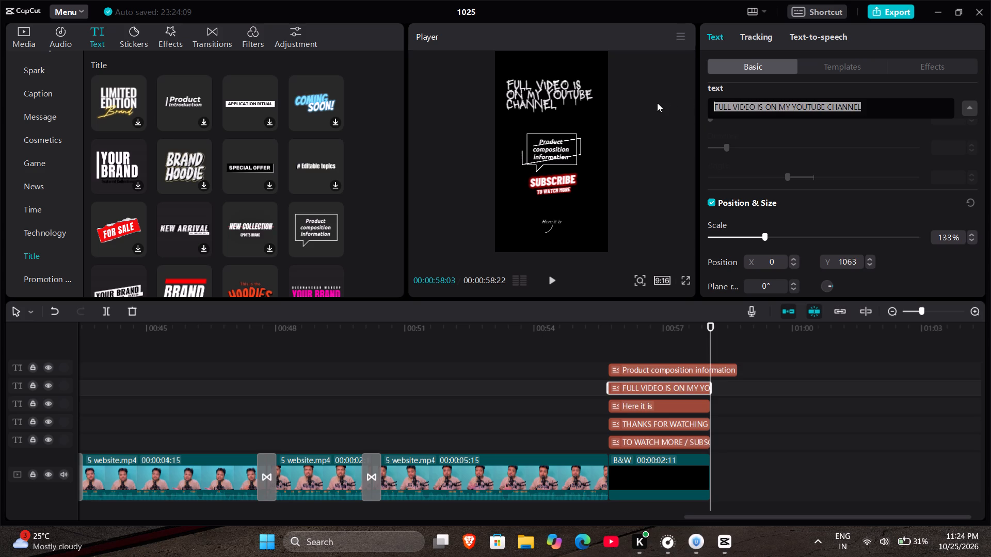
key("ctrl+c")
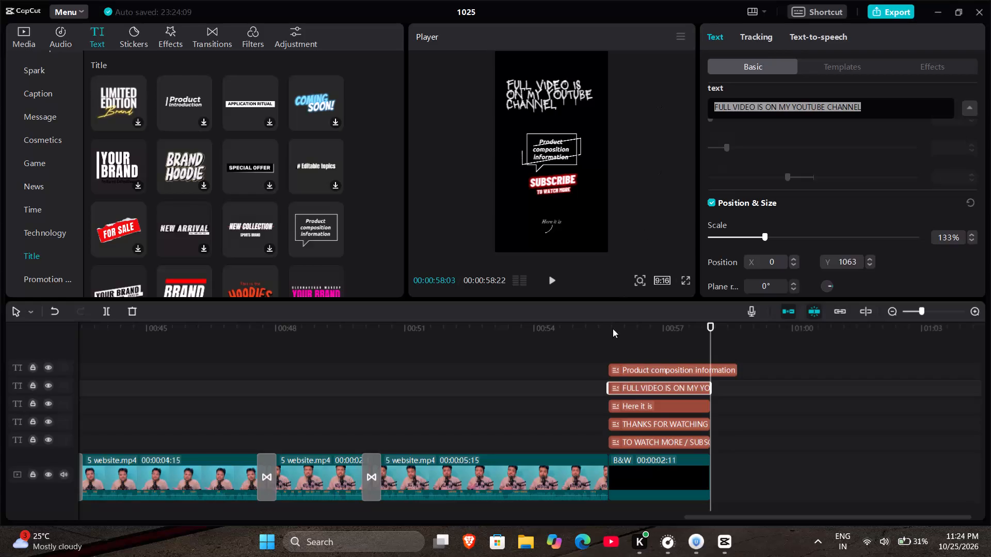
Delete the old handwritten-style FULL VIDEO IS ON MY YOUTUBE CHANNEL title from the timeline.
key("BackSpace")
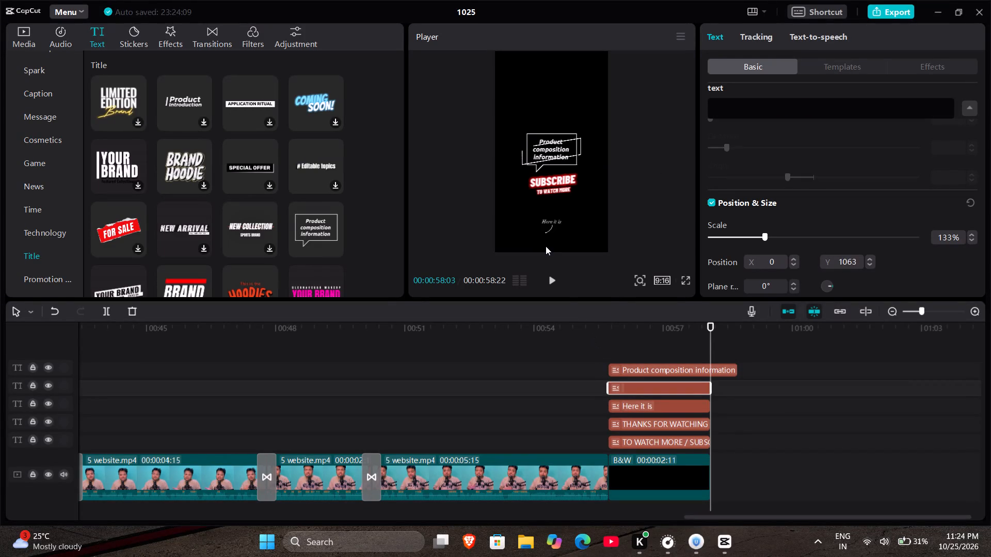
key("ctrl+z")
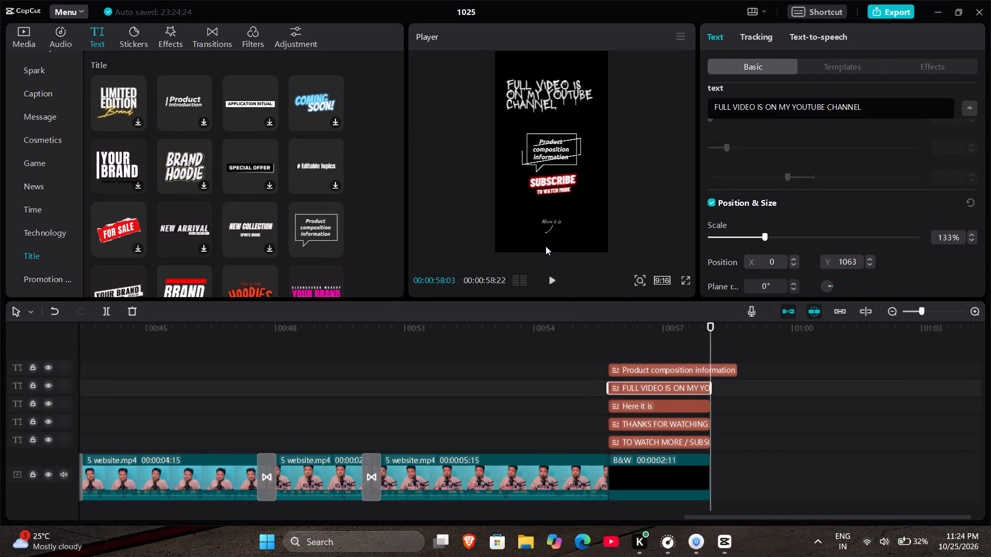
key("BackSpace")
left_click(627, 386)
key("BackSpace")
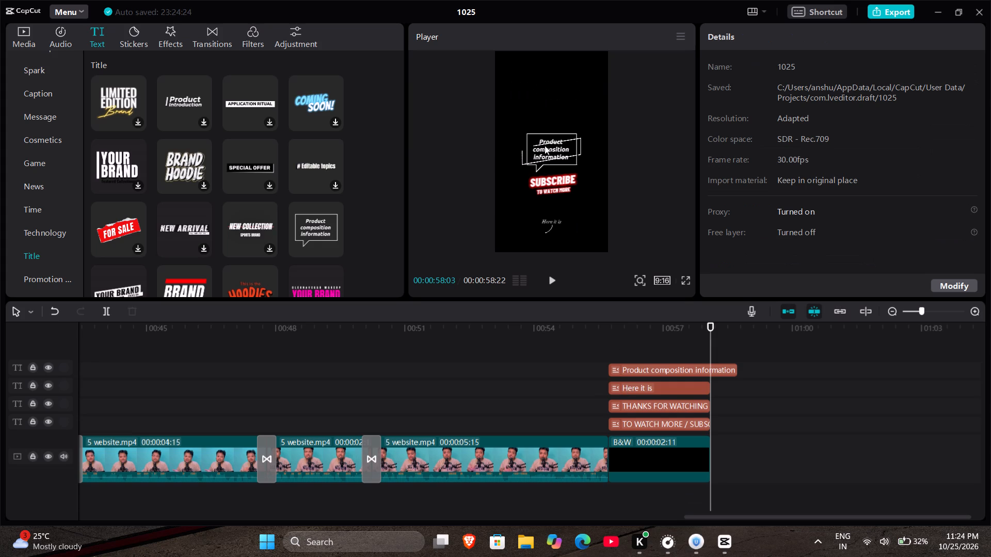
Enlarge the speech-bubble title to about 153% and centre it horizontally near the top of the frame, at about Y 1210.
left_click(648, 367)
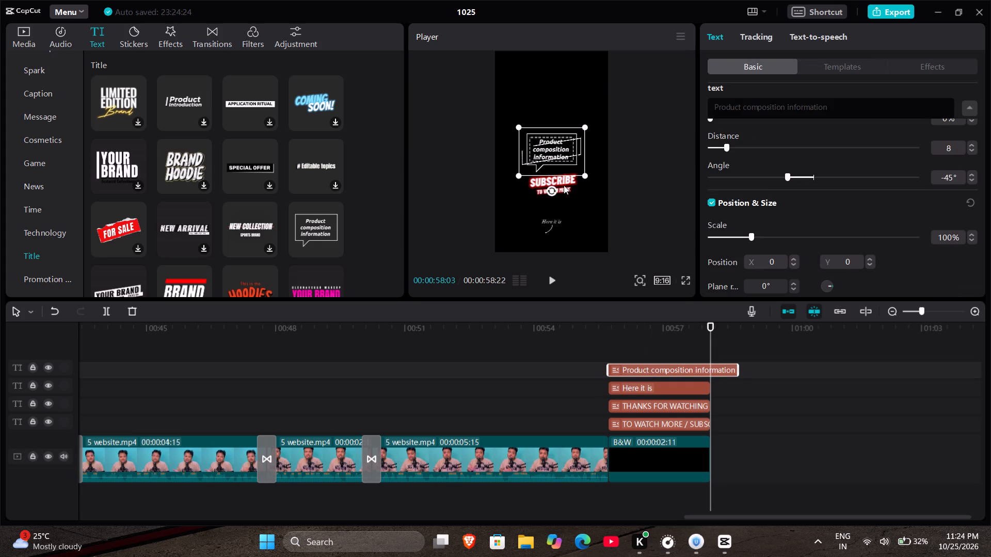
left_click_drag(547, 148, 541, 88)
left_click_drag(580, 116, 592, 130)
left_click_drag(537, 79, 542, 79)
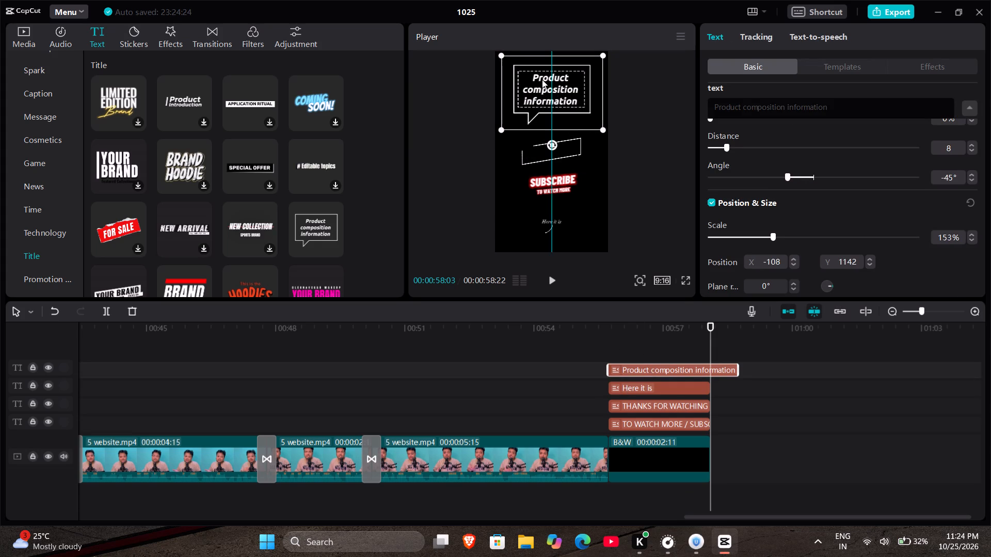
left_click_drag(542, 79, 544, 78)
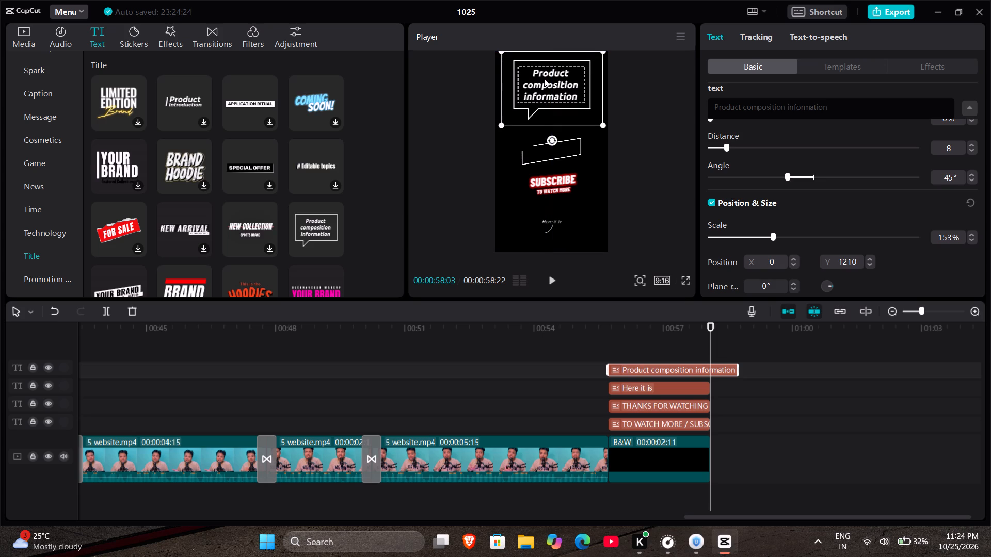
Replace the speech bubble's placeholder wording with the copied FULL VIDEO IS ON MY YOUTUBE CHANNEL.
left_click(829, 110)
left_click_drag(829, 110, 684, 110)
key("BackSpace")
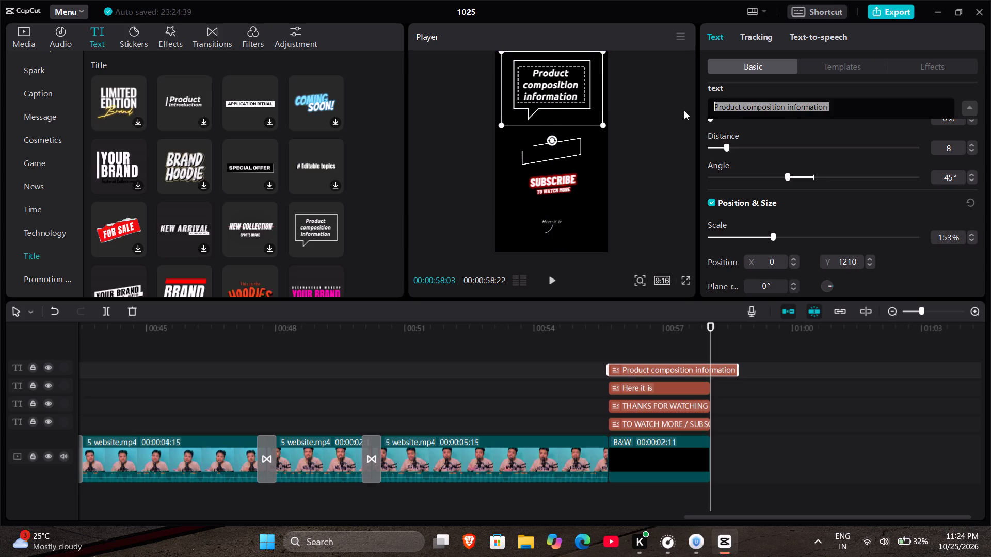
key("ctrl+v")
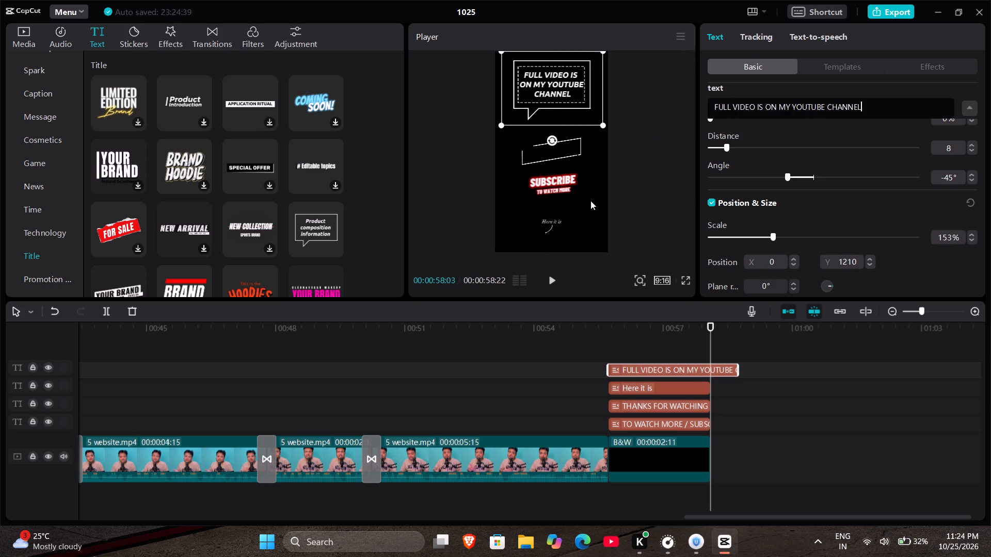
left_click(582, 216)
Play back the black ending with its titles in full screen to check how they appear.
left_click(692, 289)
left_click(689, 285)
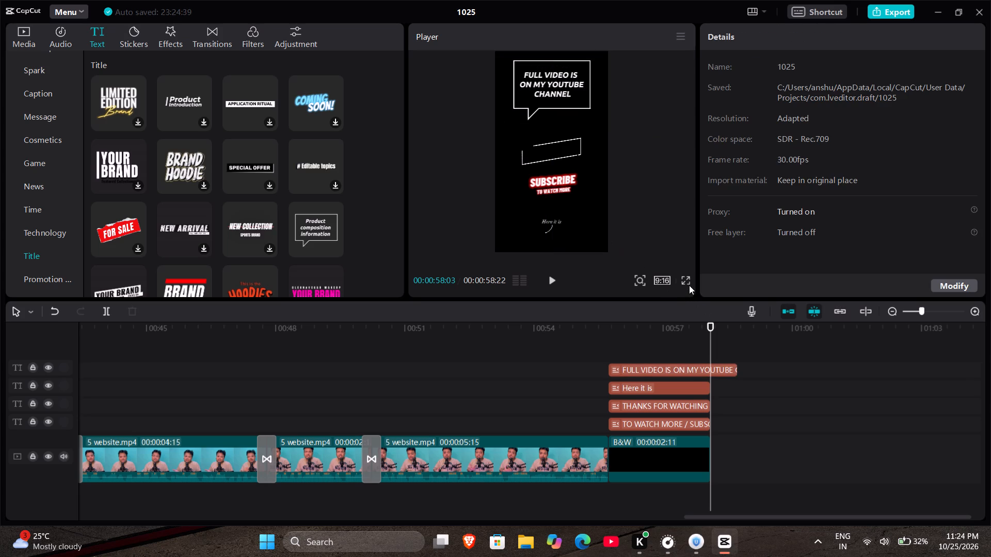
left_click(688, 282)
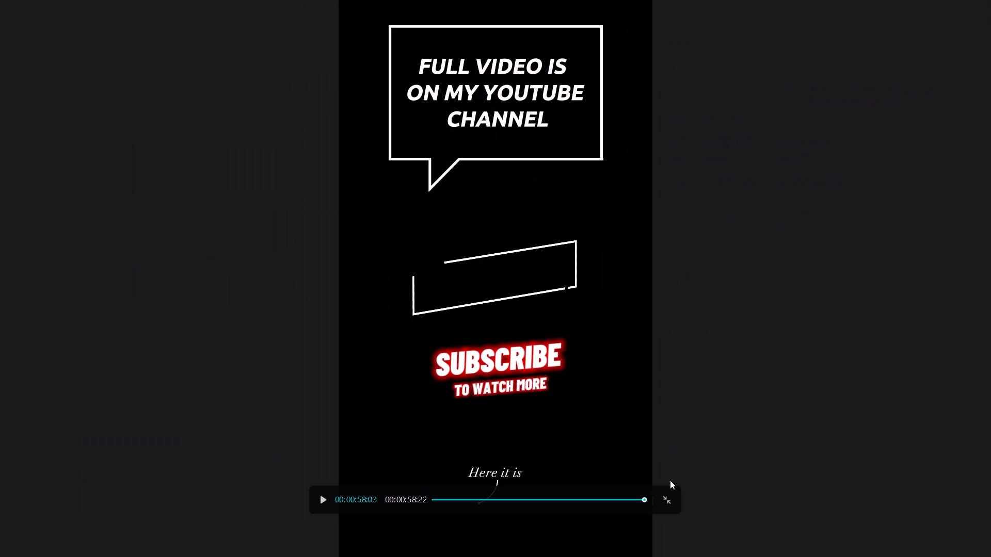
left_click(631, 501)
key("space")
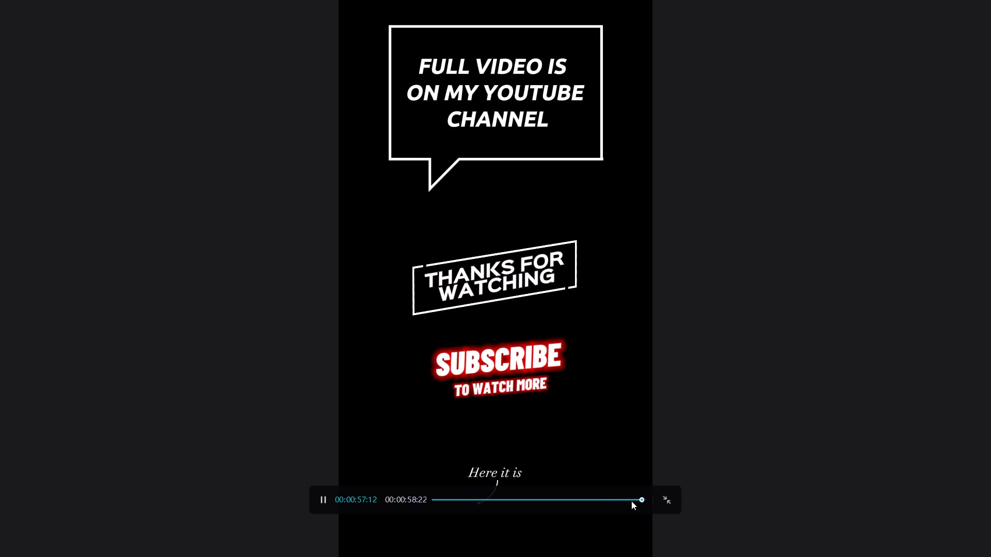
left_click(631, 500)
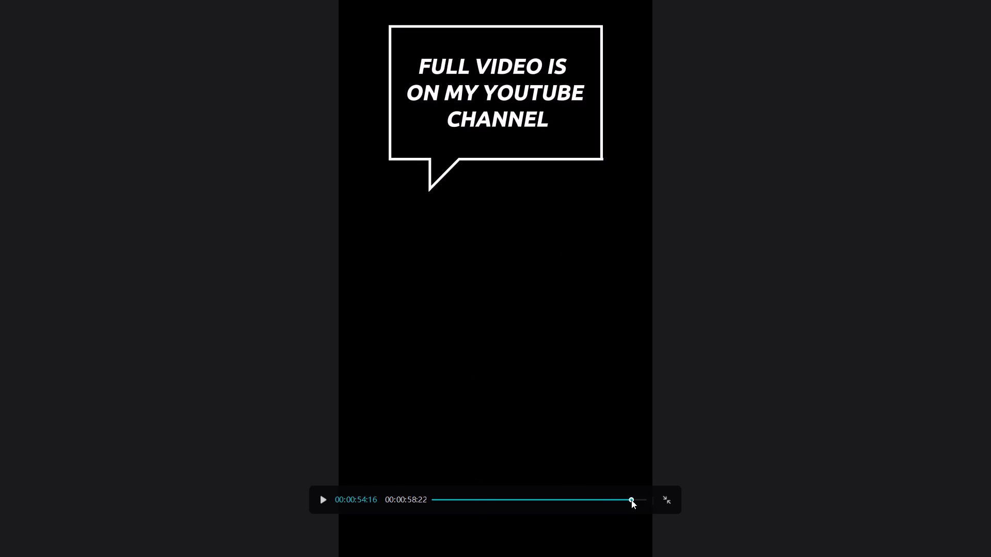
key("space")
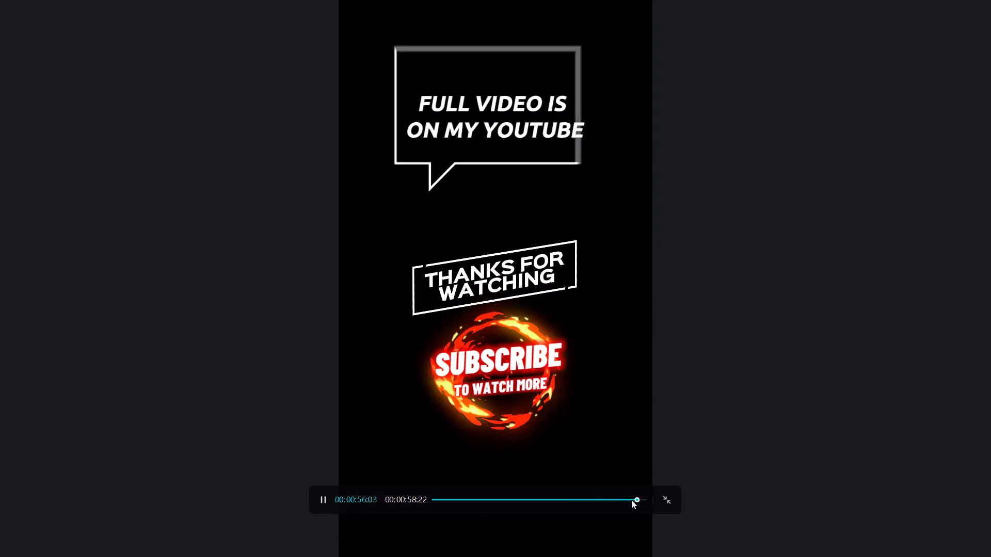
key("Escape")
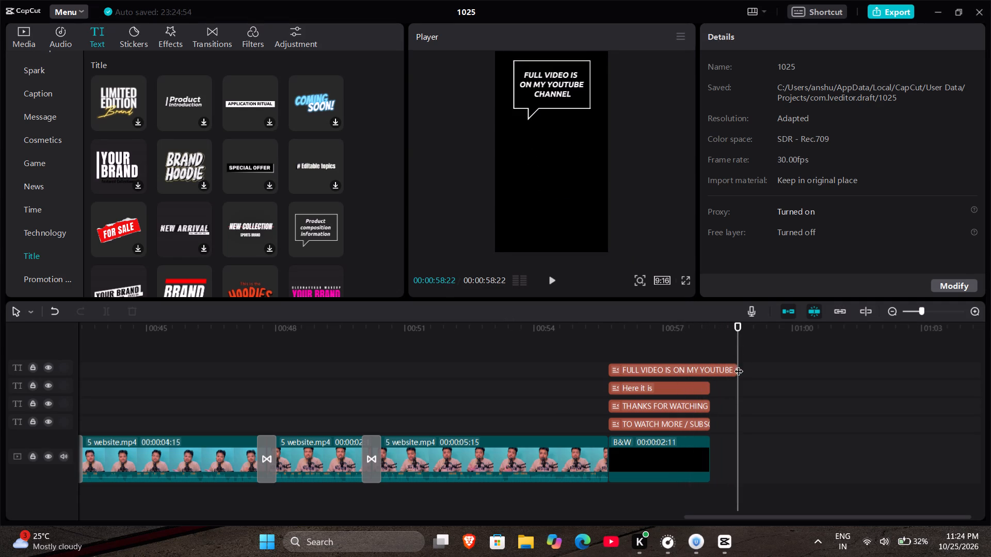
Extend the Here it is, THANKS FOR WATCHING and SUBSCRIBE titles to end together with the speech-bubble title.
left_click(706, 392)
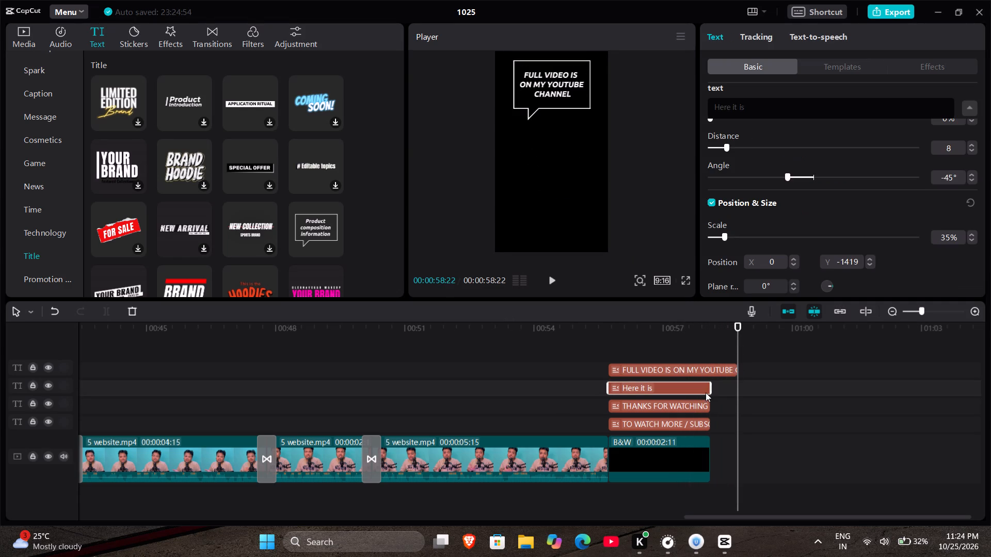
left_click_drag(709, 386, 735, 384)
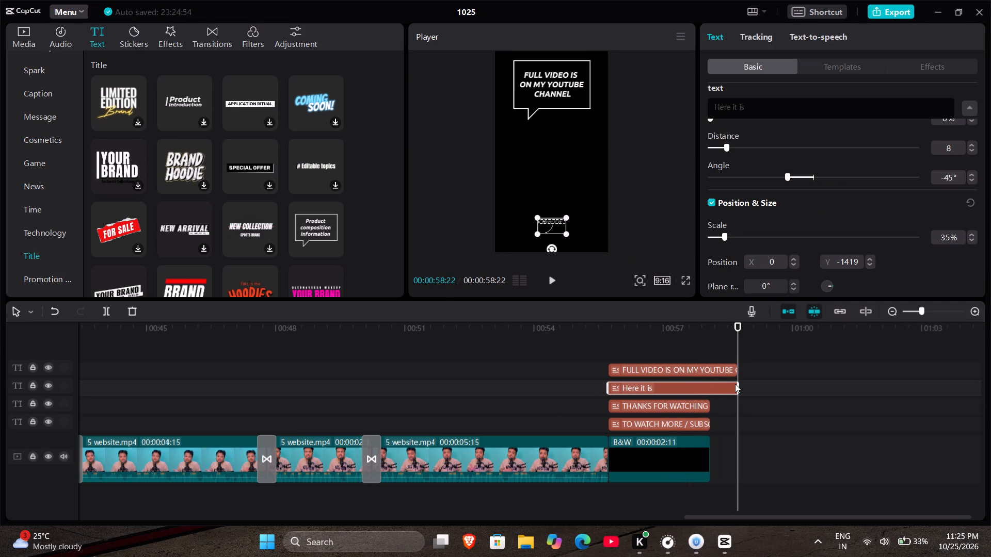
left_click(738, 387)
left_click(707, 407)
left_click_drag(707, 407, 733, 406)
left_click(704, 428)
left_click(707, 418)
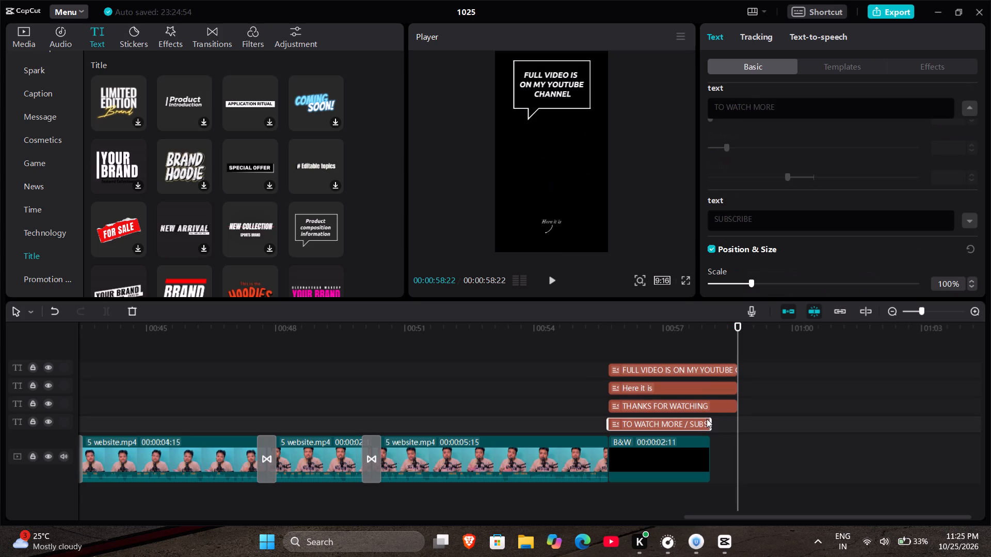
left_click_drag(708, 421, 734, 421)
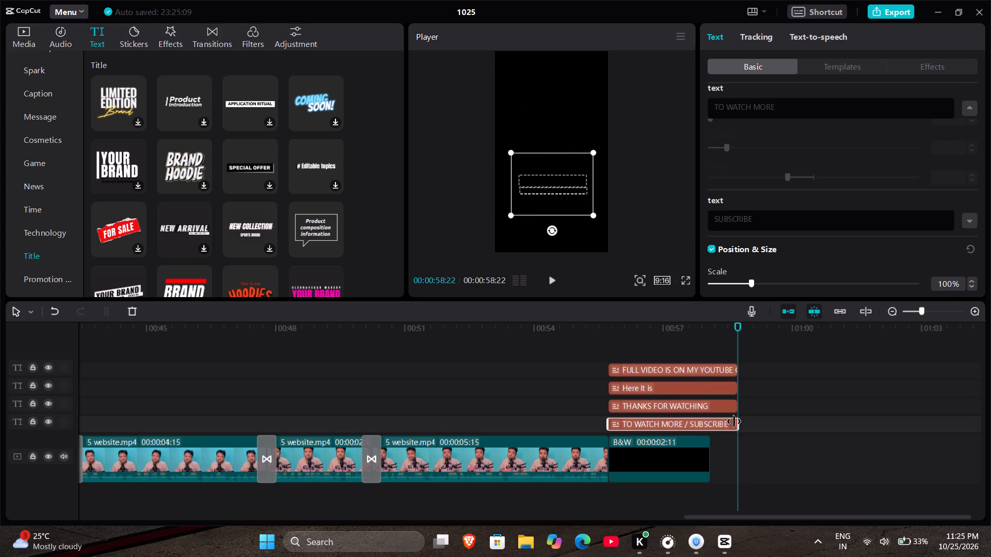
left_click_drag(734, 421, 733, 421)
Extend the black B&W clip to 3 seconds so it ends together with the titles.
left_click(706, 453)
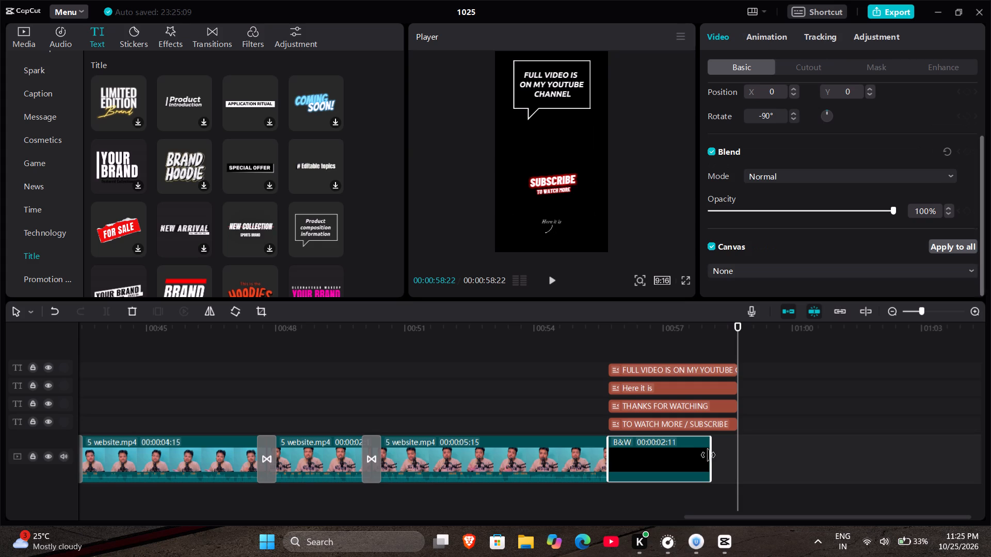
left_click_drag(709, 455, 734, 462)
Add the Glare II transition between the last 5 website.mp4 clip and the black clip, and preview it.
left_click(577, 388)
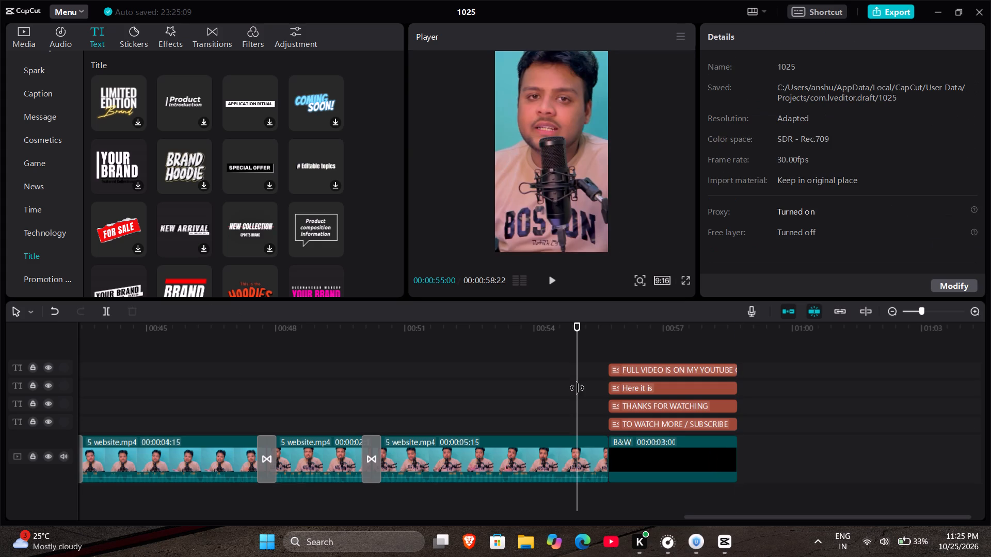
left_click(570, 366)
left_click_drag(573, 369, 599, 371)
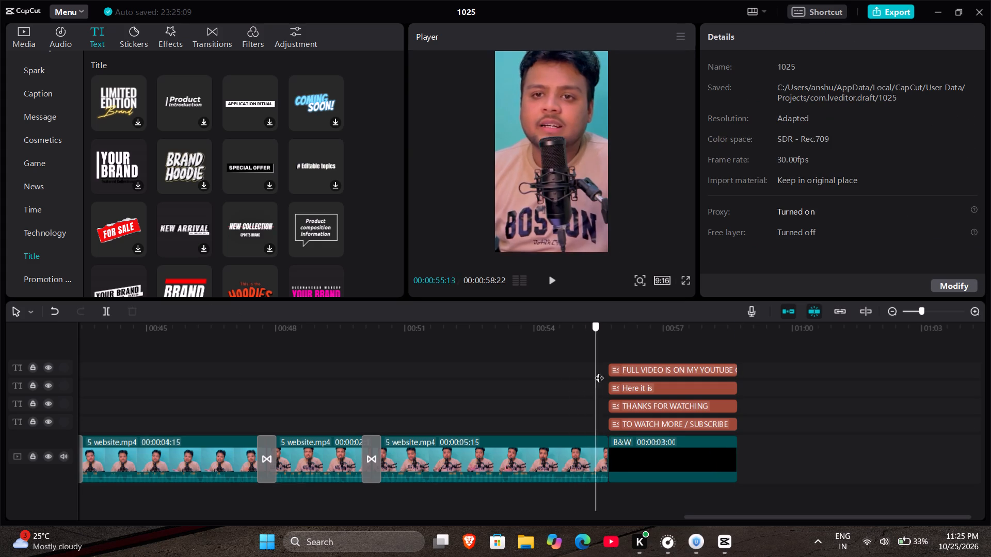
left_click_drag(599, 371, 611, 374)
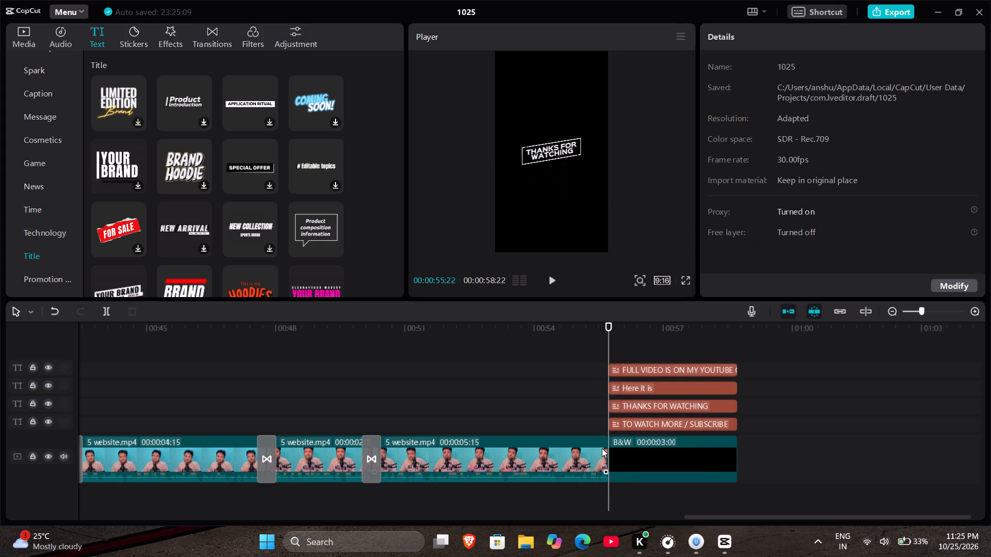
left_click(607, 453)
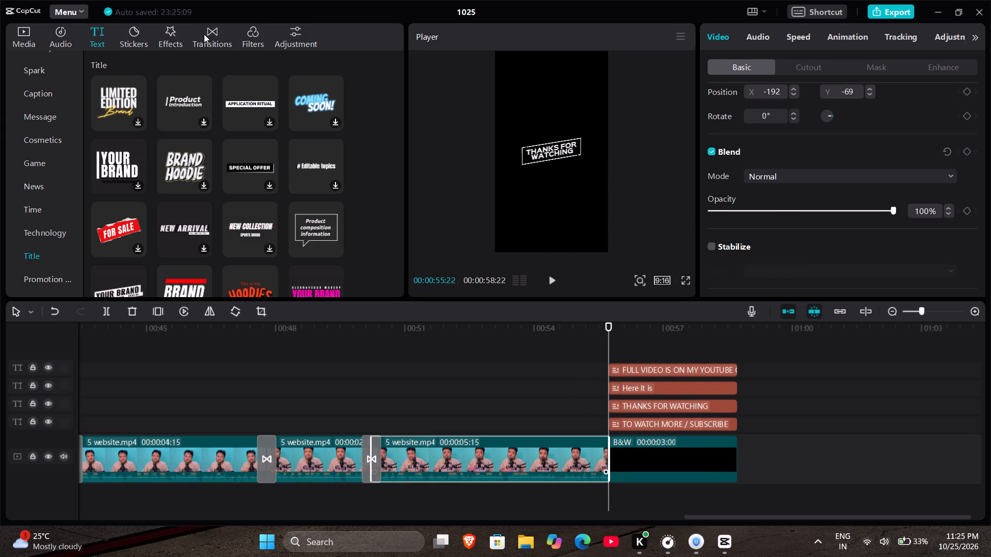
left_click(204, 34)
left_click_drag(248, 118, 567, 422)
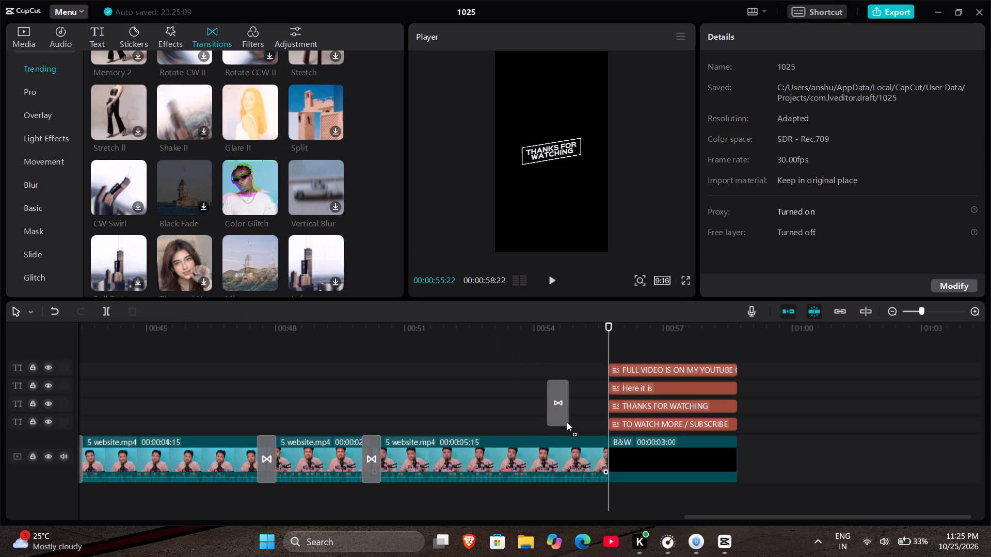
left_click_drag(567, 422, 599, 494)
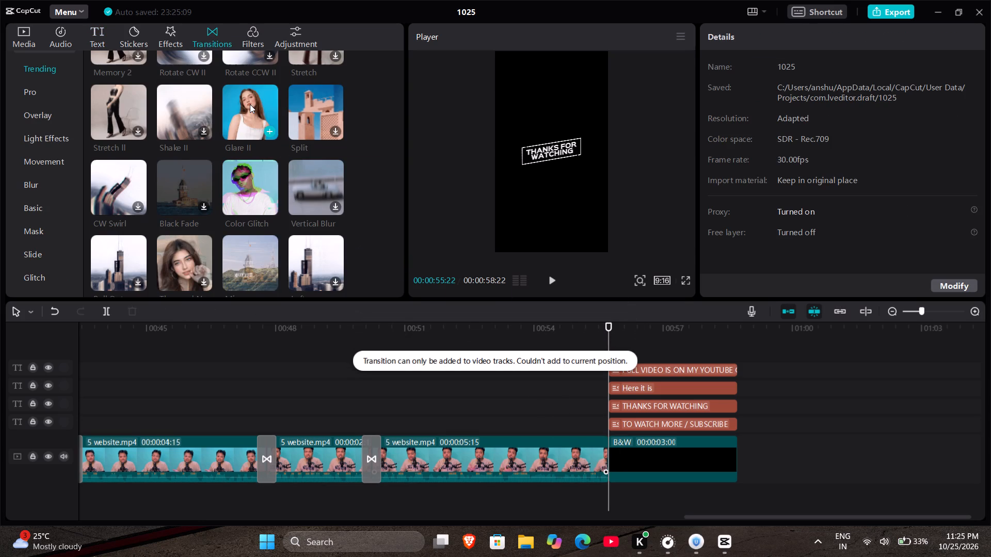
left_click_drag(250, 104, 598, 462)
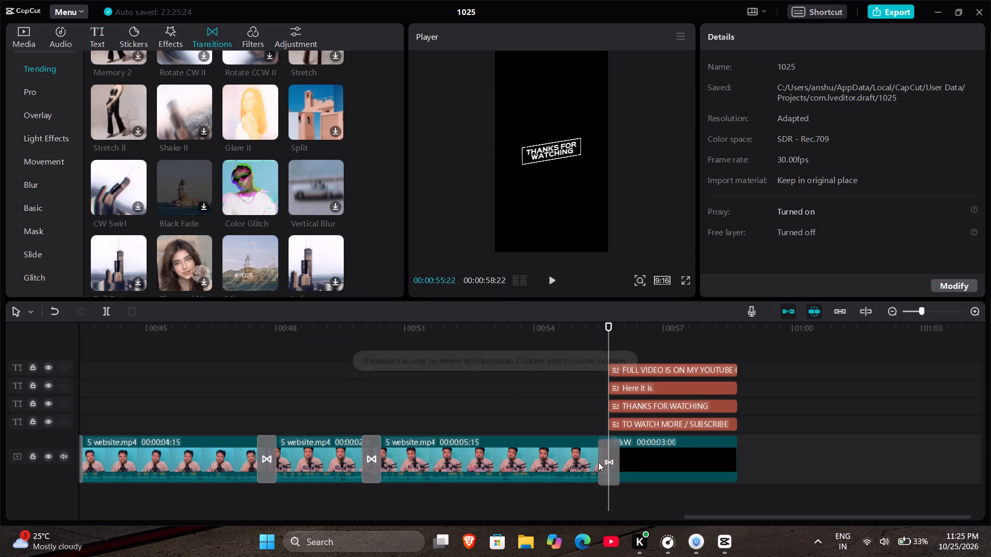
left_click(579, 425)
key("space")
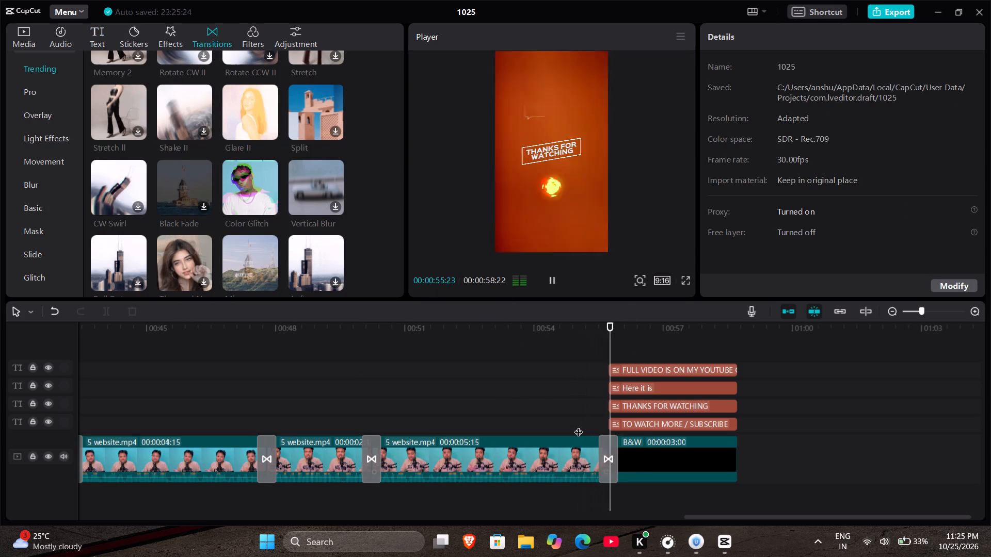
key("space")
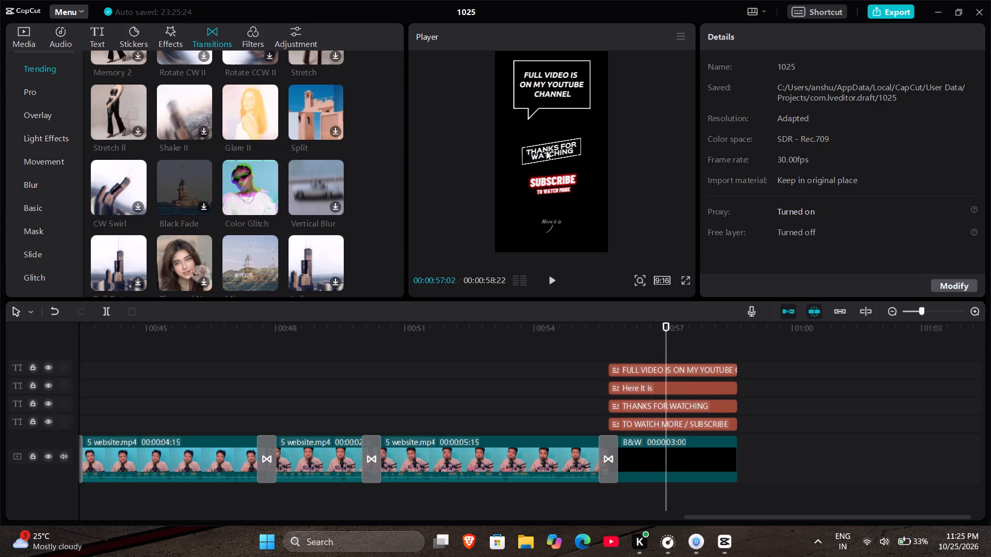
Move the speech-bubble title down to about Y 875, centred just above THANKS FOR WATCHING.
left_click_drag(540, 91, 540, 101)
left_click_drag(549, 67, 550, 84)
left_click(550, 84)
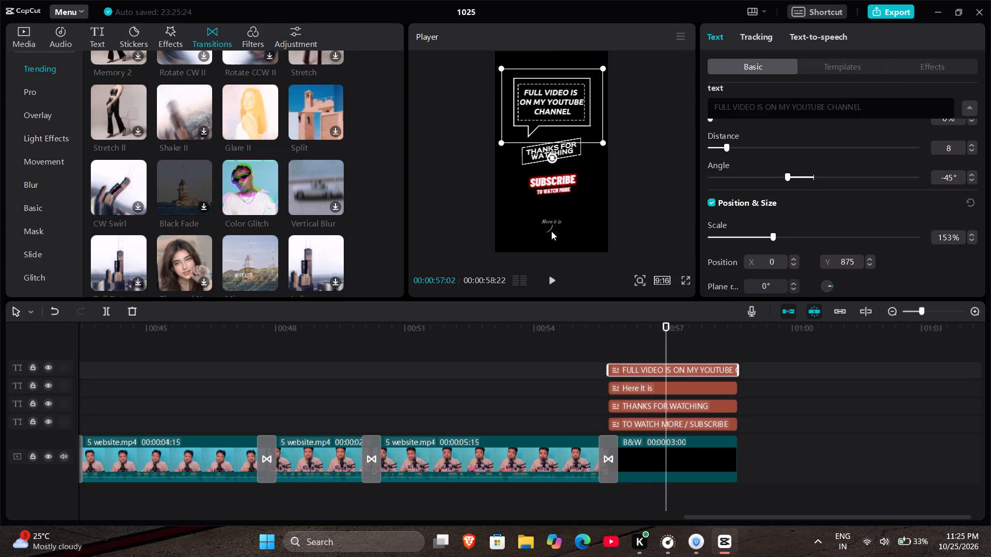
left_click(580, 200)
left_click(580, 268)
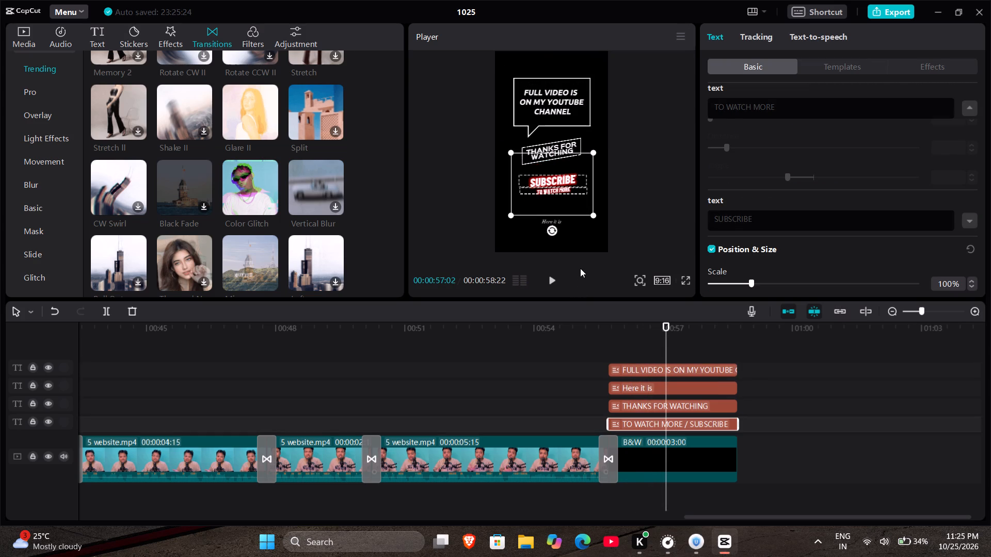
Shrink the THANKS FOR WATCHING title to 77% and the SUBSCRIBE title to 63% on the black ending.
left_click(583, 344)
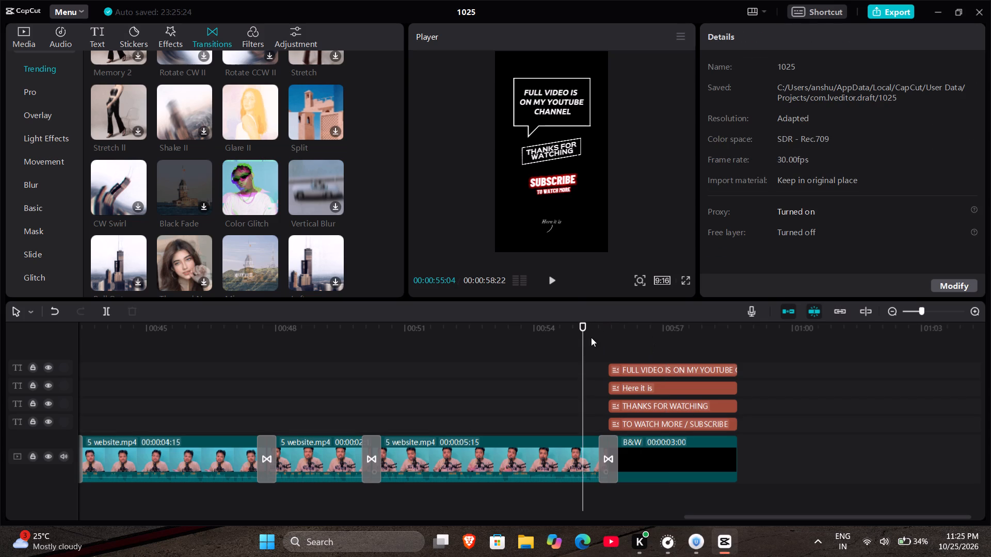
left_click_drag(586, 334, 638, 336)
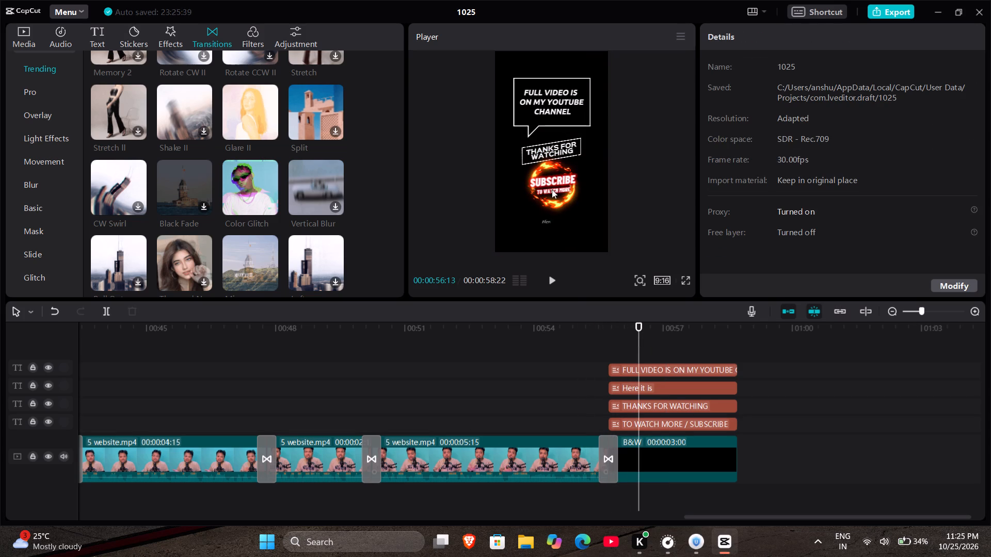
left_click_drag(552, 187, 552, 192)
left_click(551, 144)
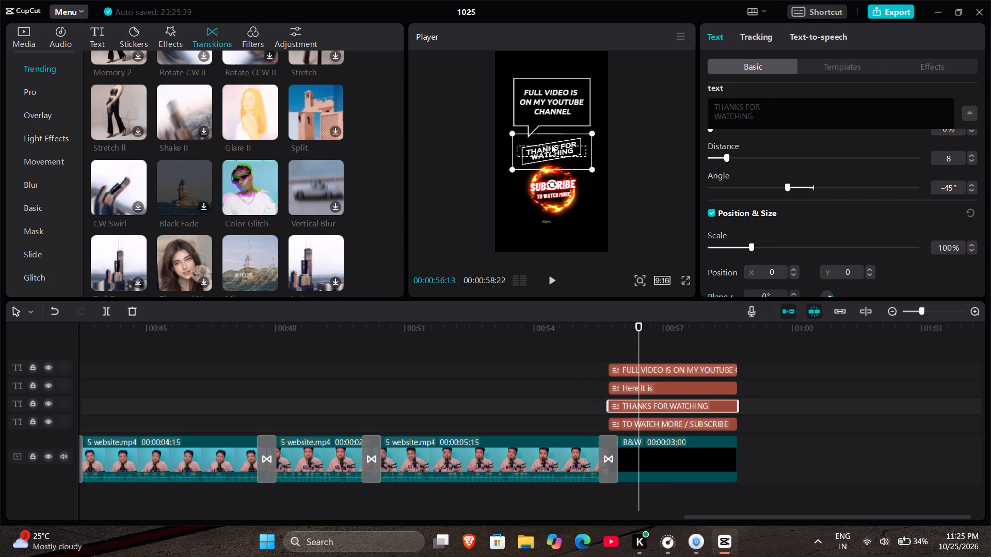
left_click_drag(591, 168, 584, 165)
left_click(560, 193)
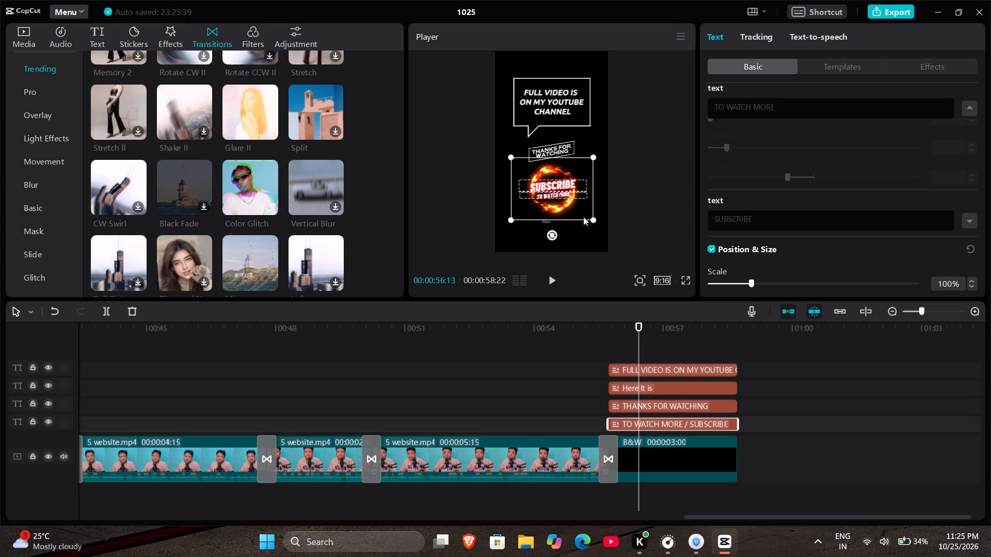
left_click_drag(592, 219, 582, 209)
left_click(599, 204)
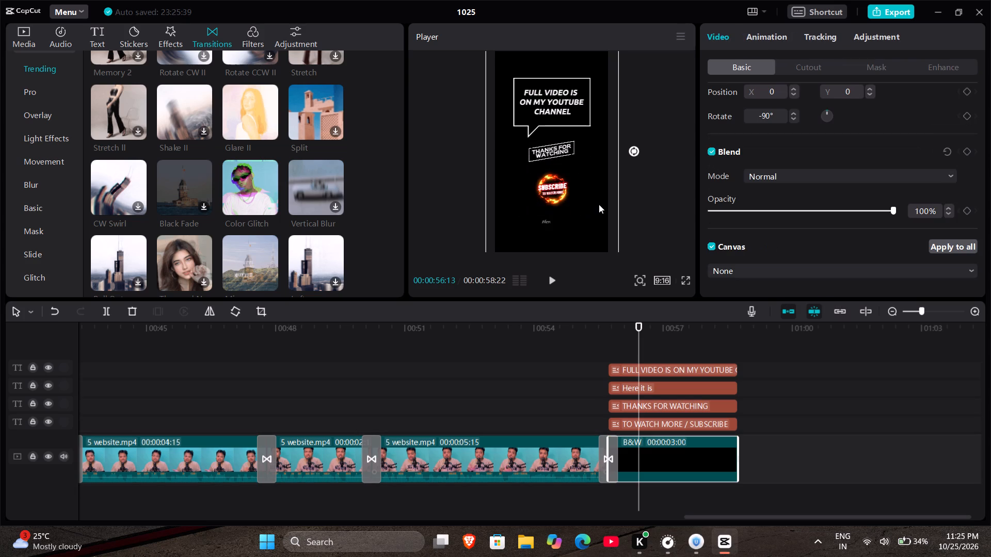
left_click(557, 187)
Move the FULL VIDEO IS ON MY YOUTUBE CHANNEL title up to about Y 1131, keeping it horizontally centred.
left_click(542, 88)
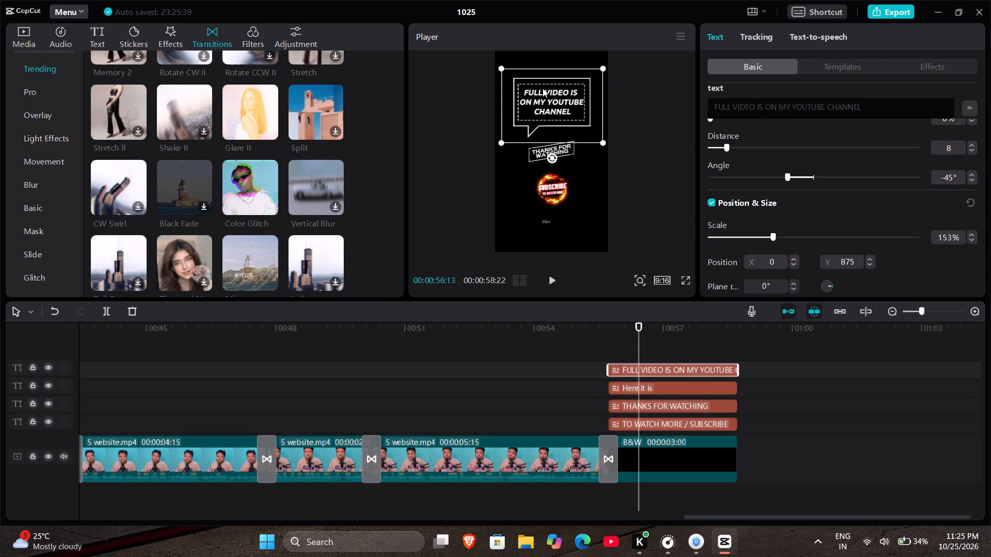
left_click_drag(542, 88, 544, 78)
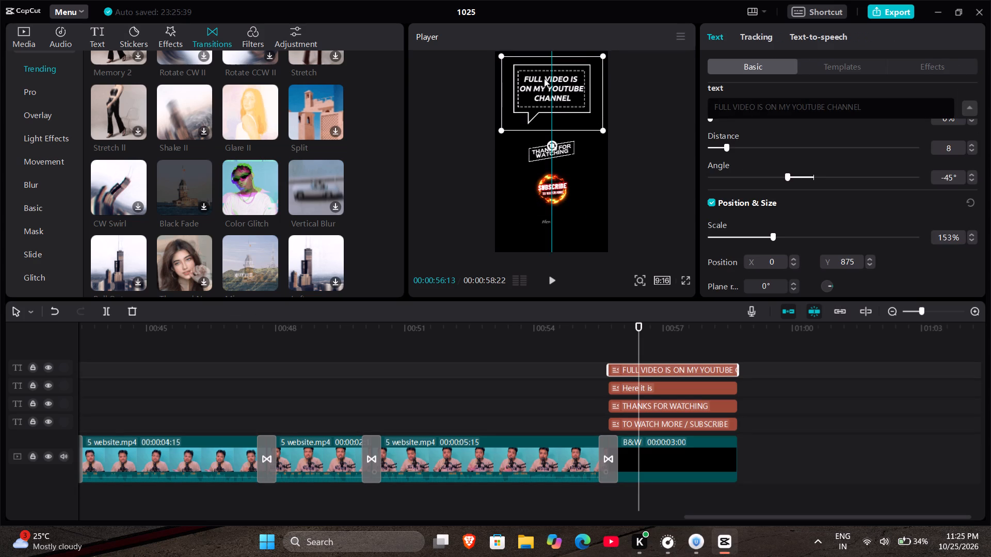
left_click_drag(544, 78, 545, 75)
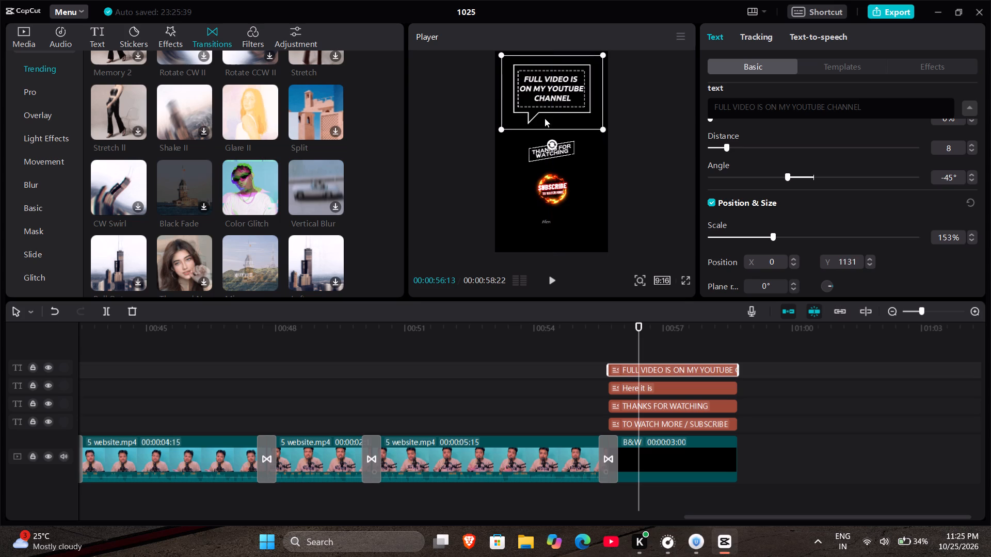
Enlarge the THANKS FOR WATCHING title to about 130%.
left_click(545, 148)
left_click(533, 157)
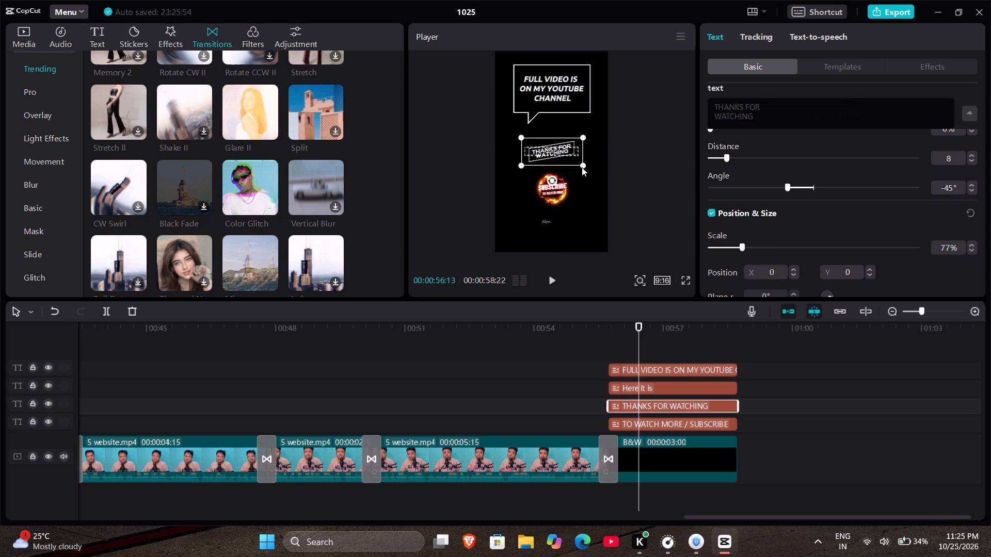
left_click_drag(584, 167, 594, 174)
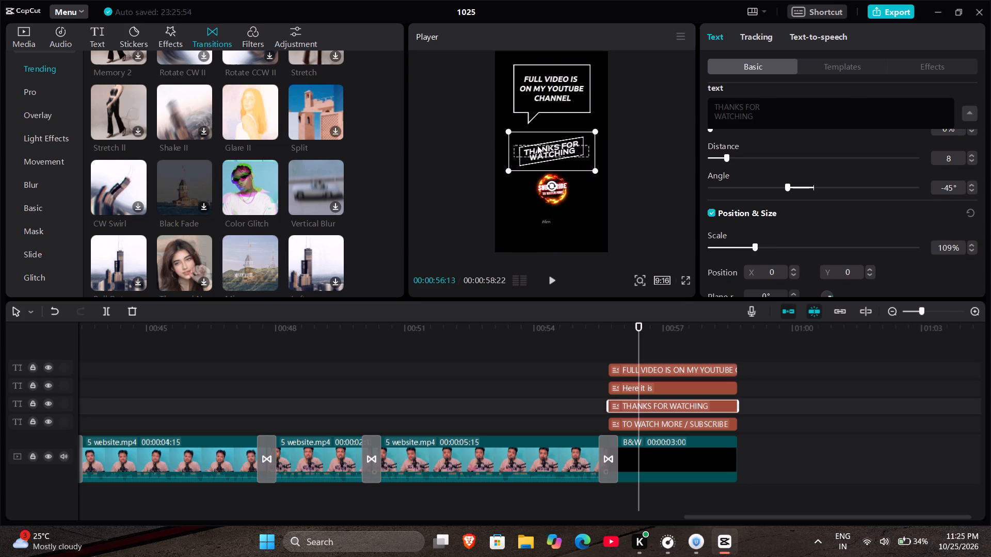
left_click(589, 169)
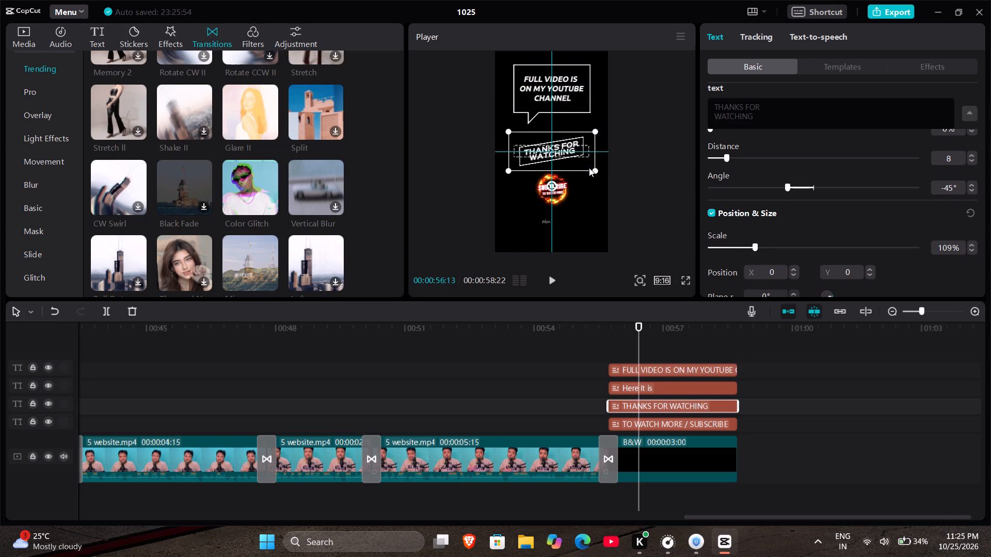
left_click_drag(595, 170, 601, 174)
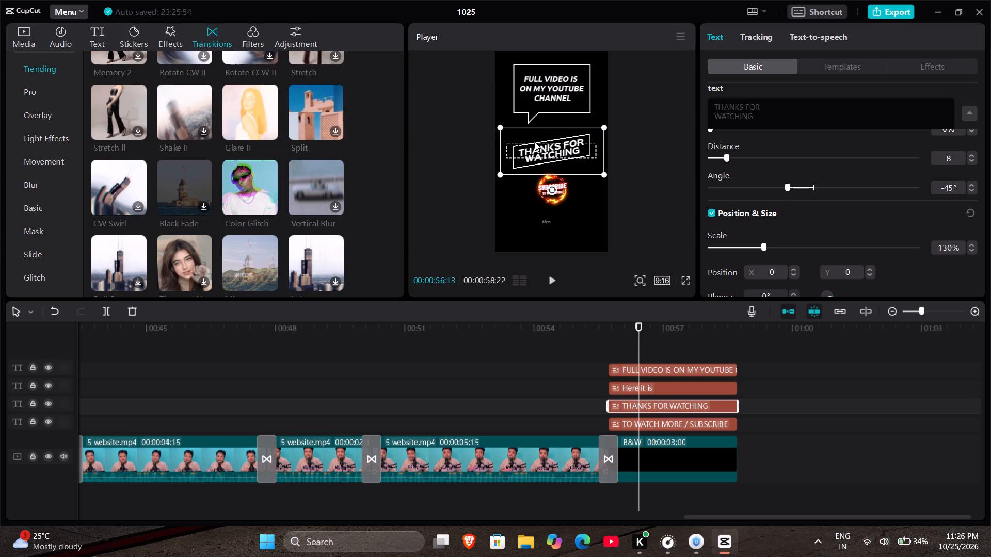
left_click(546, 152)
left_click(552, 209)
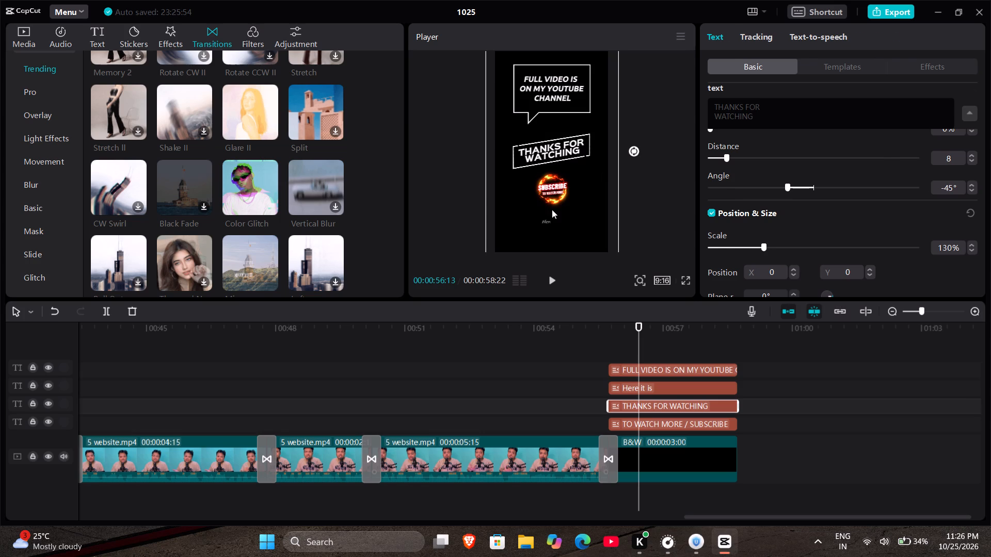
Enlarge the SUBSCRIBE title to about 98% and move it slightly down, clear of THANKS FOR WATCHING.
left_click(547, 195)
left_click(547, 187)
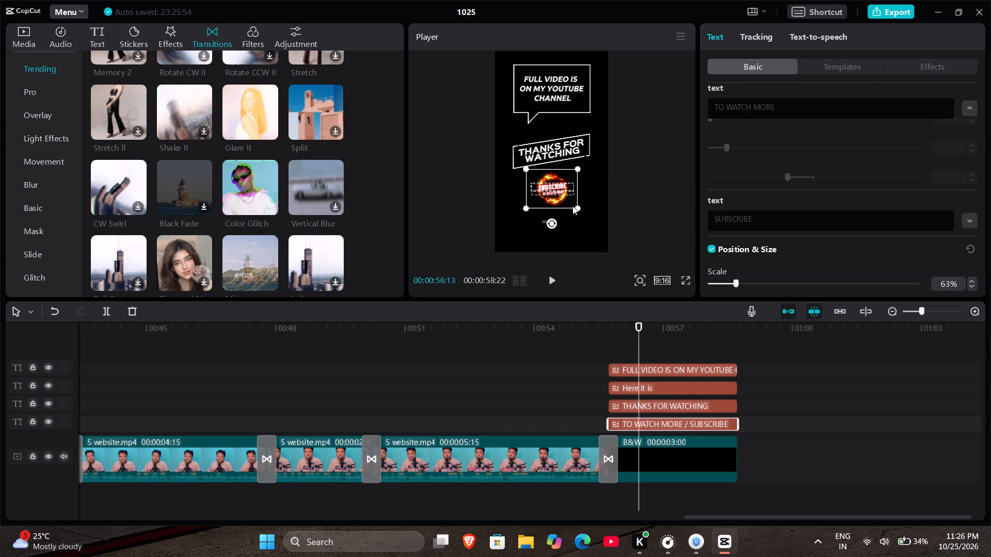
left_click_drag(578, 210, 589, 220)
left_click_drag(558, 187, 558, 188)
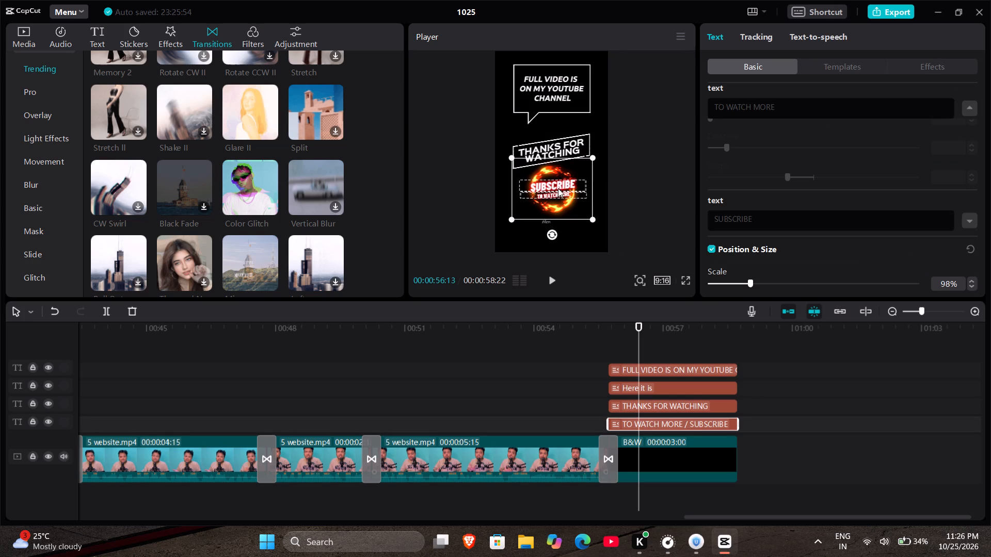
left_click_drag(558, 188, 560, 193)
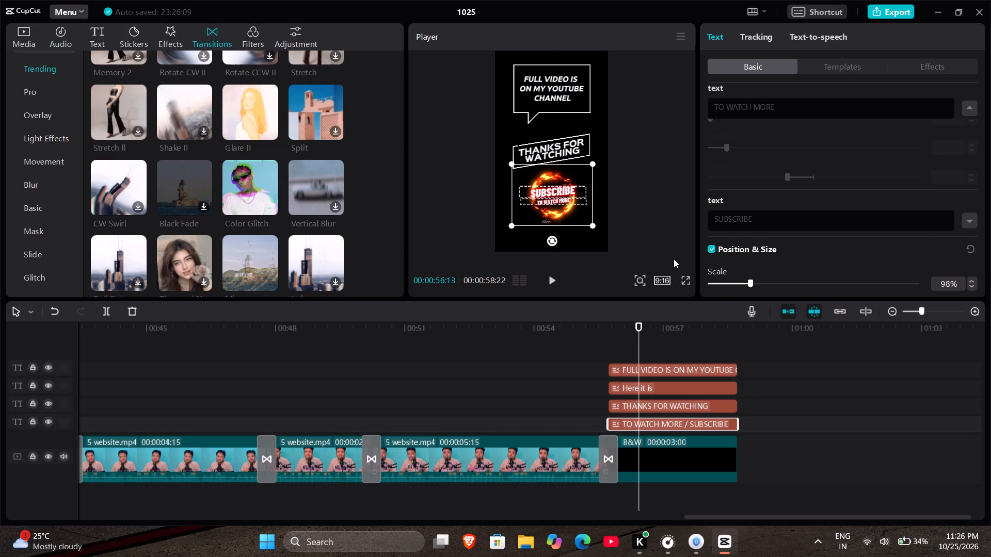
Preview the black ending at full screen and check how its titles animate over time.
left_click(683, 278)
key("space")
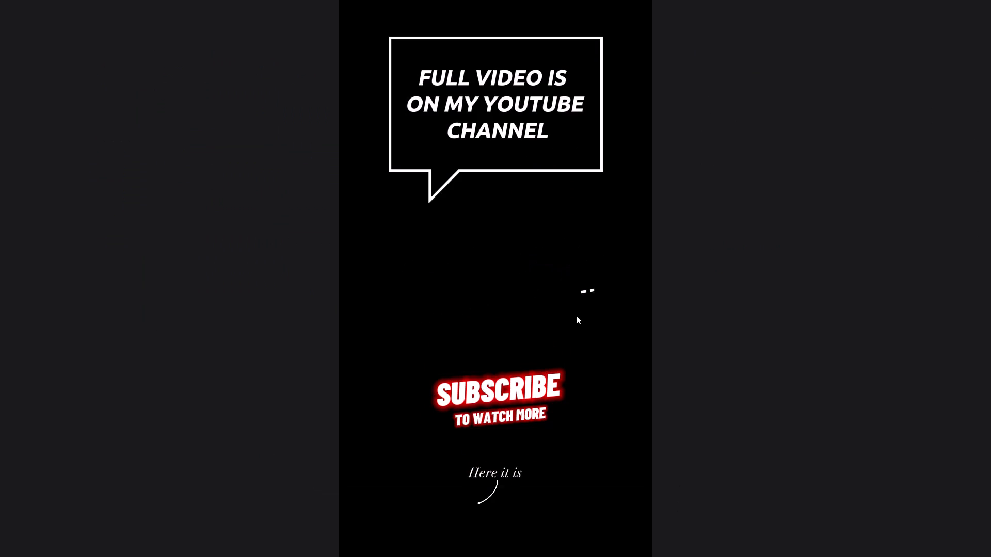
key("space")
key("Escape")
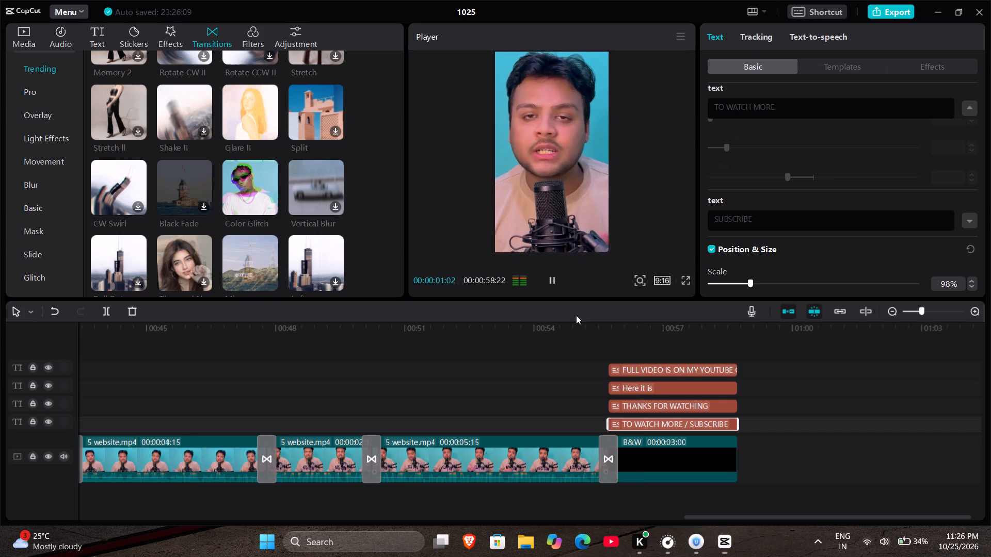
left_click(652, 345)
left_click_drag(652, 345, 713, 353)
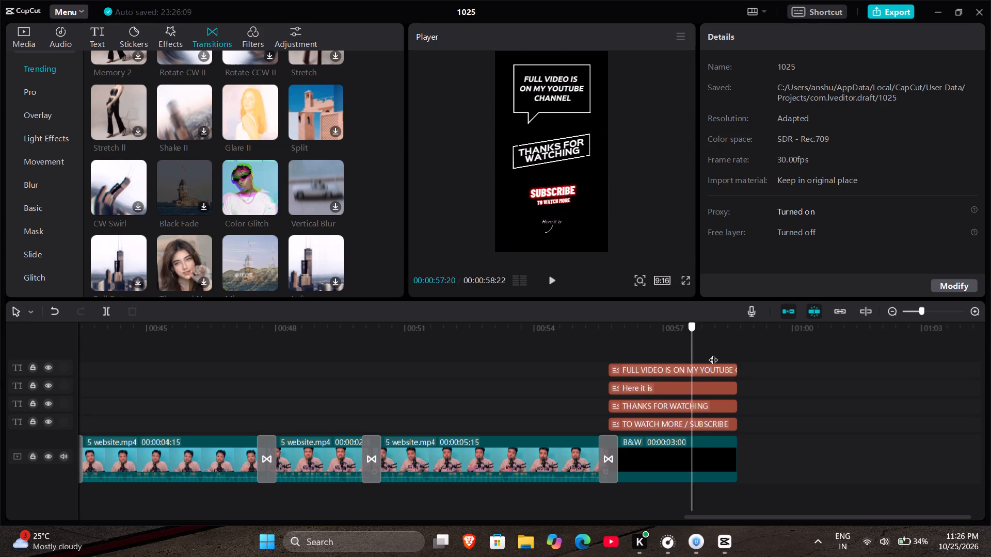
left_click_drag(713, 353, 698, 353)
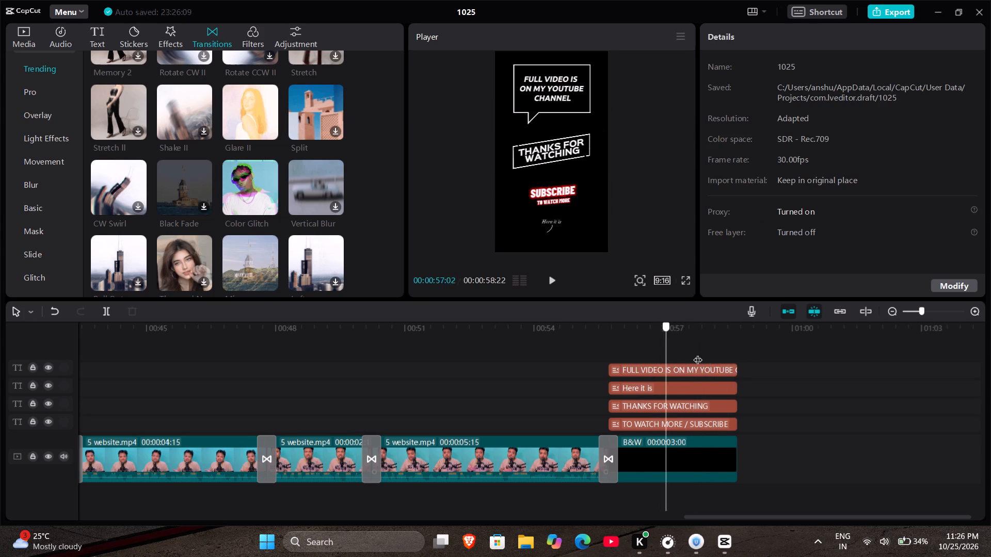
Replace the text of the first EASY / WORK title, starting at about 3 seconds, with 3 above WEBSITES.
left_click_drag(698, 353, 111, 388)
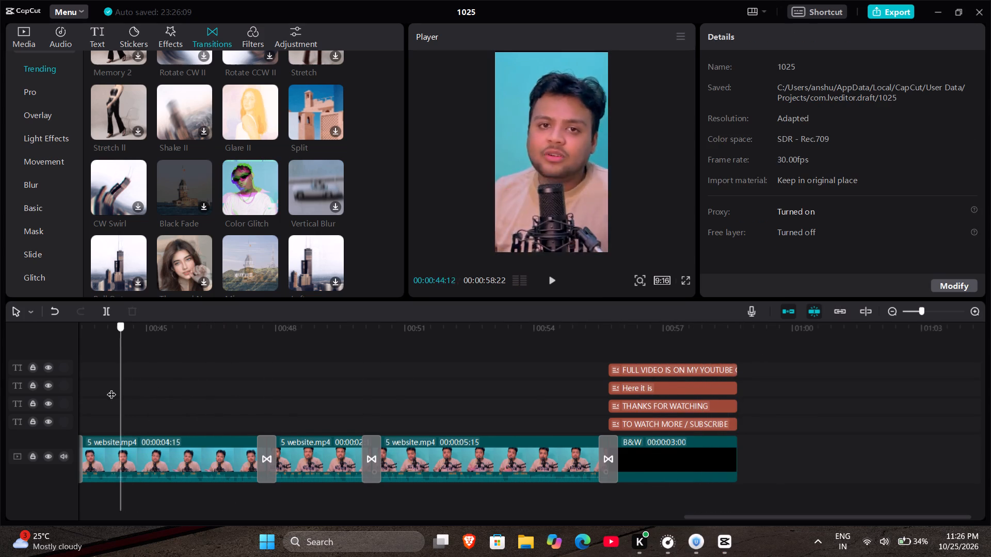
left_click_drag(111, 388, 0, 386)
key("space")
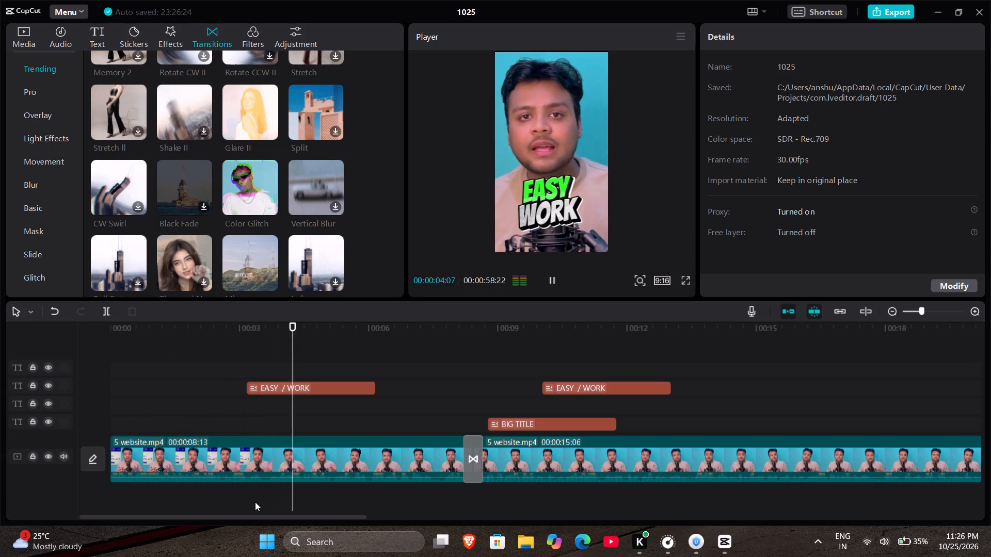
left_click(279, 388)
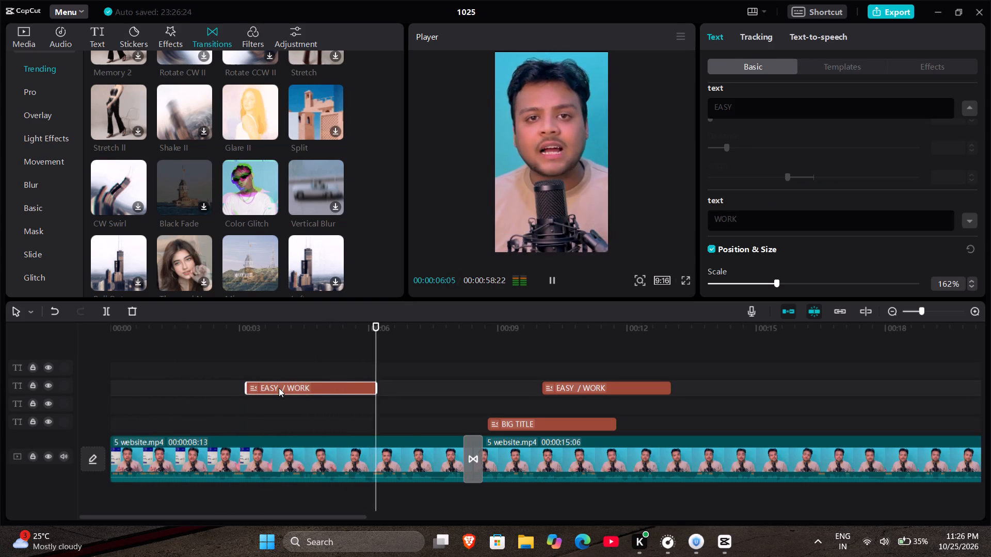
key("space")
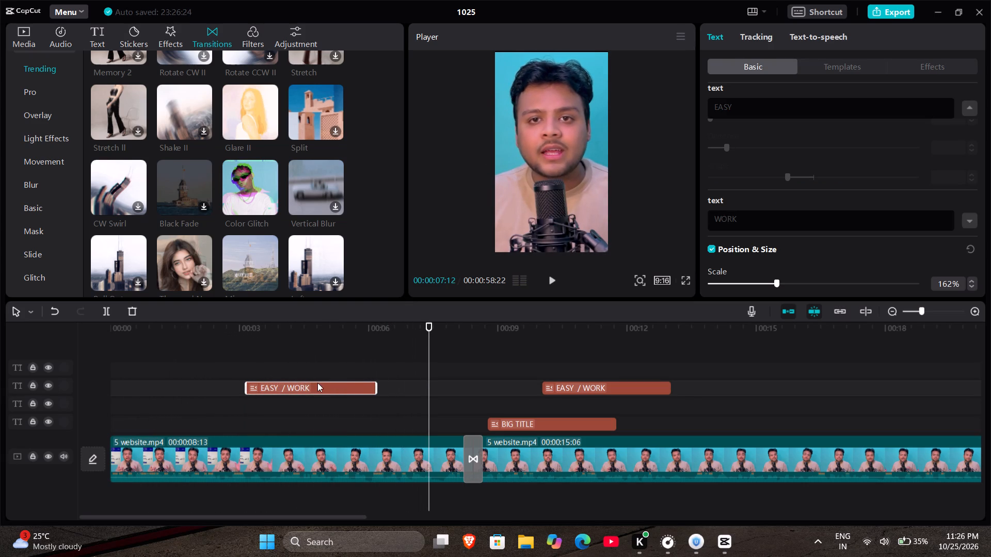
left_click(319, 384)
left_click(772, 107)
scroll(774, 161, "up", 10)
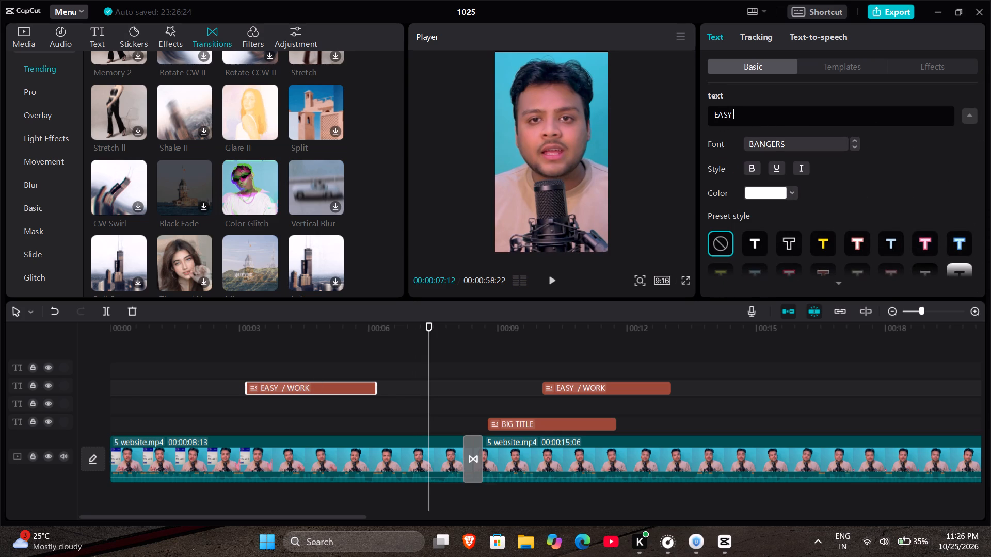
double_click(348, 381)
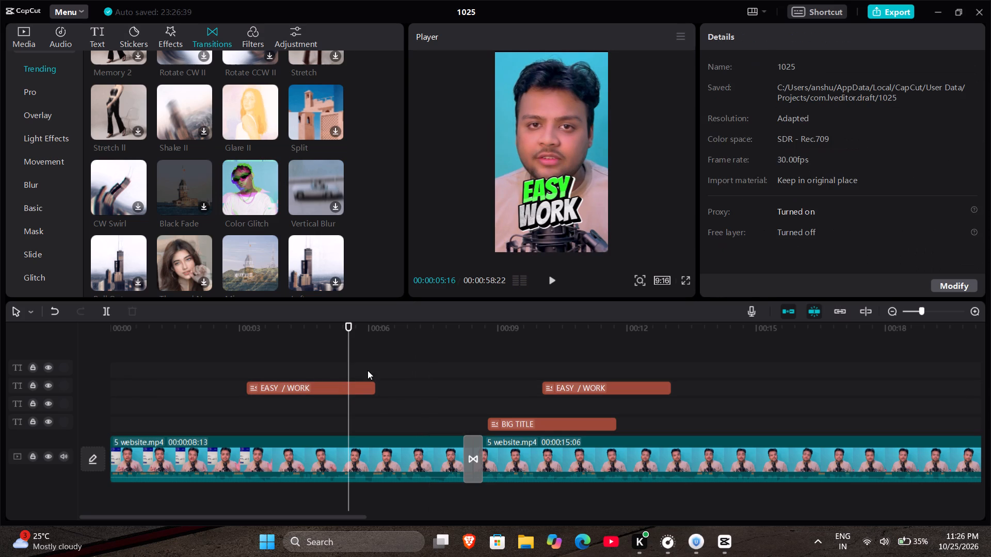
left_click_drag(350, 360, 283, 352)
left_click(304, 390)
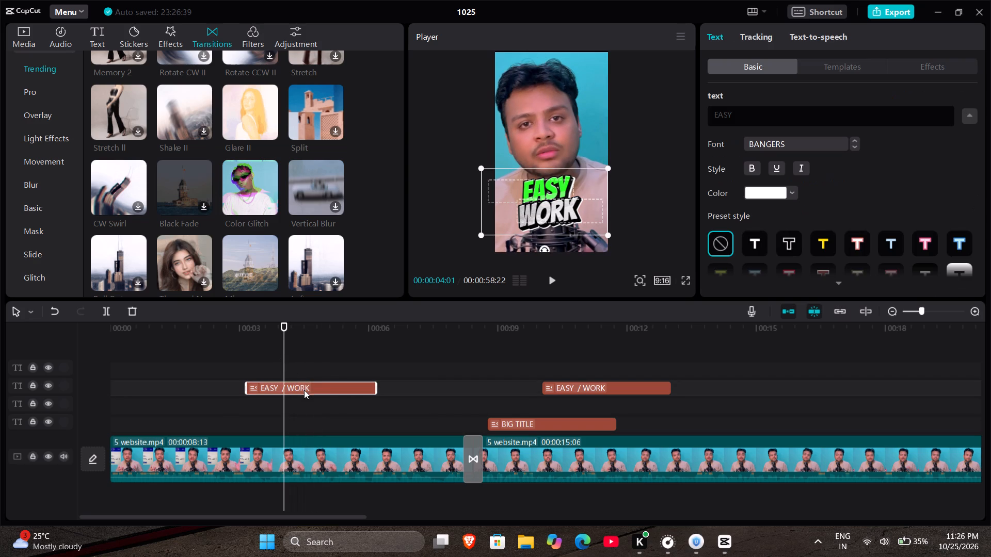
scroll(752, 114, "up", 4)
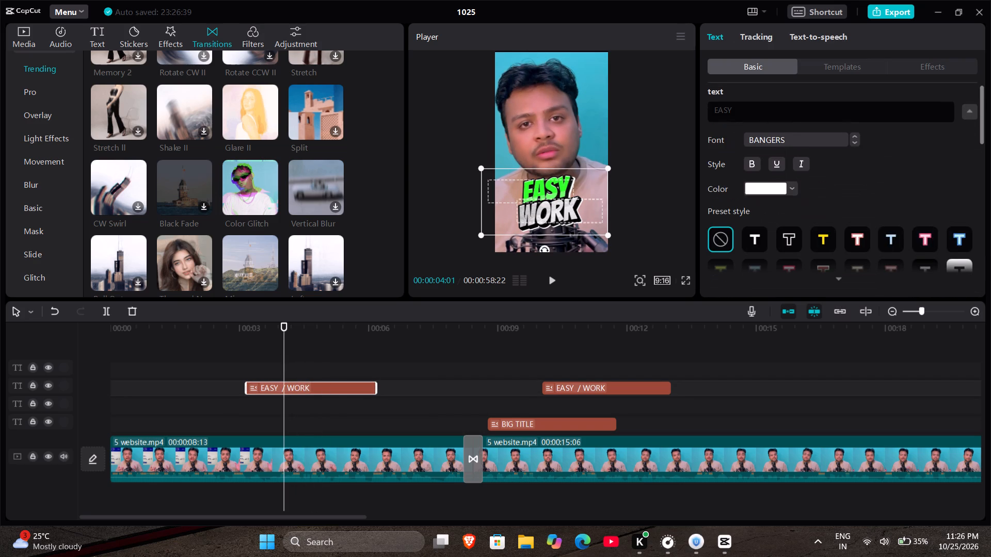
left_click(752, 114)
key("BackSpace")
key("BackSpace")
key("BackSpace")
key("BackSpace")
key("BackSpace")
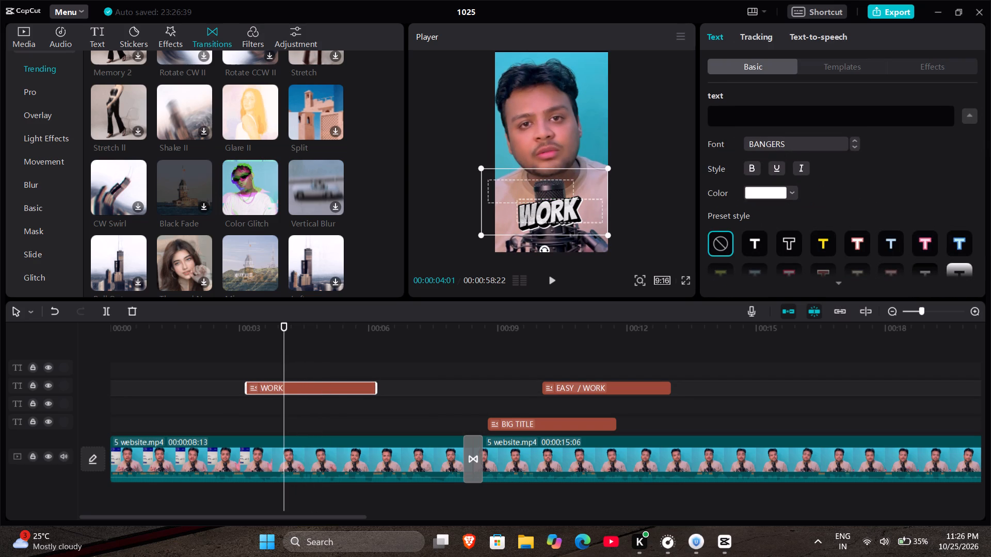
key("BackSpace")
triple_click(573, 206)
left_click(573, 206)
key("BackSpace")
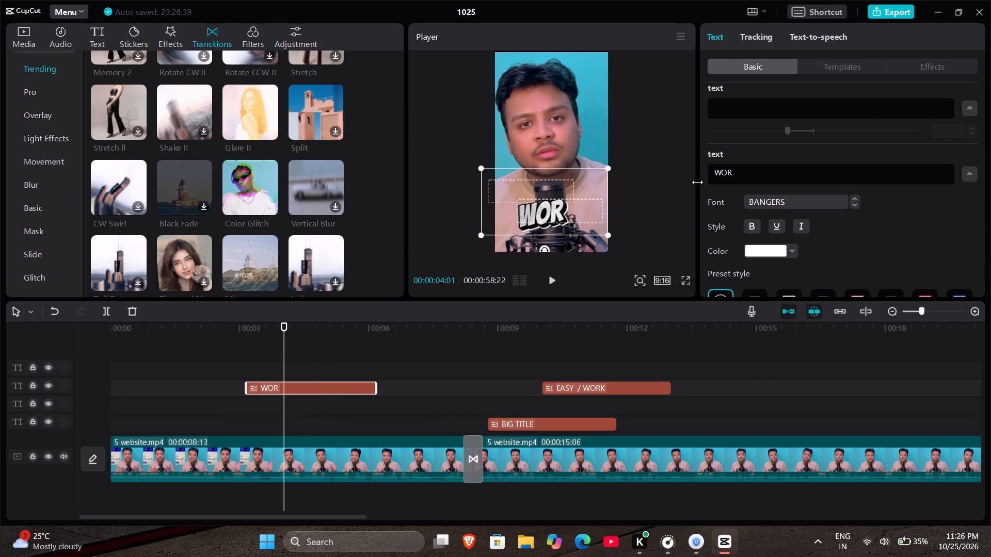
key("BackSpace")
key("BackSpace")
key("BackSpace")
key("BackSpace")
key("BackSpace")
key("BackSpace")
key("BackSpace")
key("BackSpace")
key("BackSpace")
key("BackSpace")
key("BackSpace")
key("BackSpace")
key("BackSpace")
key("BackSpace")
key("BackSpace")
key("BackSpace")
key("BackSpace")
left_click(729, 113)
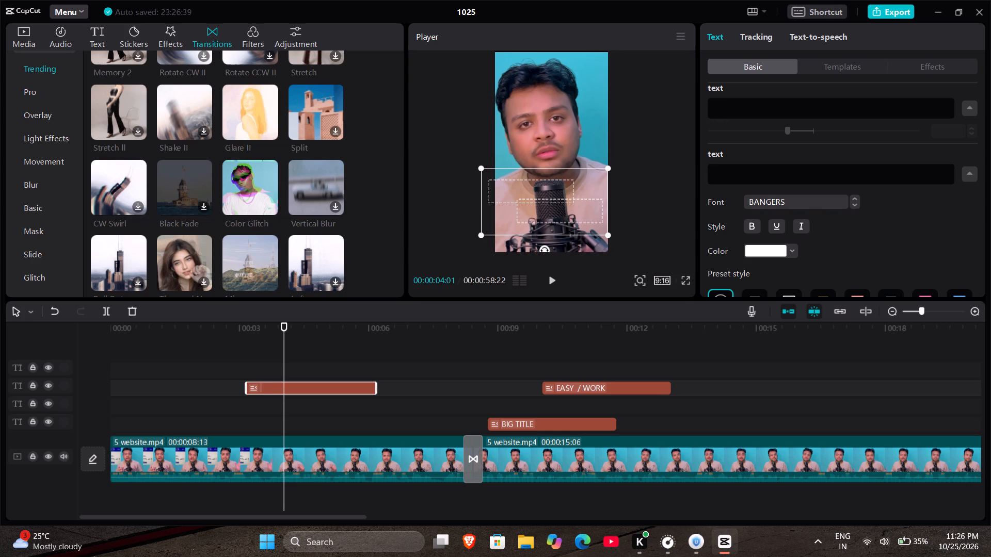
key("3")
left_click(739, 179)
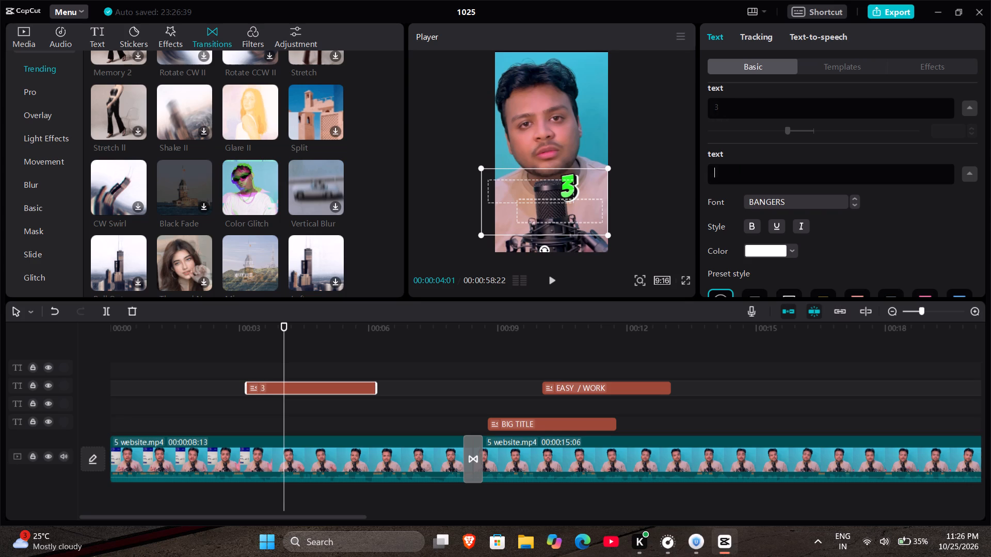
type("WE")
type("BI")
key("BackSpace")
type("SITES")
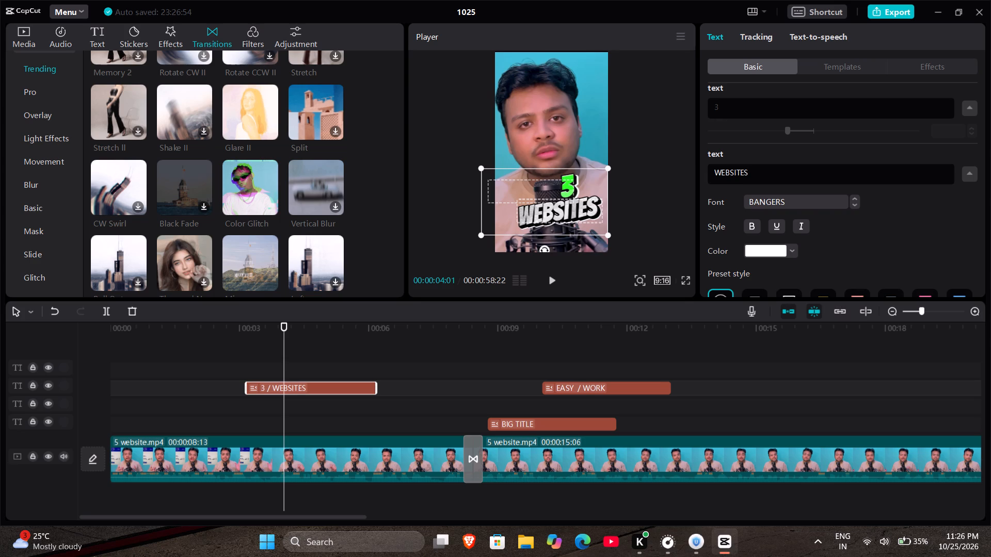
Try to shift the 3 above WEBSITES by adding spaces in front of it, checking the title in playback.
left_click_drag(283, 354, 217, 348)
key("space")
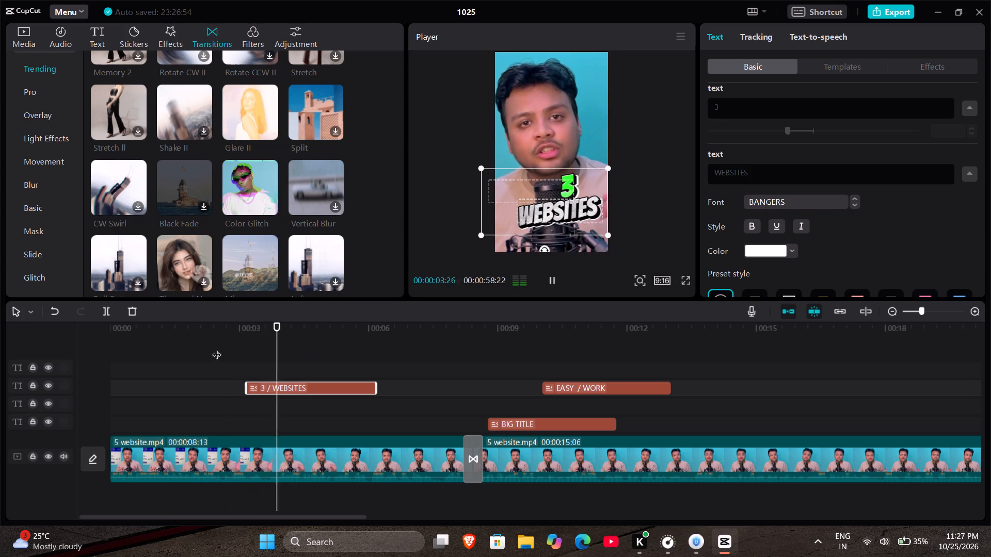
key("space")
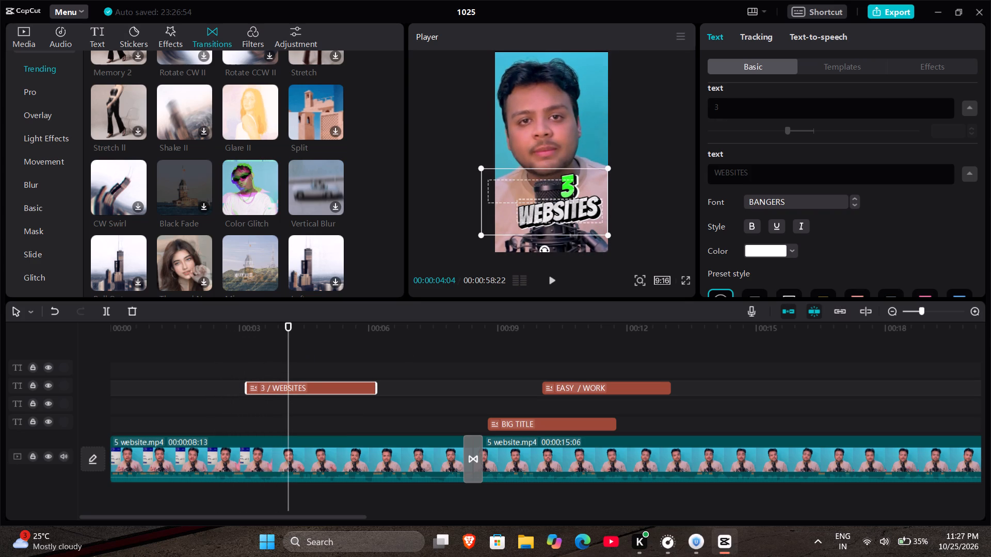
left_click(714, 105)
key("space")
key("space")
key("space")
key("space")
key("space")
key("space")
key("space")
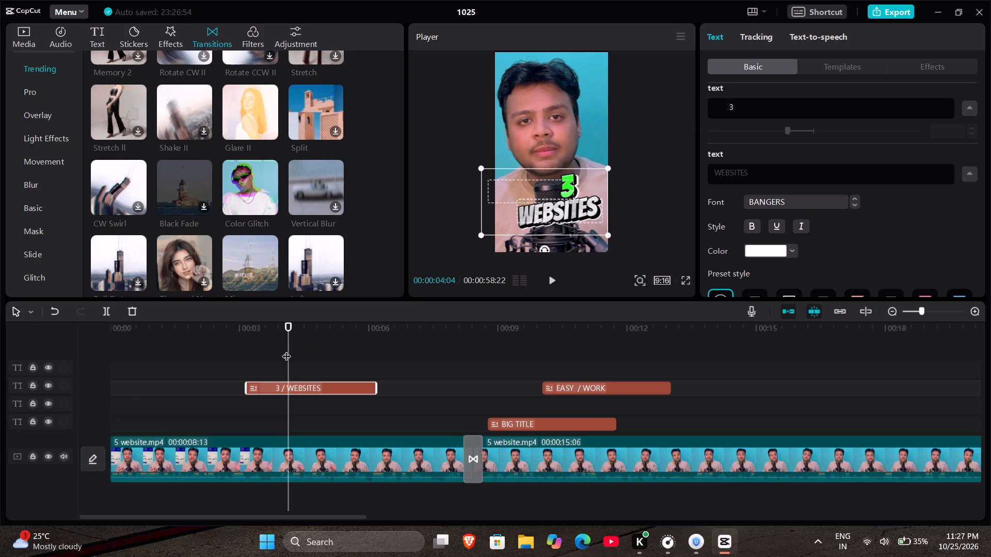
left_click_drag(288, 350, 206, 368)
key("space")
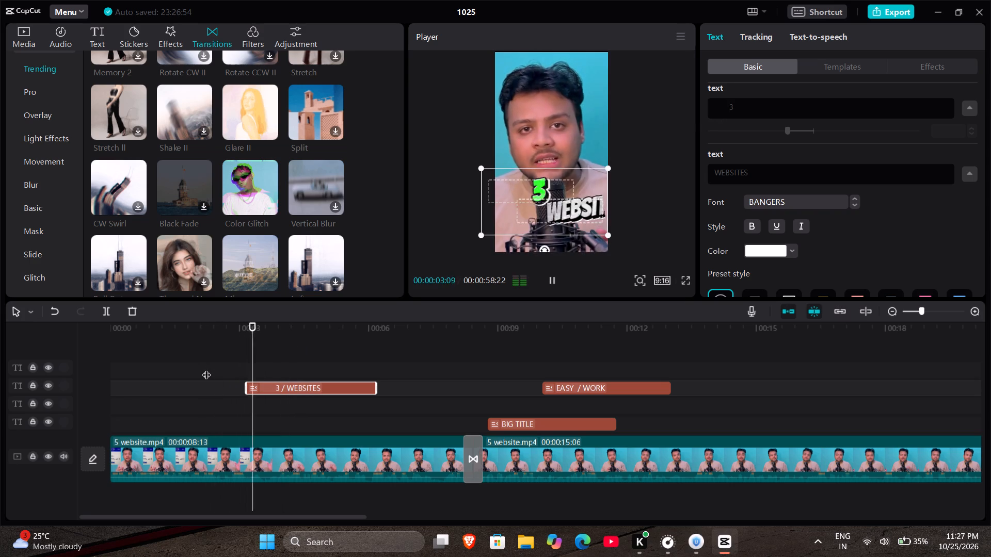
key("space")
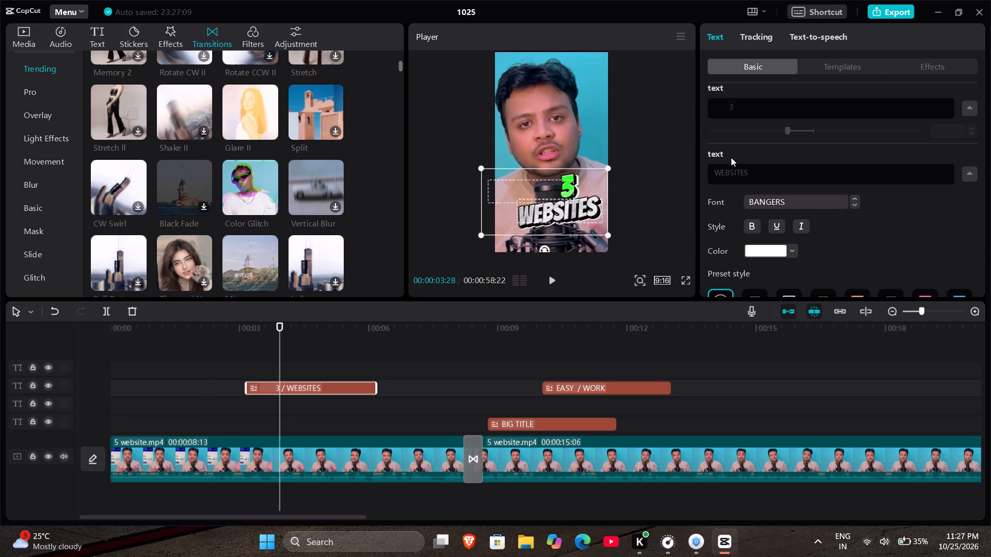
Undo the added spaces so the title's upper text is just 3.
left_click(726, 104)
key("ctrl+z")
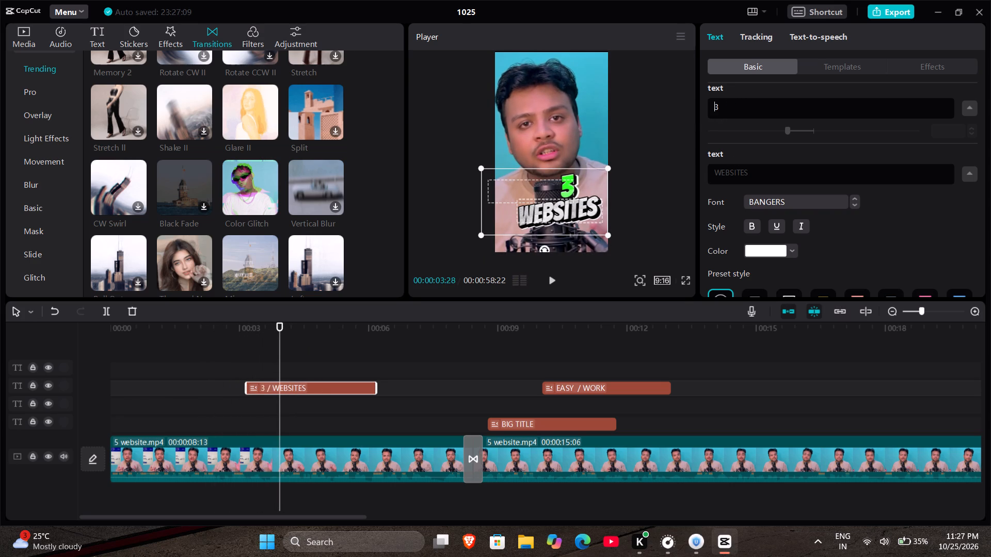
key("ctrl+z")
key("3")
Set the text alignment of the 3 / WEBSITES title to centre.
left_click(792, 127)
left_click(858, 125)
left_click(714, 106)
left_click(782, 197)
scroll(845, 247, "down", 1)
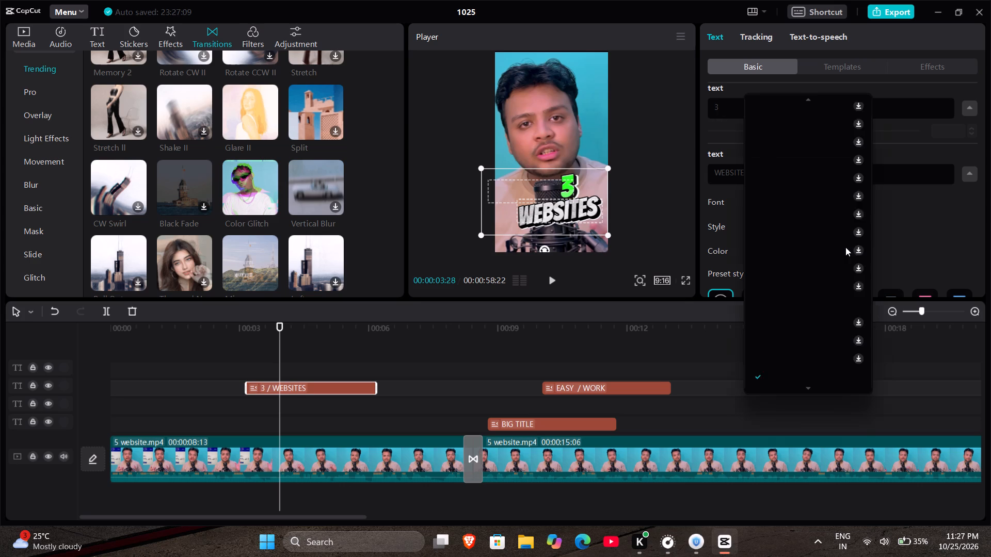
scroll(845, 247, "down", 1)
left_click(903, 235)
scroll(903, 235, "down", 1)
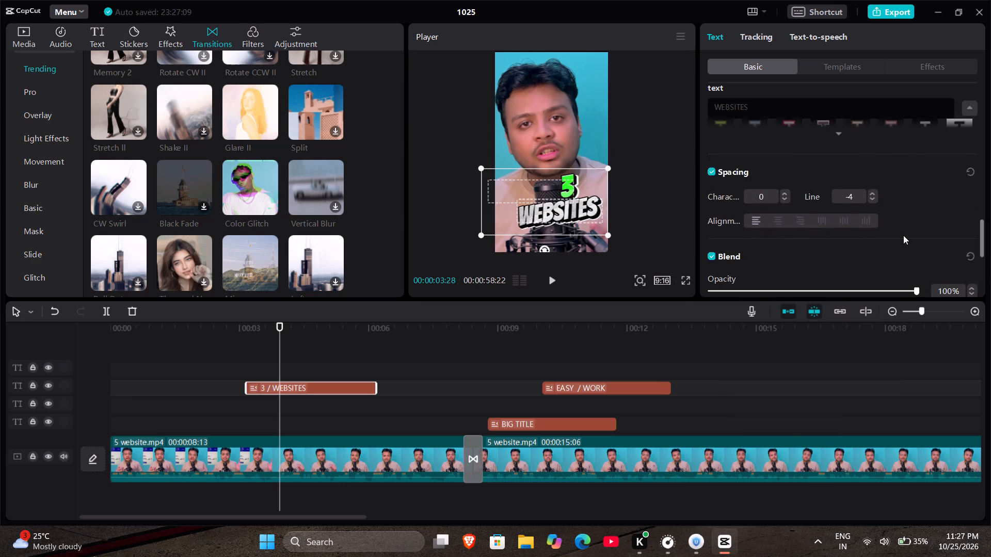
scroll(903, 235, "down", 1)
left_click(777, 155)
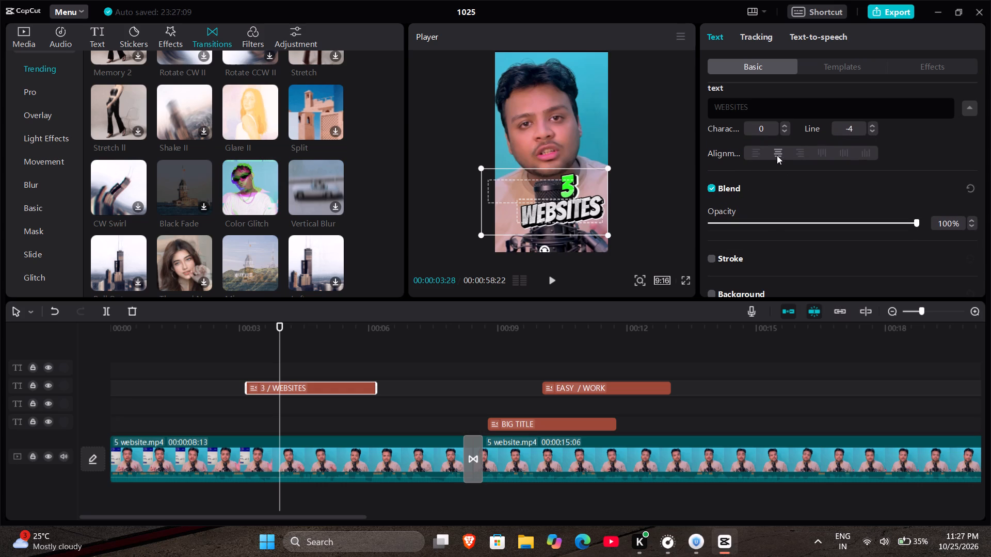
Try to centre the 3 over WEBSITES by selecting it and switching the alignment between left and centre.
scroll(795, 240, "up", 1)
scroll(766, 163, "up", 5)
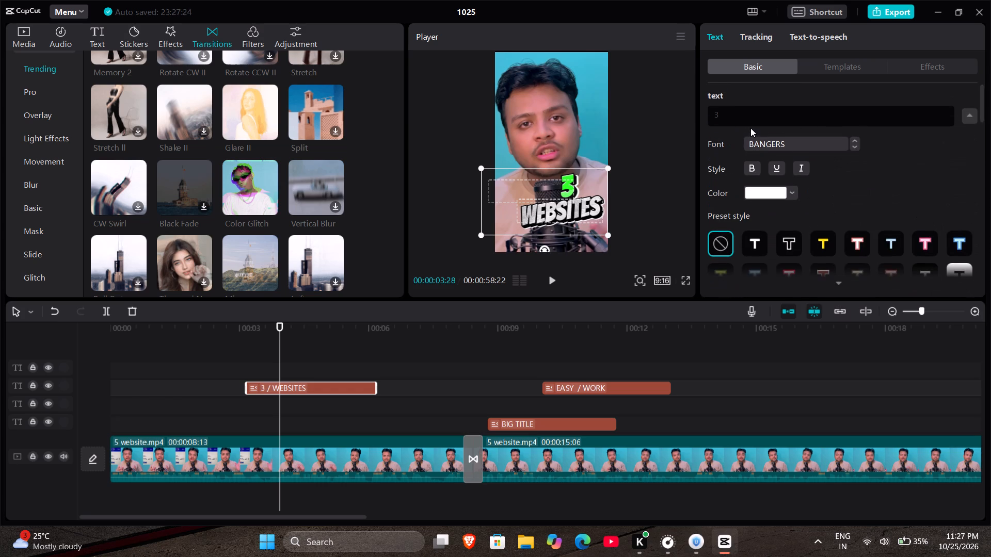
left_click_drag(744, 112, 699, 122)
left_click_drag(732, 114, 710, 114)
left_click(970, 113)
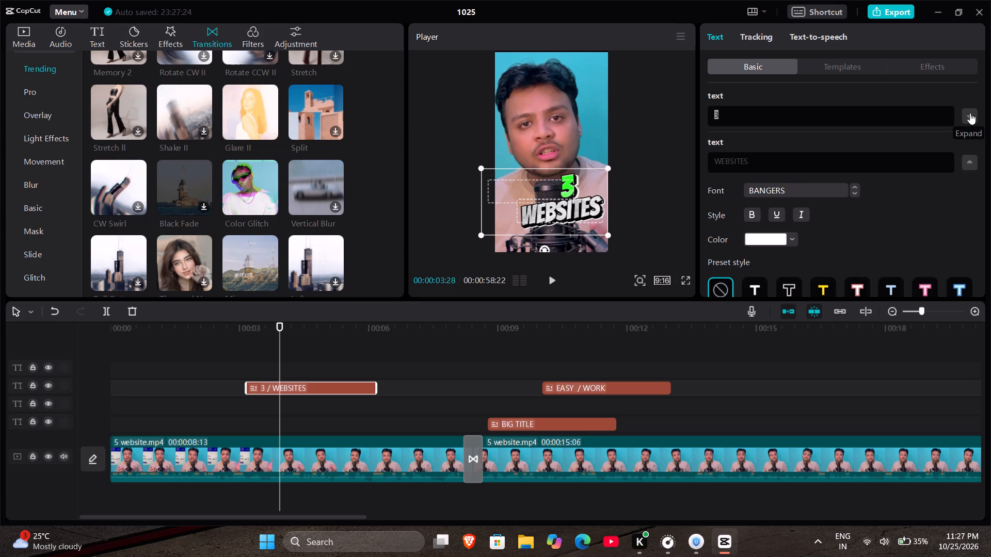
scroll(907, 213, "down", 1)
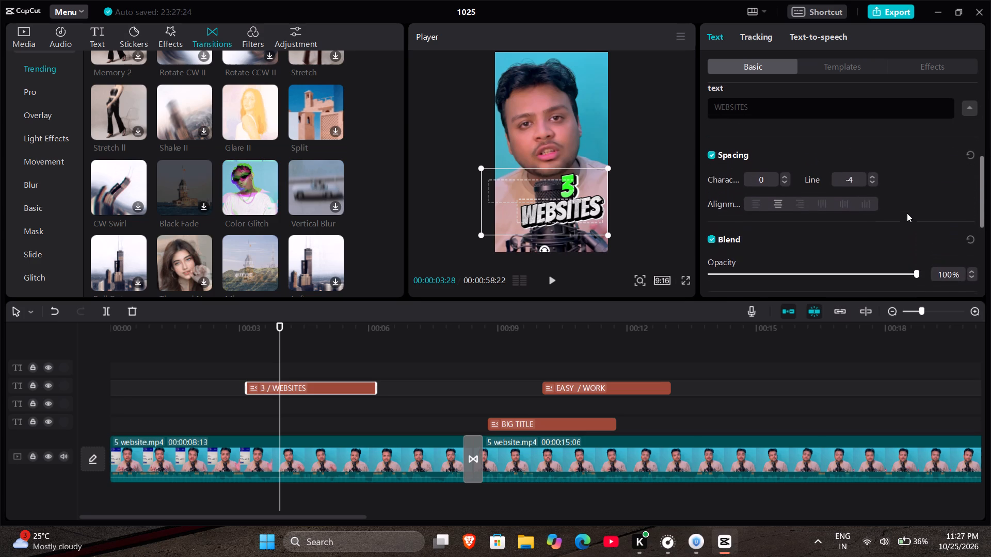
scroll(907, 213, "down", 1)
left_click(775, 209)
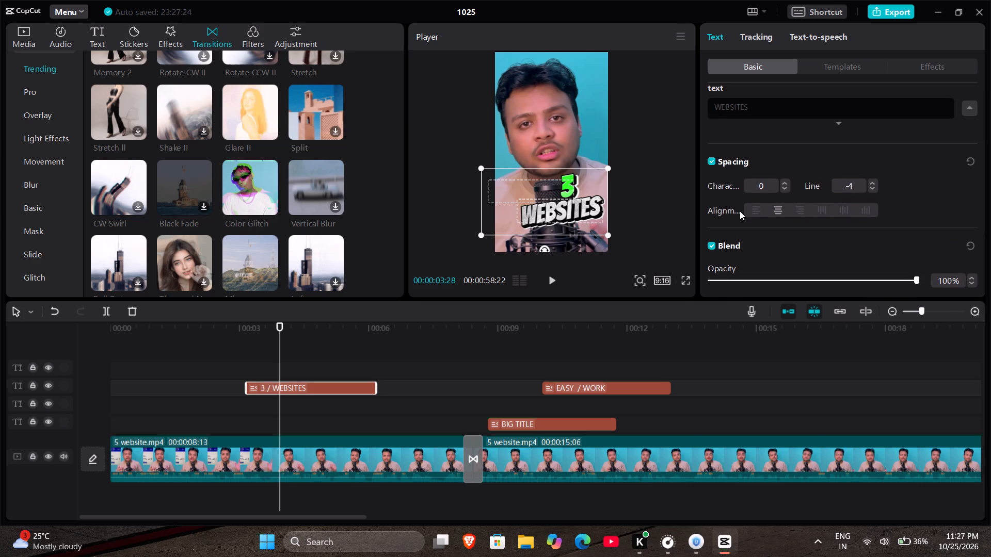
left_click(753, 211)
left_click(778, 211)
Preview the 3 / WEBSITES title and move it to start at about 5.4 seconds, on BIG TITLE's track, checking the new timing.
left_click(286, 354)
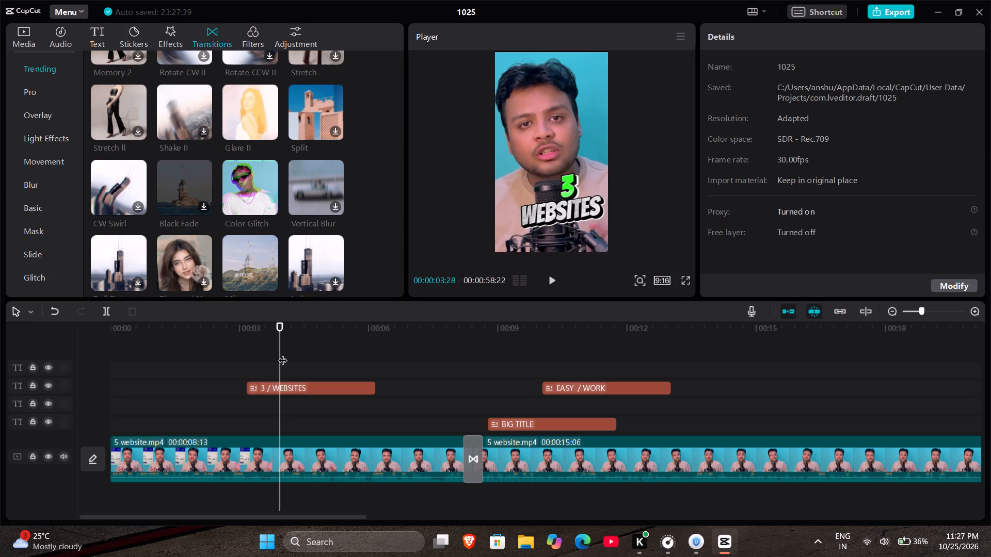
left_click_drag(283, 354, 252, 352)
key("space")
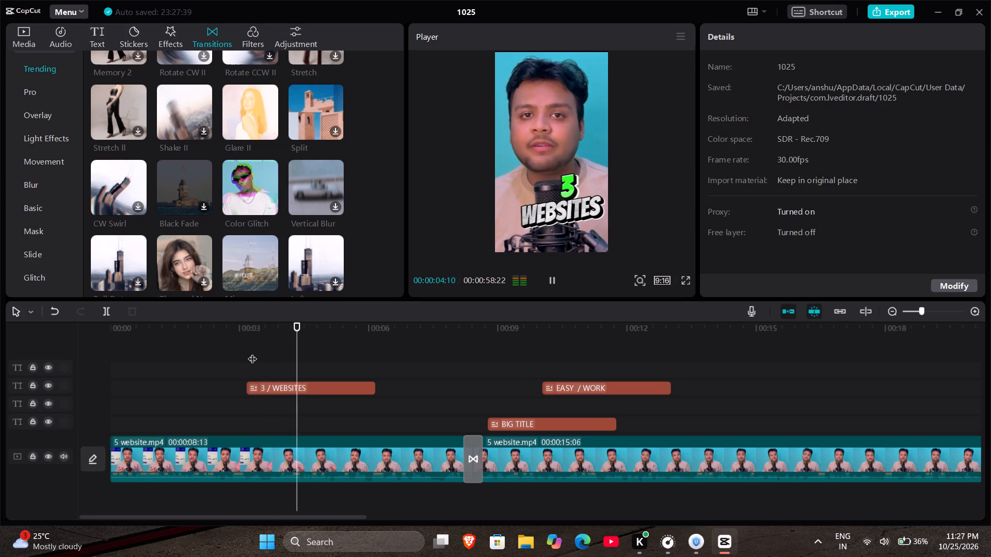
key("space")
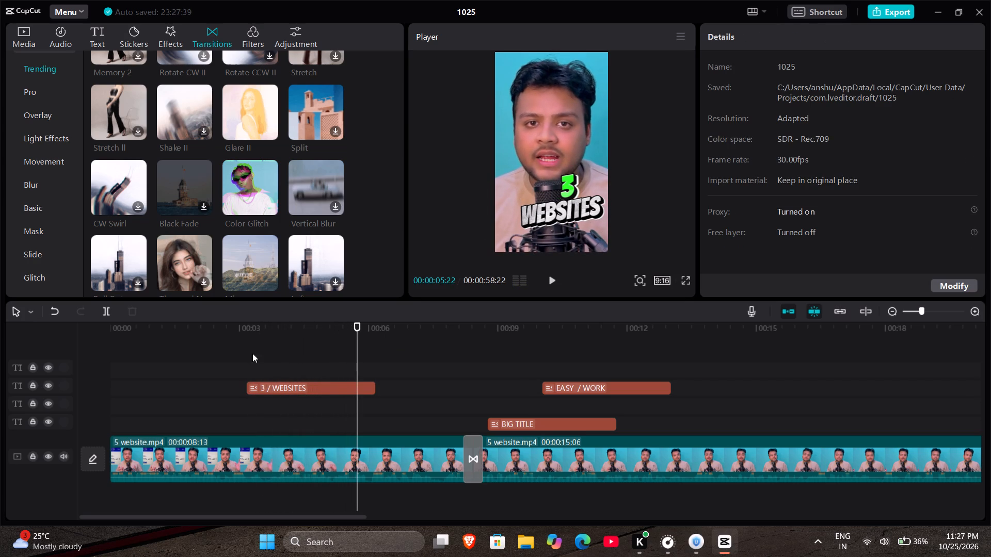
left_click_drag(293, 386, 389, 382)
left_click_drag(358, 363, 329, 358)
key("space")
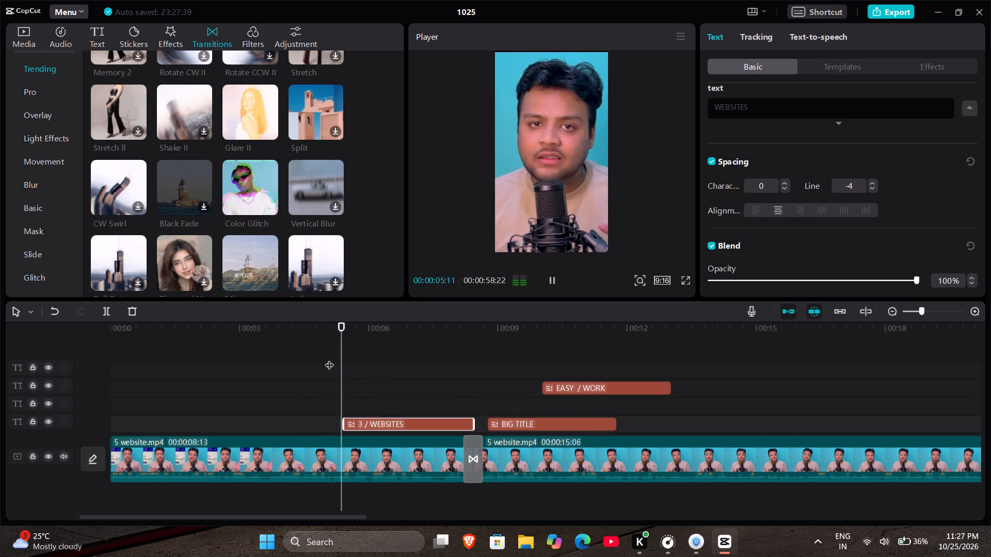
key("space")
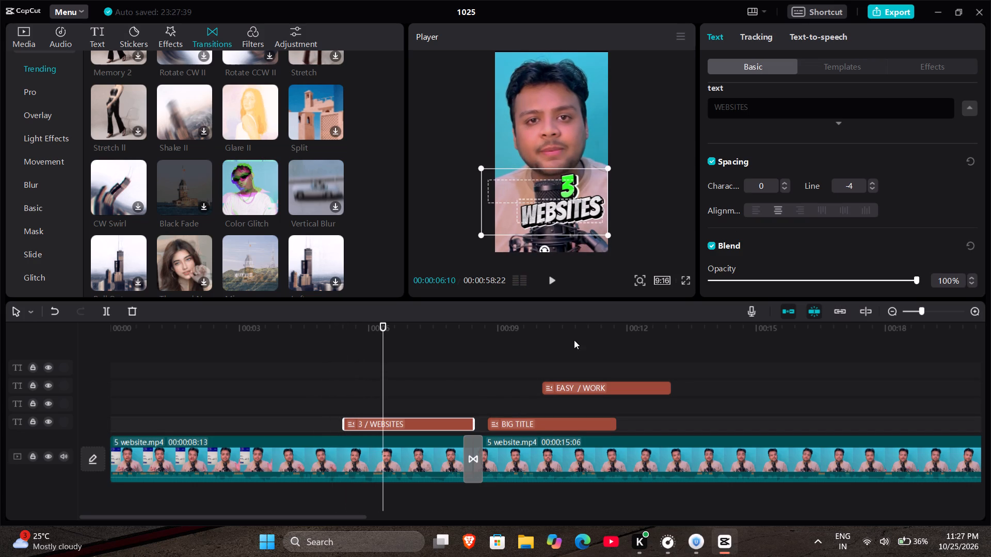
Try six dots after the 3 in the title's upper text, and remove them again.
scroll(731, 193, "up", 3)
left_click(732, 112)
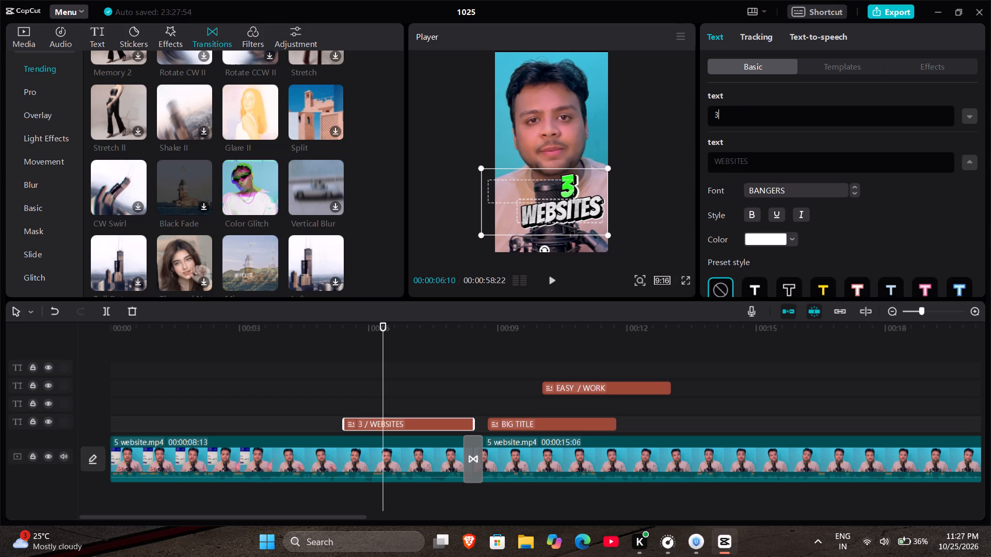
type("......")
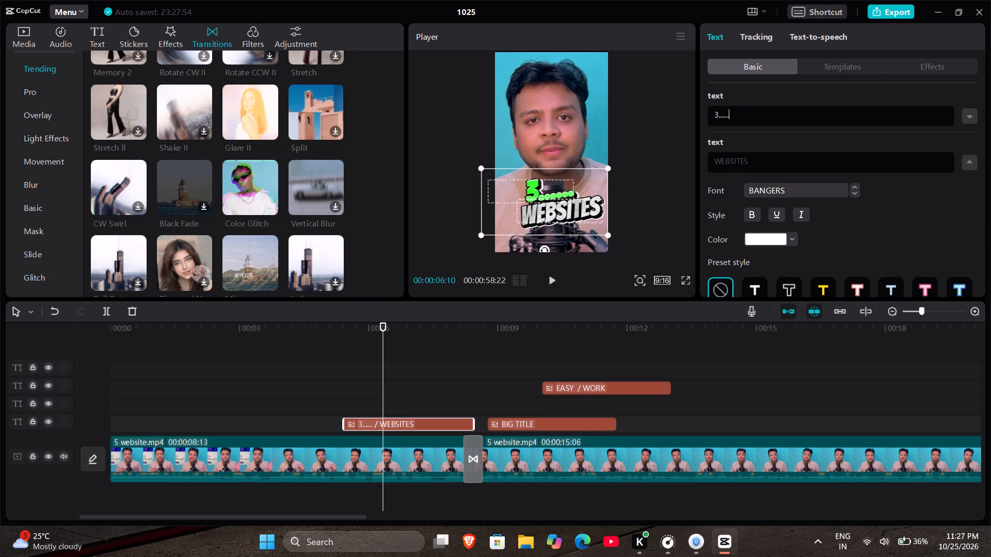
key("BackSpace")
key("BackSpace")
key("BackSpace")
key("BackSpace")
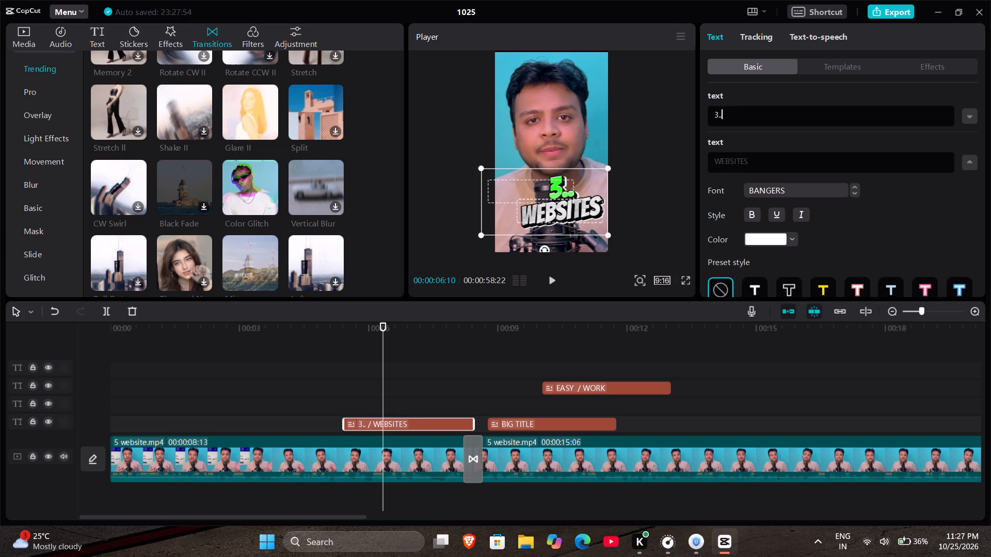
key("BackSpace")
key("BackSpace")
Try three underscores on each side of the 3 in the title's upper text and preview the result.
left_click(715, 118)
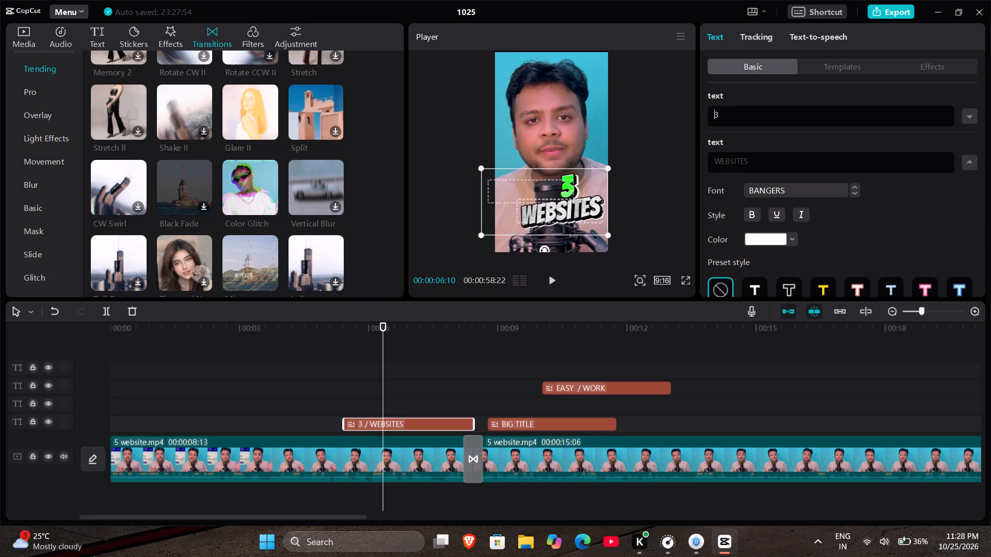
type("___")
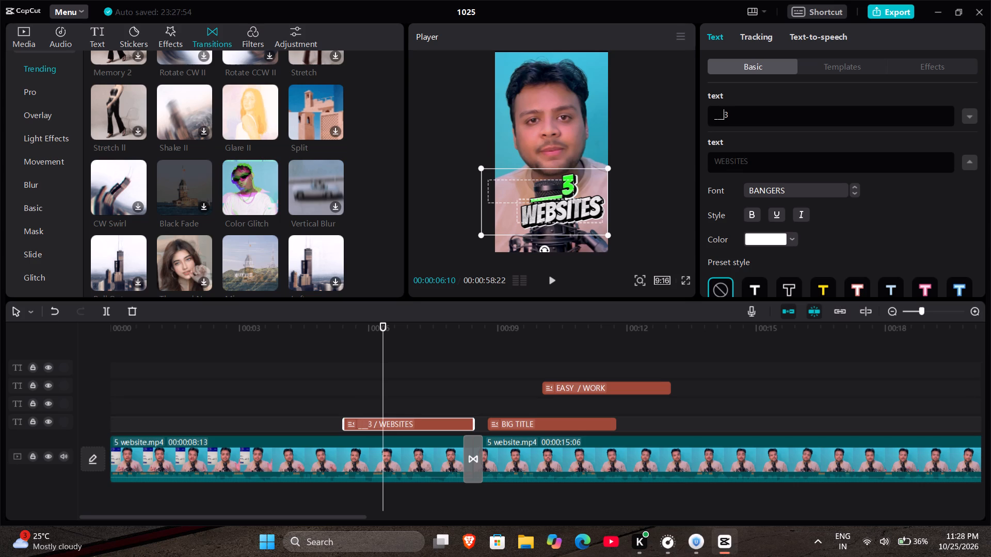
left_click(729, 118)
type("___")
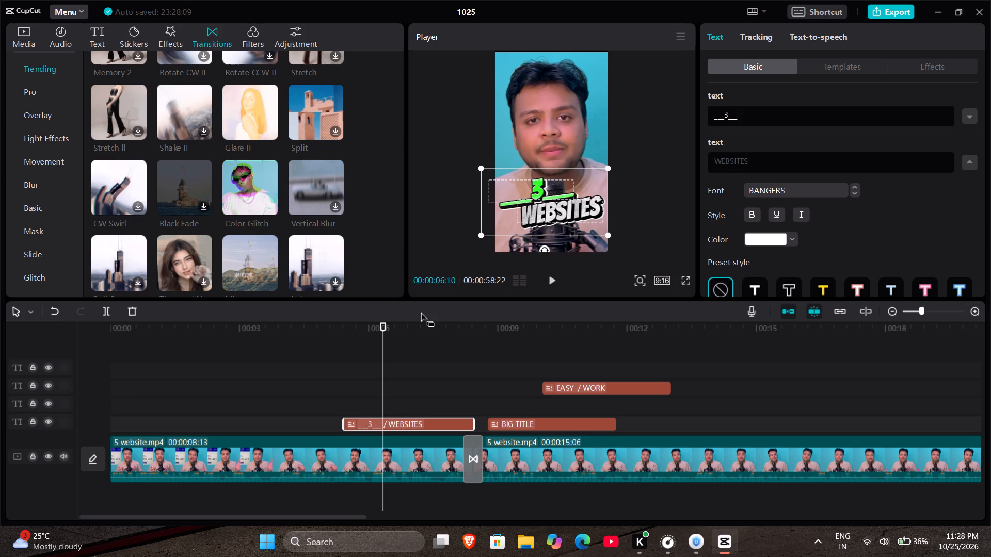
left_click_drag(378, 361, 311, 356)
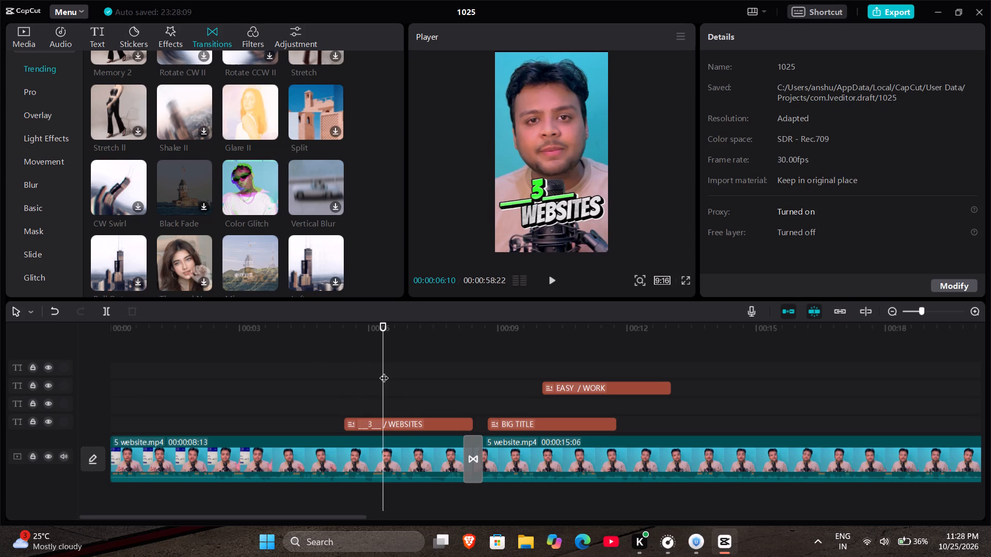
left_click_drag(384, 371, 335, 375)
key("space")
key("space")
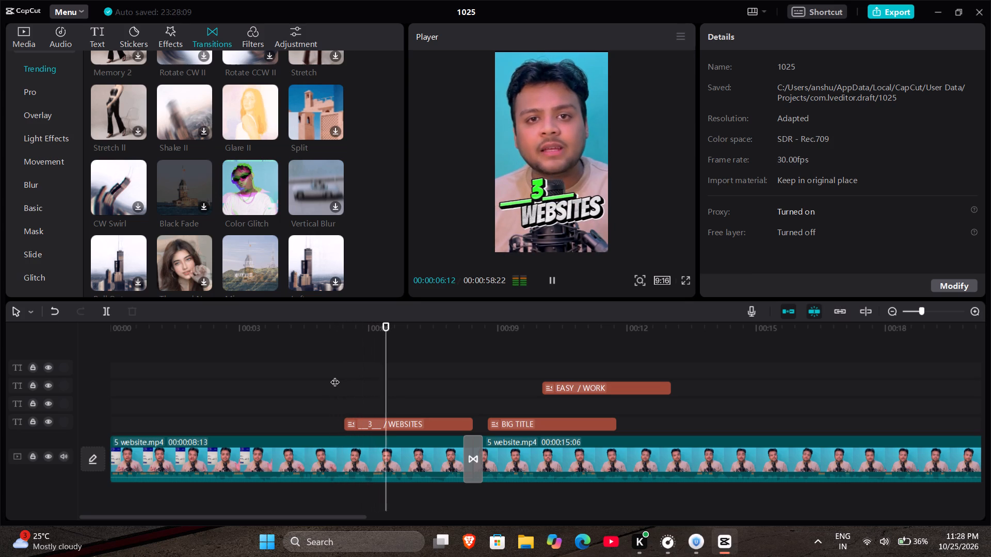
Replace the upper text of the WEBSITES title with THREE.
left_click(414, 421)
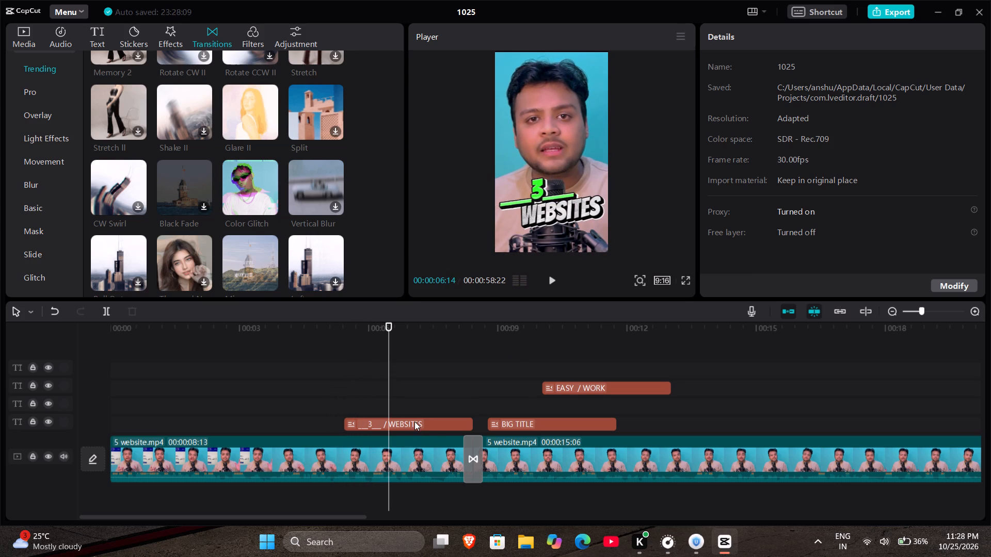
left_click_drag(753, 125, 646, 117)
key("BackSpace")
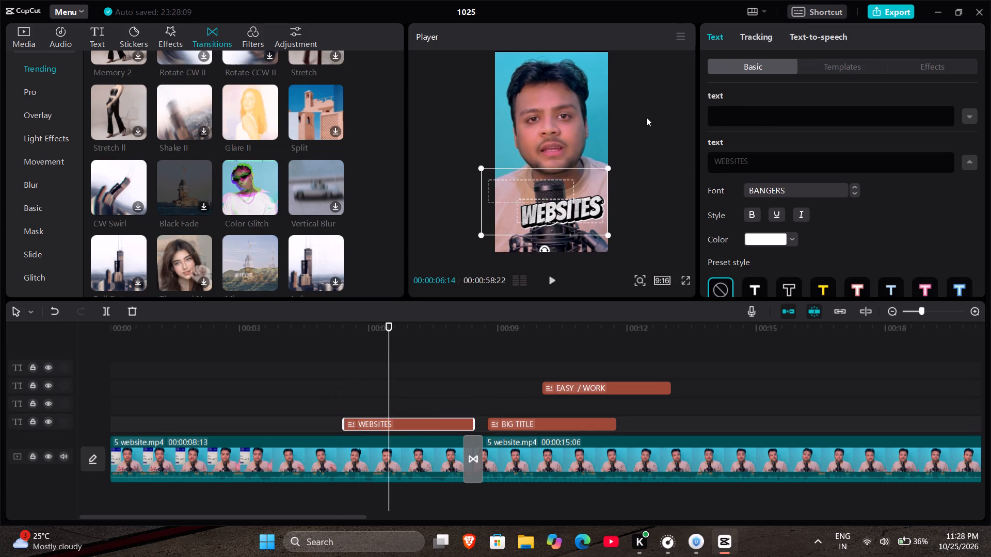
type("TH")
type("REE")
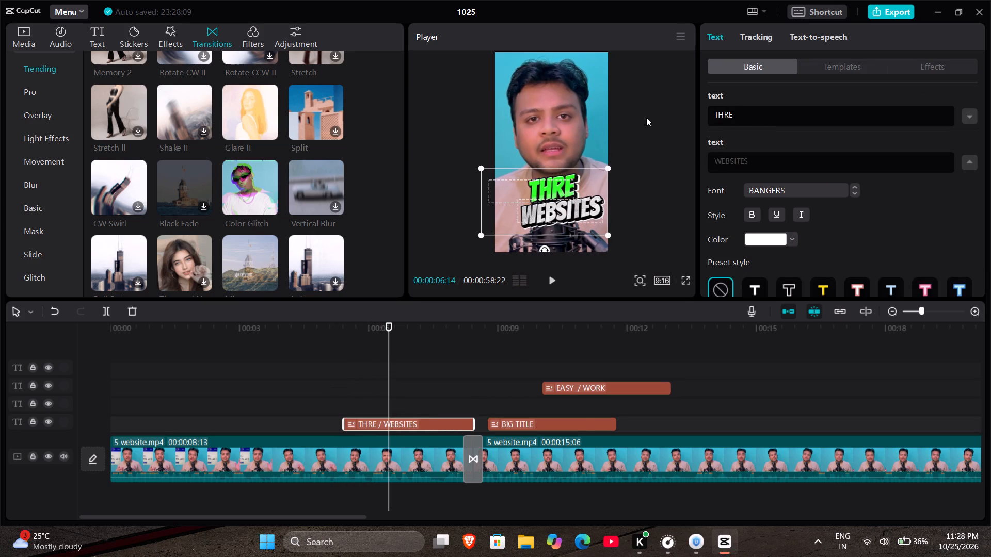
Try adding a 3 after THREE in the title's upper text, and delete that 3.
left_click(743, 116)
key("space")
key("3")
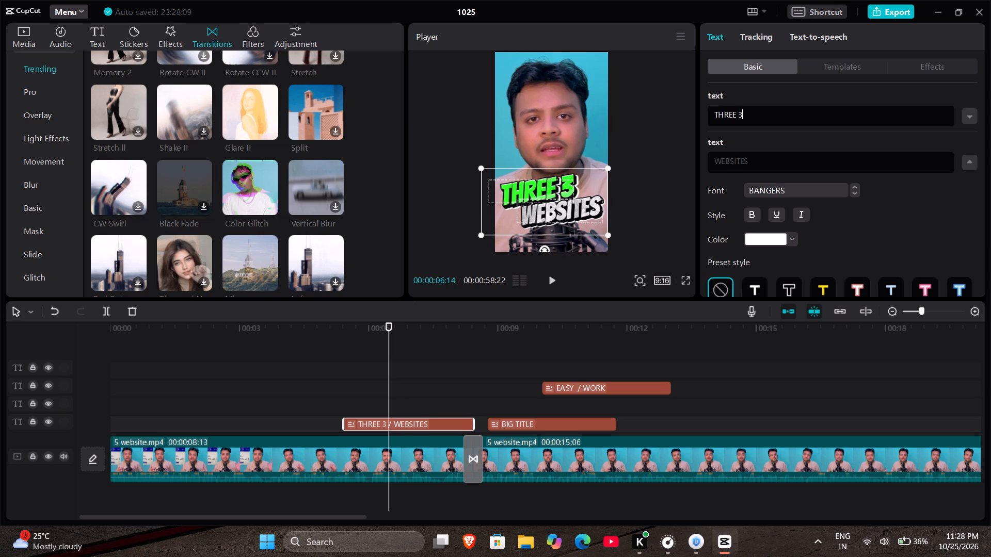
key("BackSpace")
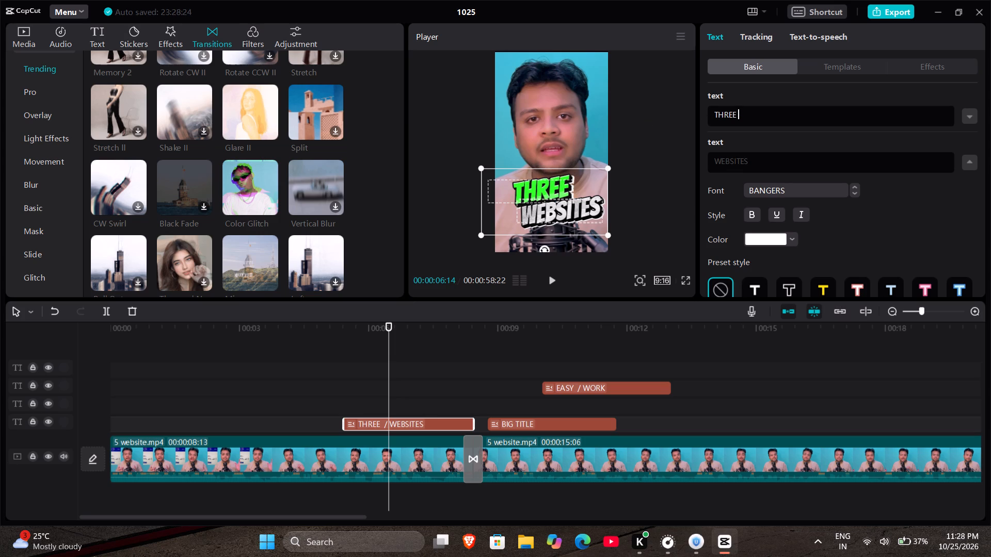
Insert a 3 and a space in front of THREE in the title's upper text.
left_click(710, 114)
type("3")
key("space")
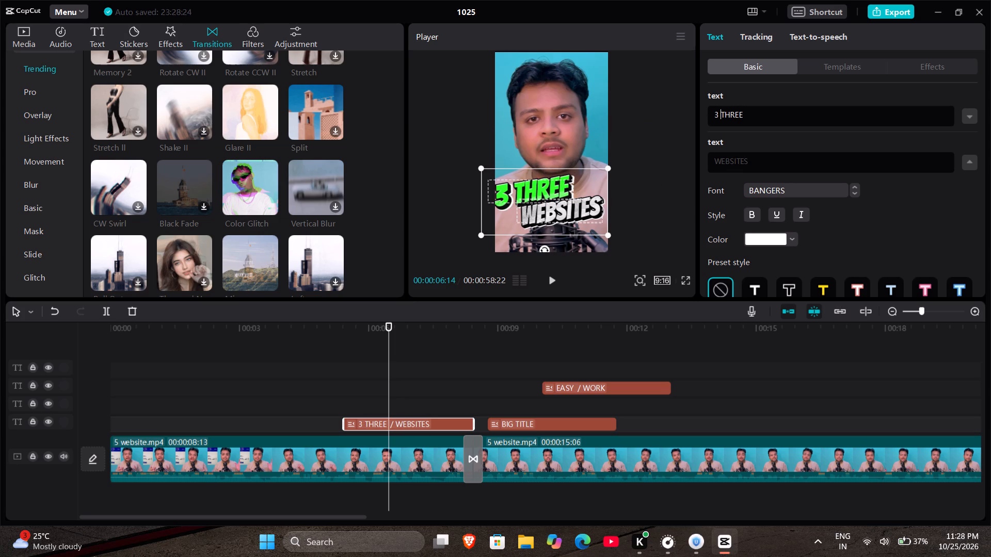
Replace the upper text of the WEBSITES title with THREE and play back the section around it.
left_click_drag(385, 356, 302, 357)
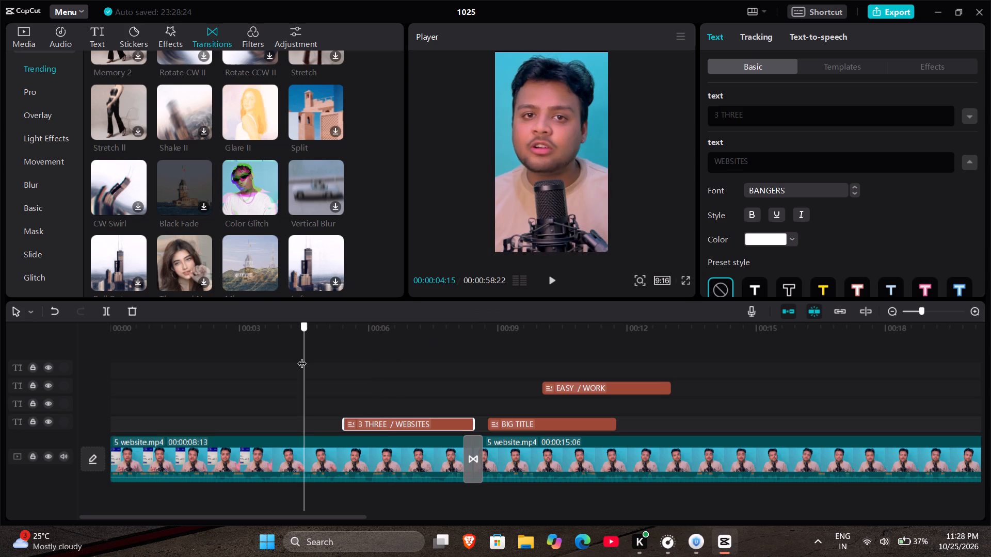
key("space")
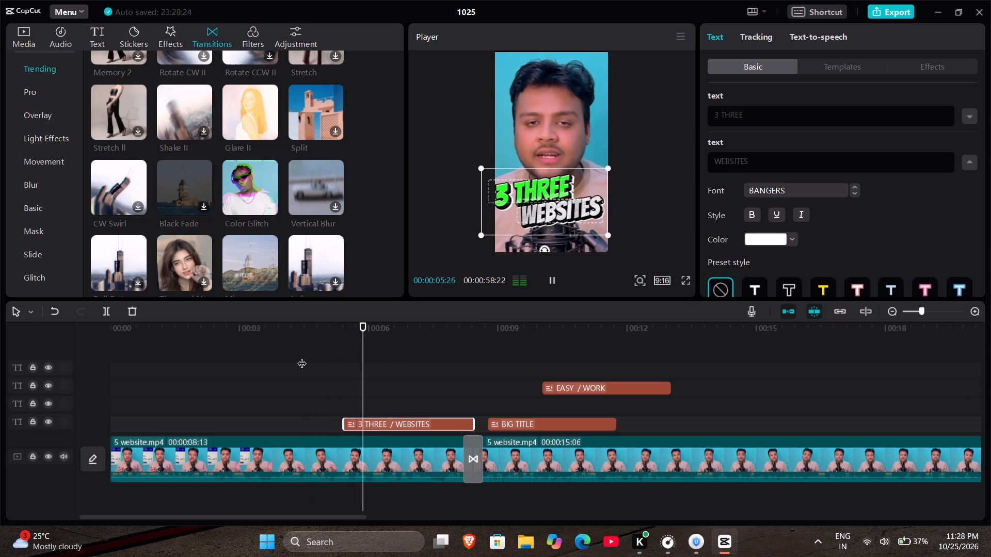
key("space")
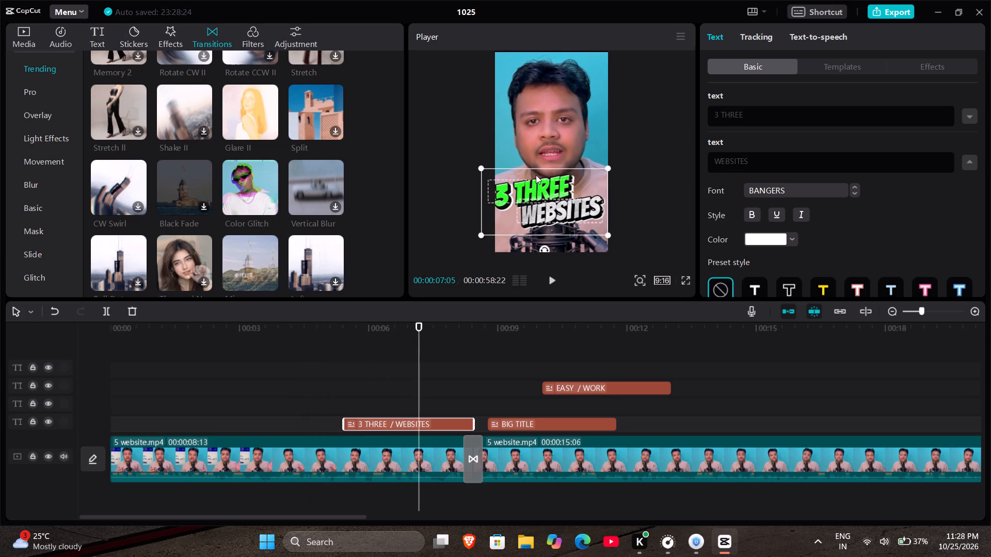
left_click_drag(749, 117, 722, 116)
left_click_drag(722, 116, 722, 118)
key("BackSpace")
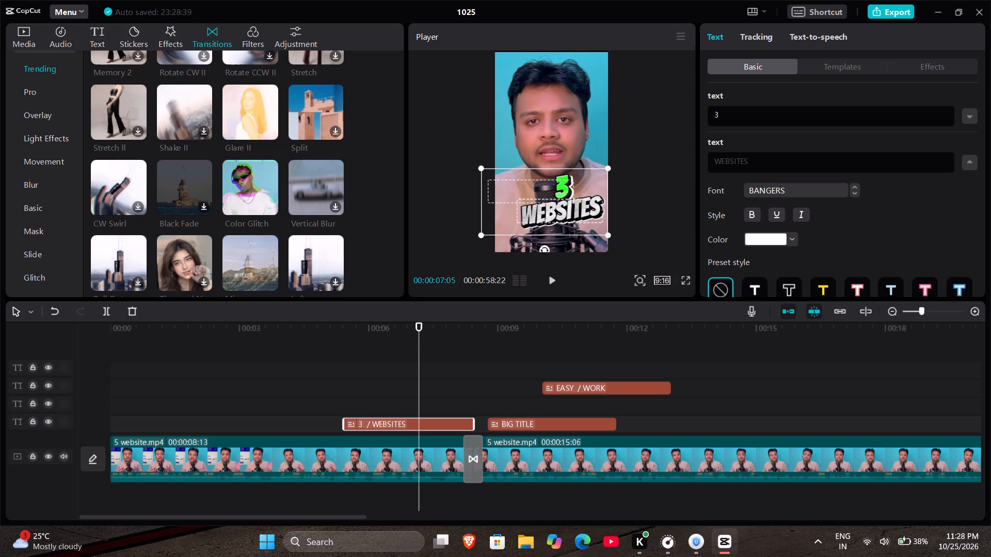
left_click(722, 118)
key("BackSpace")
key("BackSpace")
type("THREE")
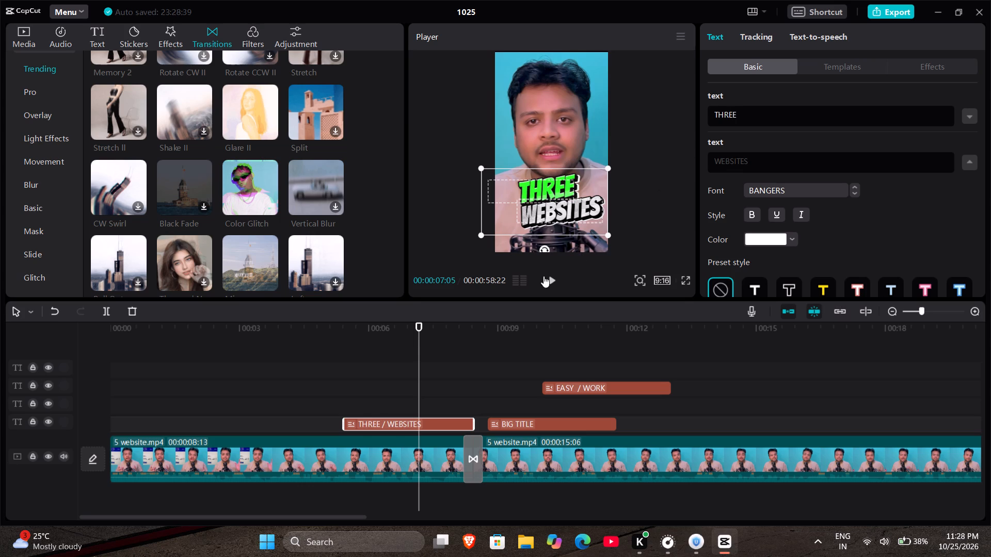
left_click_drag(418, 353, 332, 348)
key("space")
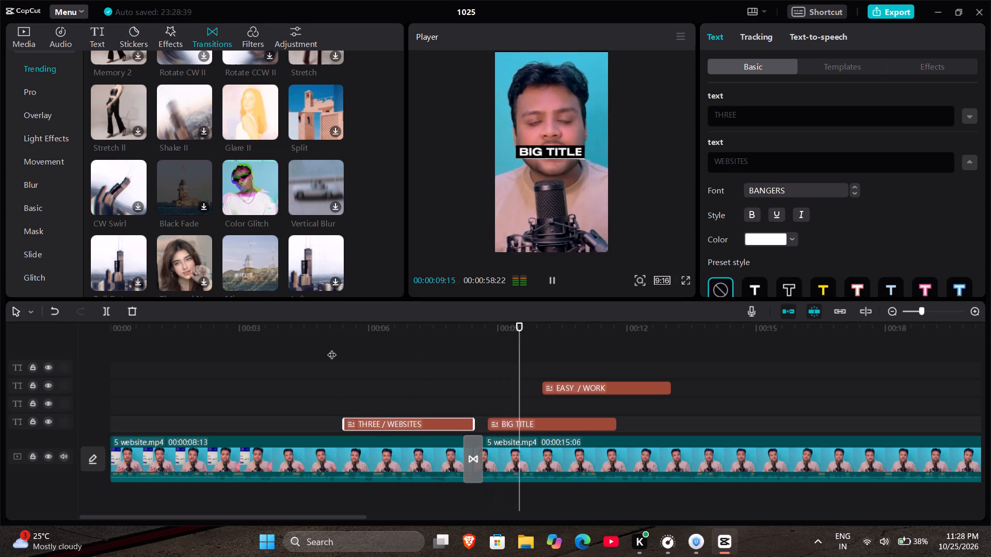
key("space")
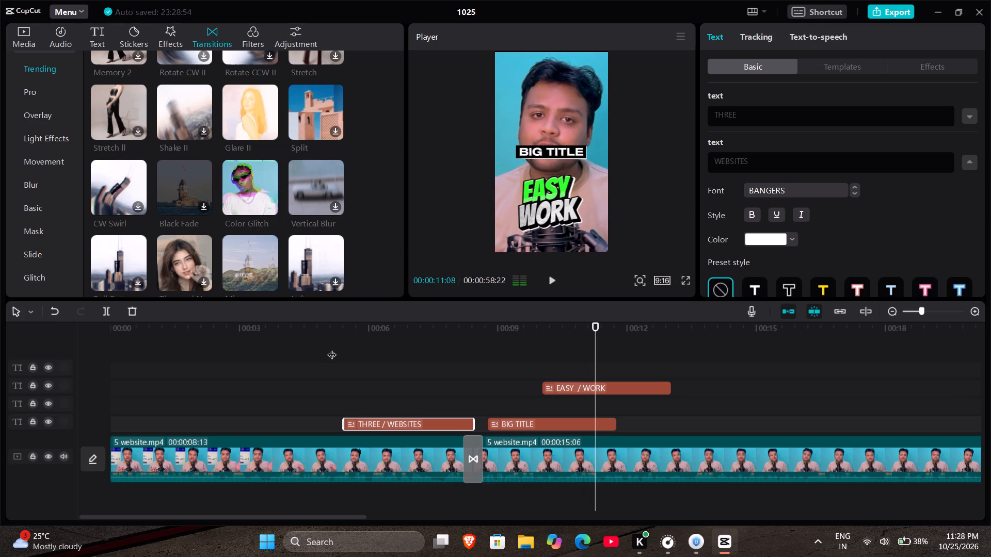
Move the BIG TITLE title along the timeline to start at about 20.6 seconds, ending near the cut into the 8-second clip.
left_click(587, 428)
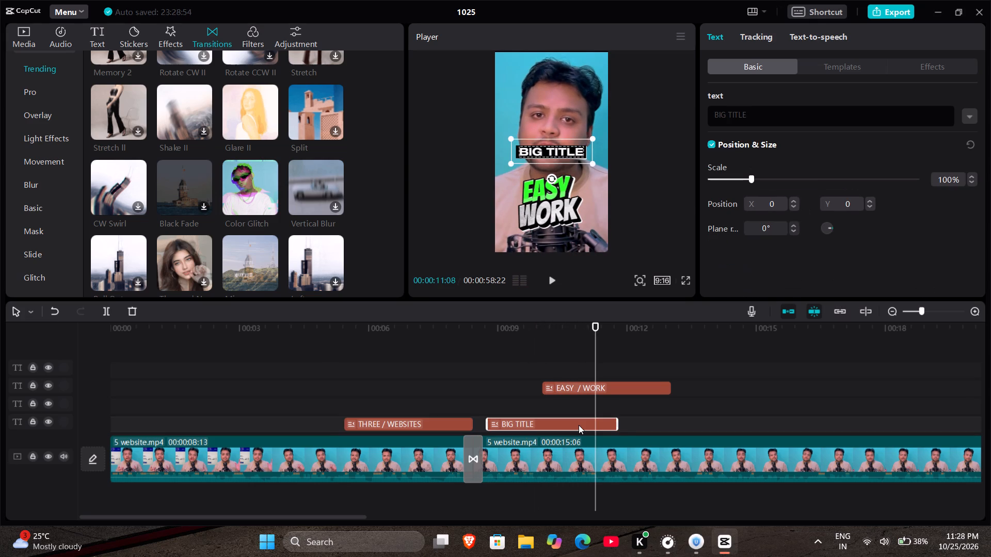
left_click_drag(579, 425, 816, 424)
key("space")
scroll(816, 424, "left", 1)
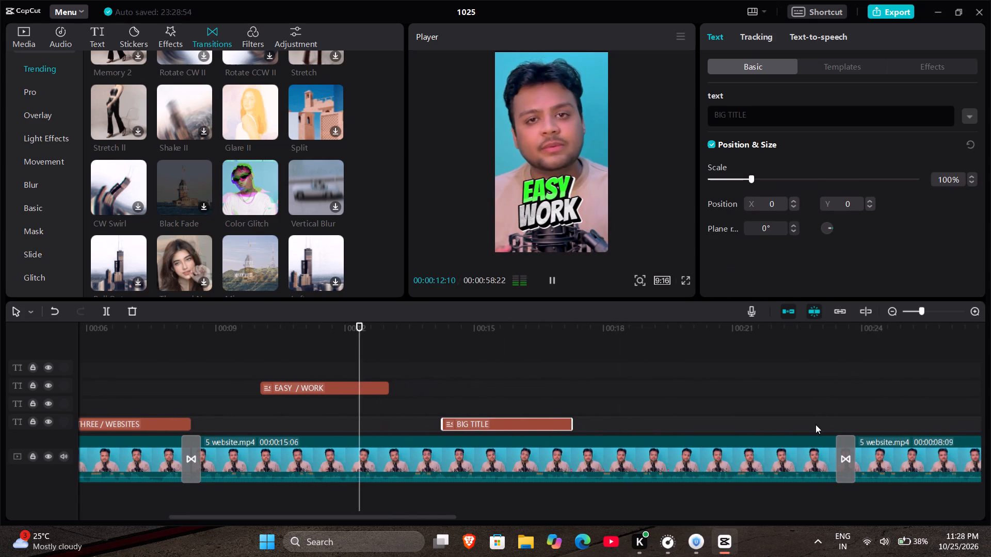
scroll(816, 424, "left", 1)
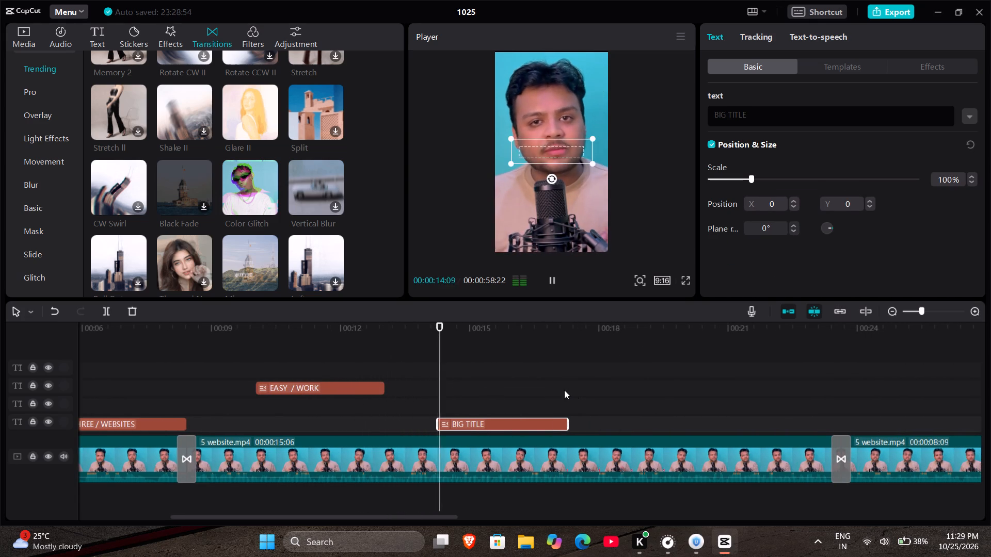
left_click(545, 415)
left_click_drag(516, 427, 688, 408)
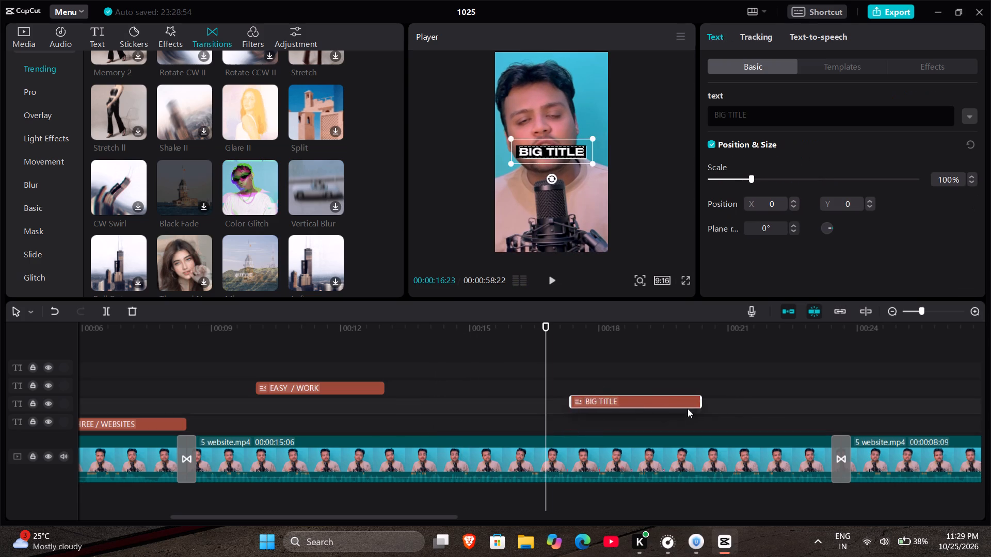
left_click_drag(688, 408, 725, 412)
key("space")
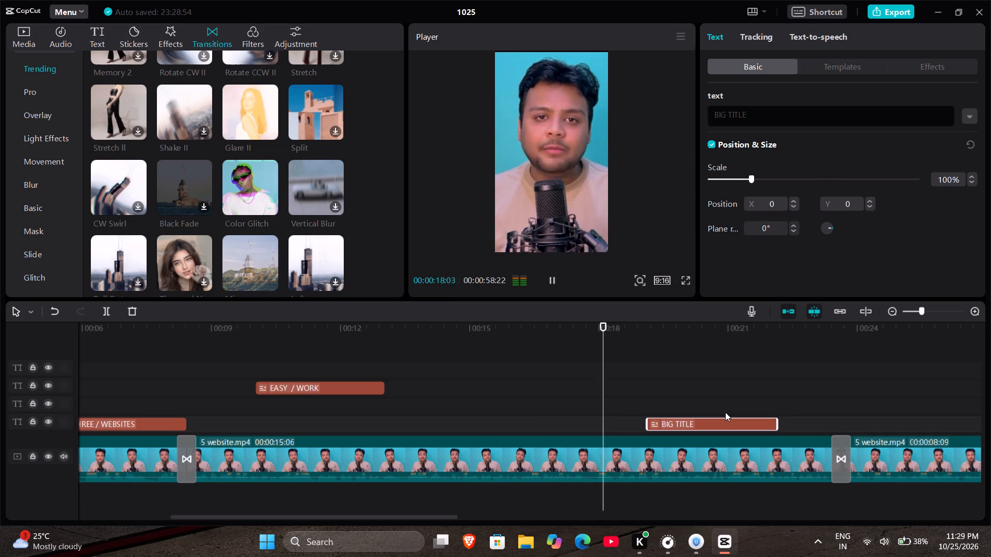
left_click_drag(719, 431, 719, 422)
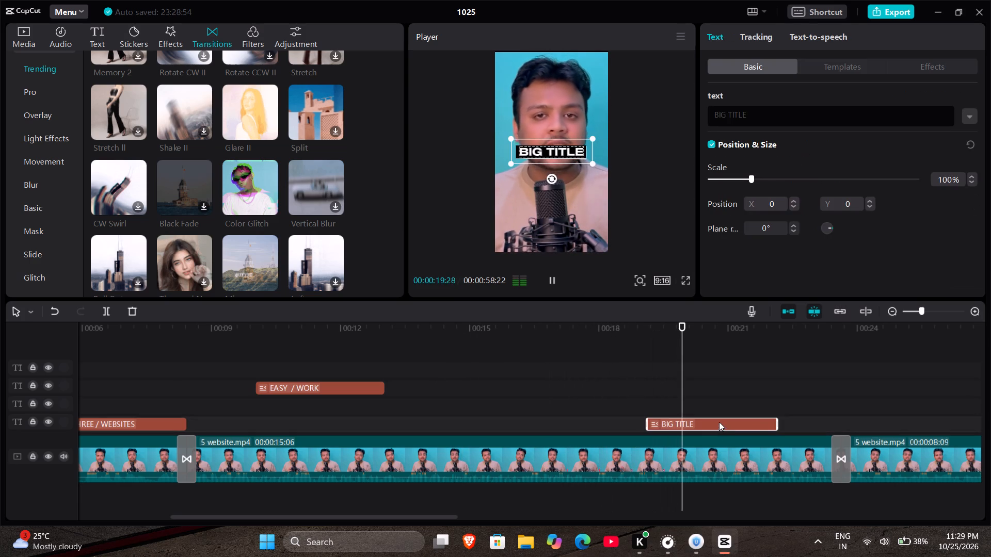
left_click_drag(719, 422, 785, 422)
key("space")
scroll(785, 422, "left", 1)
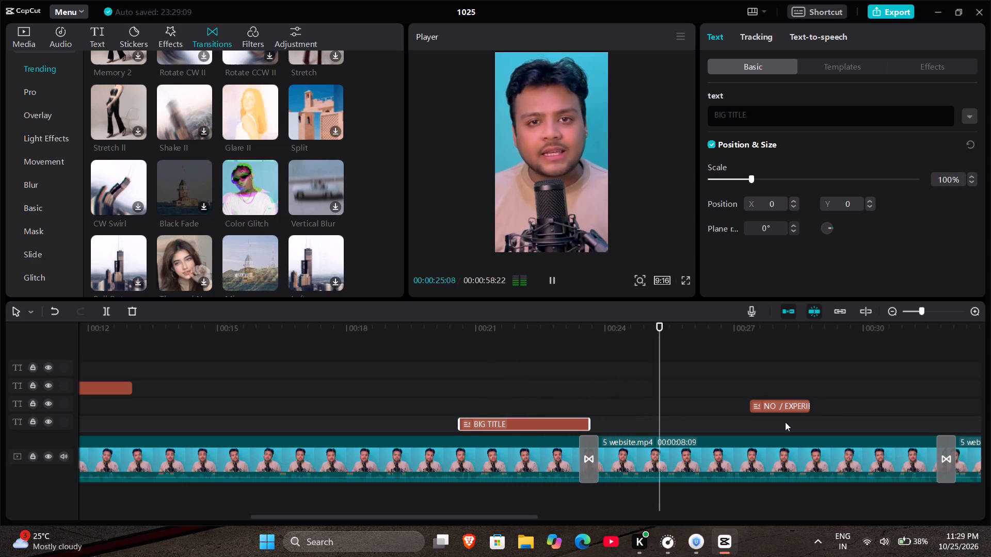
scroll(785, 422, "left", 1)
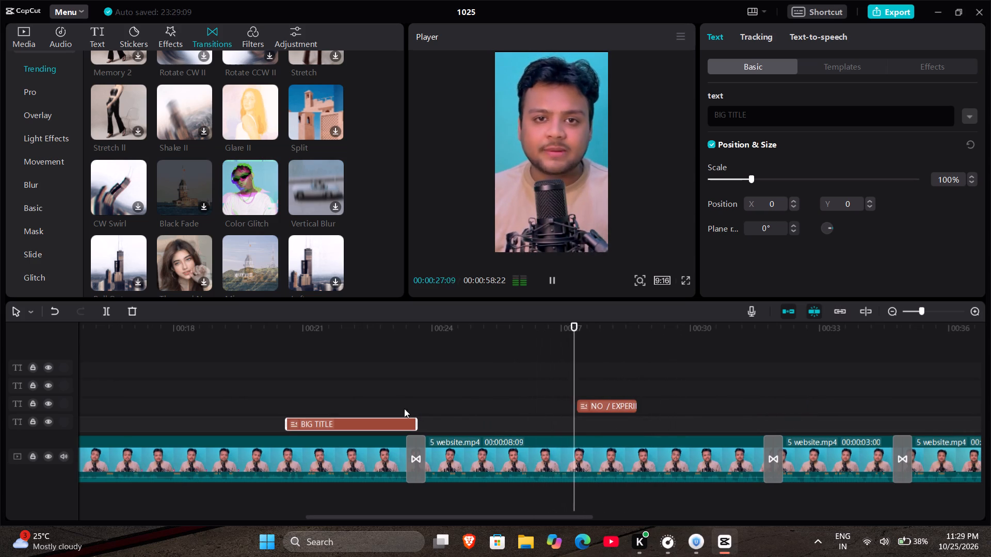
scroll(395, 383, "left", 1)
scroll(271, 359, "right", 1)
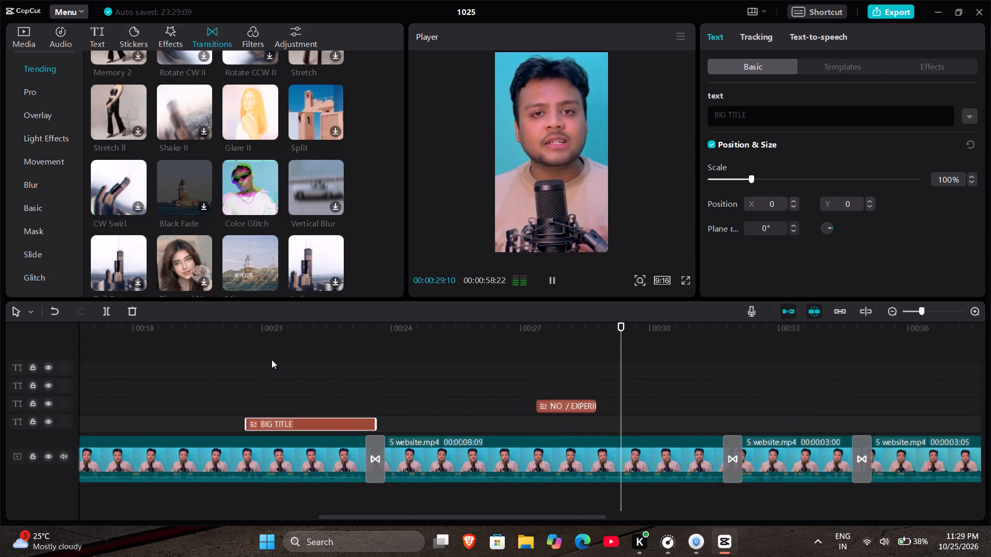
Move BIG TITLE over the 3-second video clip, starting at about 32 seconds, and trim its end to about 34.7 seconds.
left_click(317, 418)
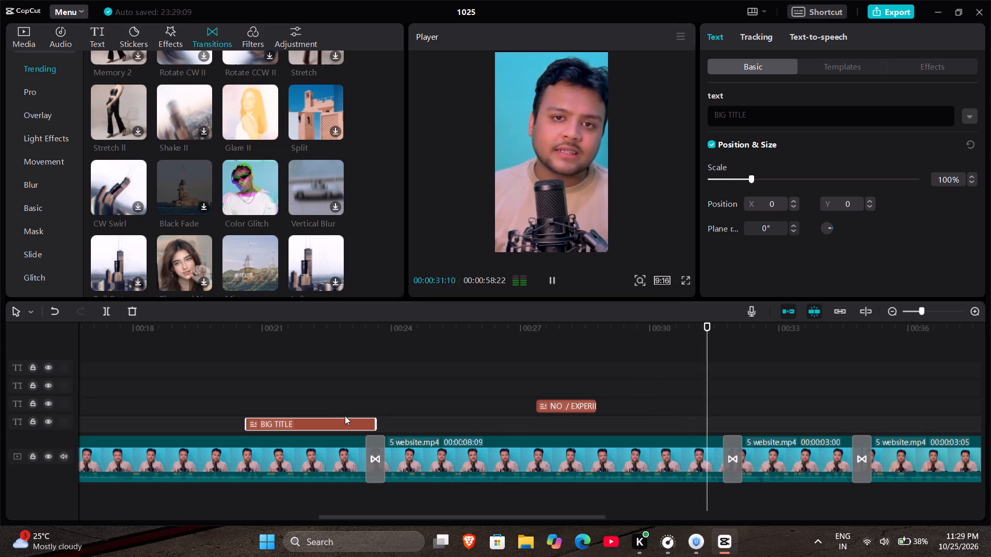
left_click_drag(340, 420, 838, 402)
key("space")
scroll(838, 402, "left", 1)
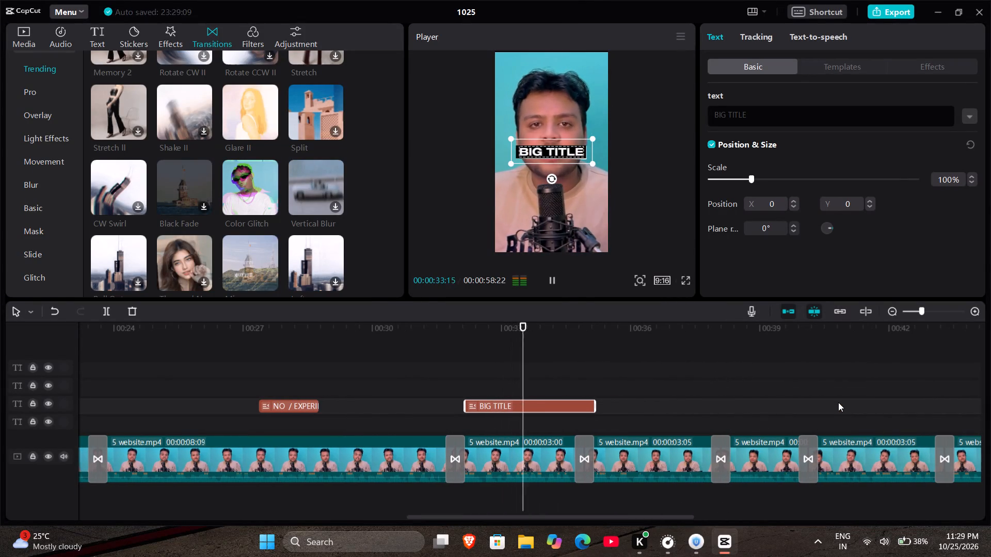
key("space")
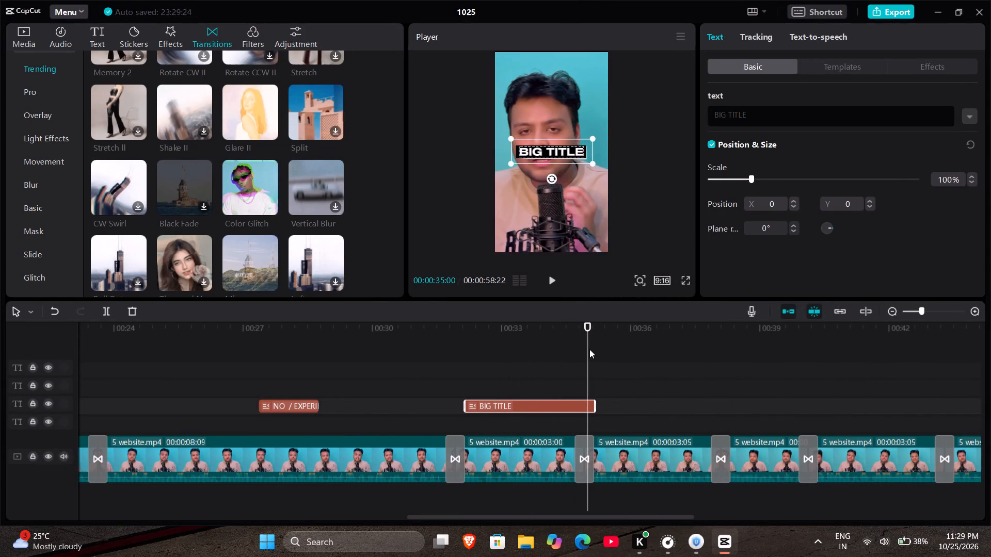
left_click_drag(597, 400, 572, 403)
Split BIG TITLE at 00:00:33:11 and delete the part before the split.
left_click_drag(587, 374, 455, 381)
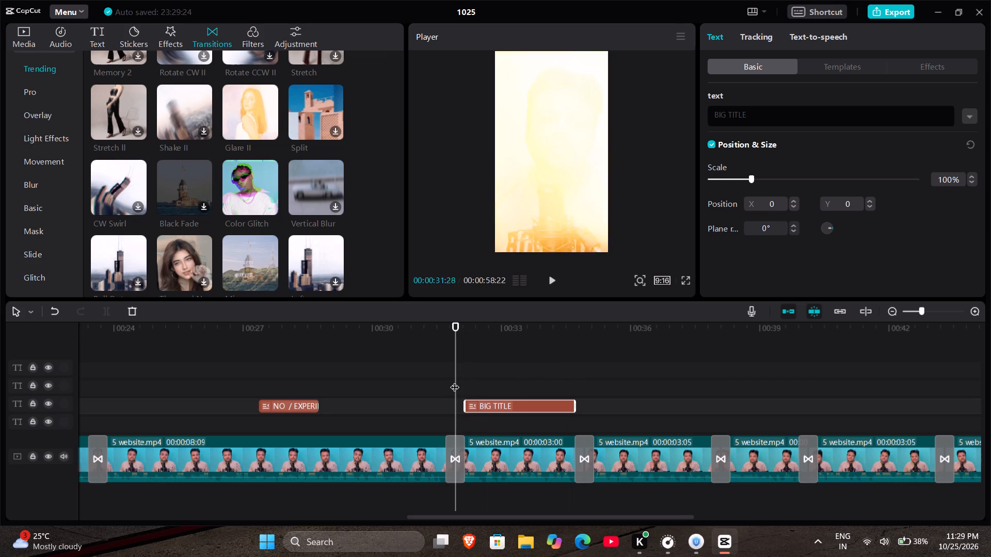
key("space")
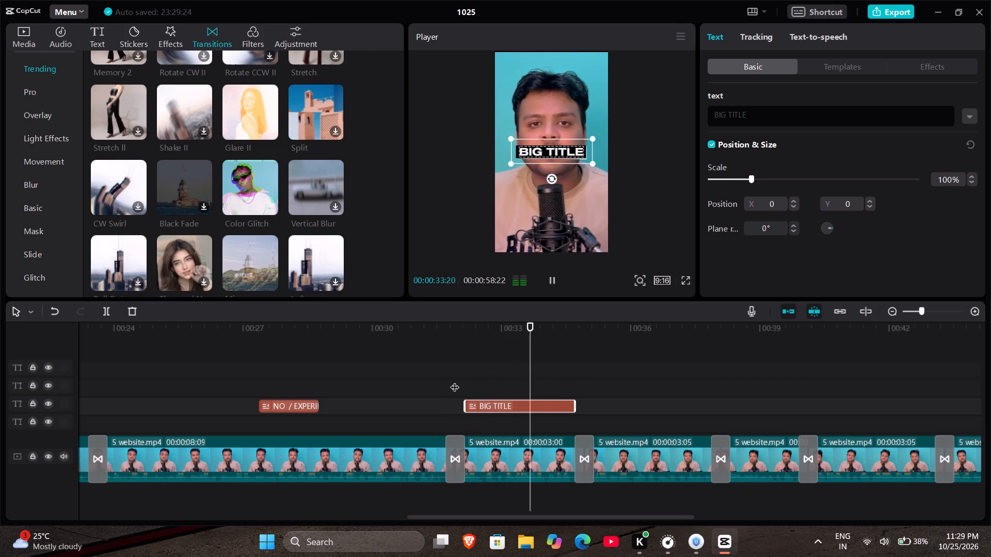
key("space")
left_click(503, 373)
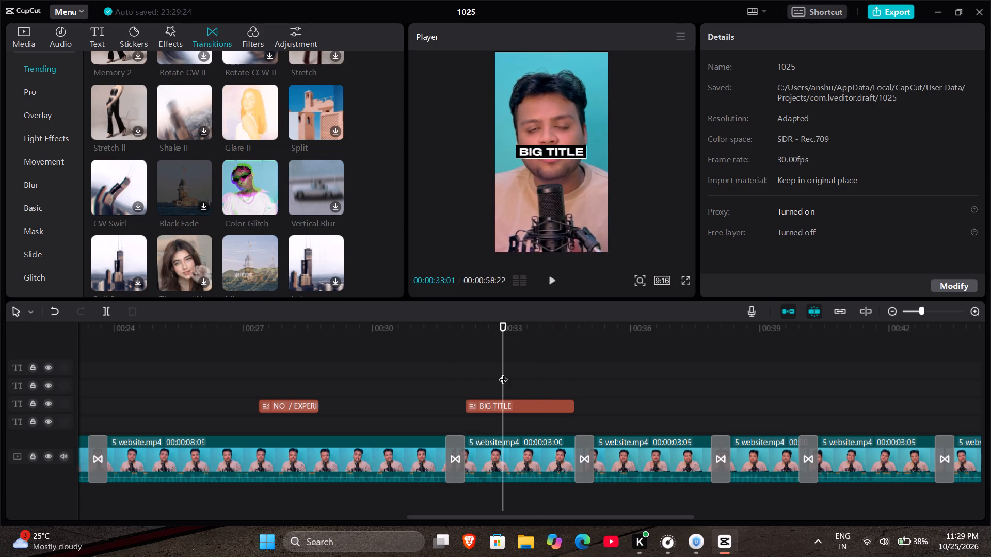
key("space")
key("space")
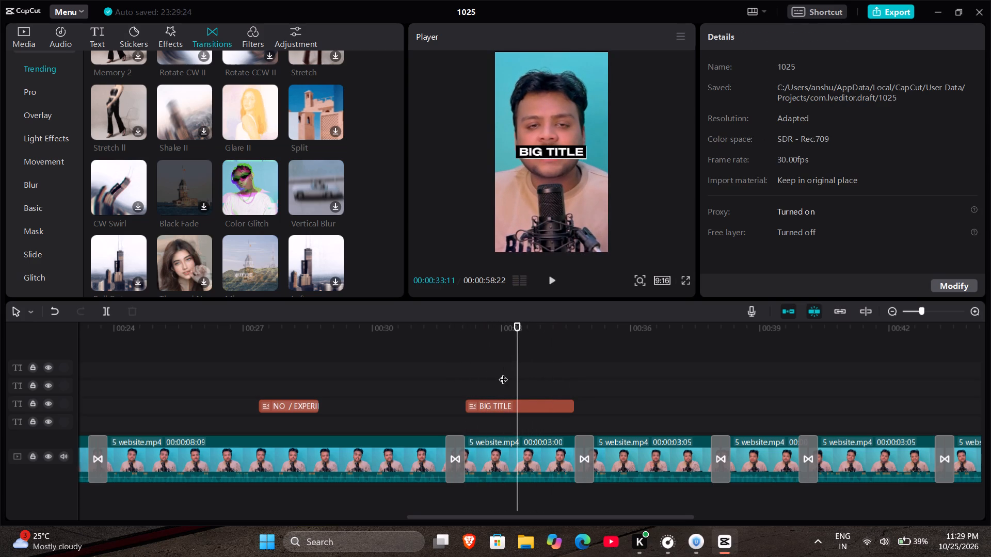
key("ctrl+b")
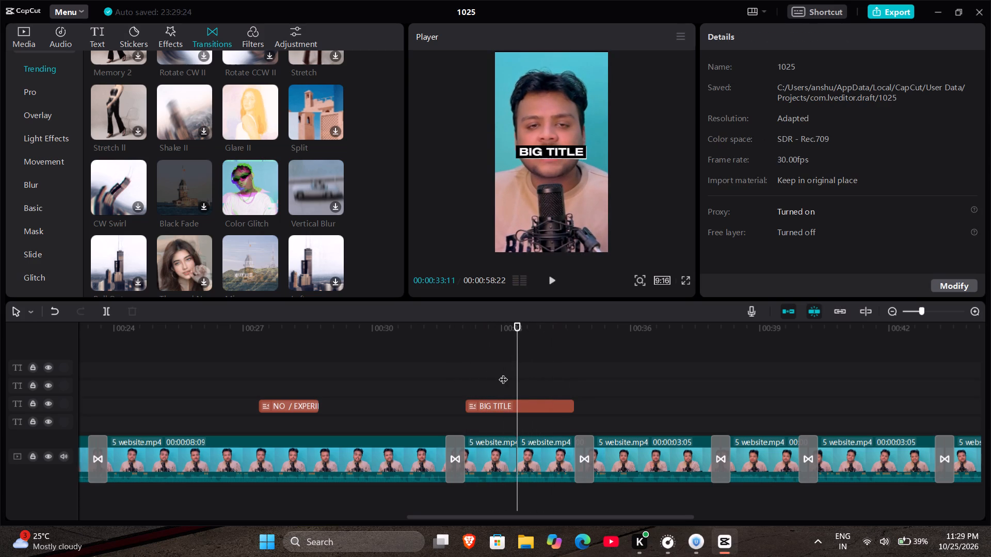
key("ctrl+z")
left_click(506, 400)
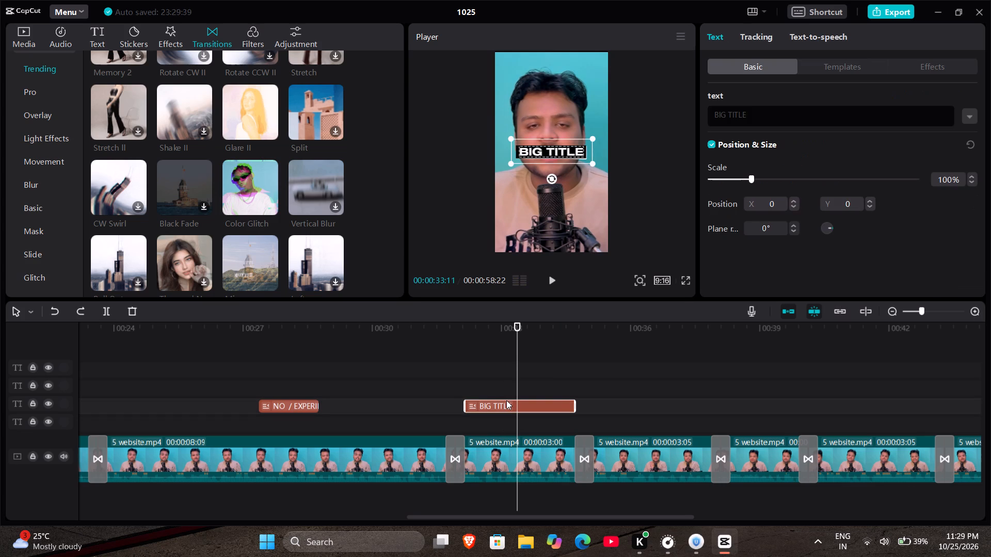
key("ctrl+b")
left_click(494, 406)
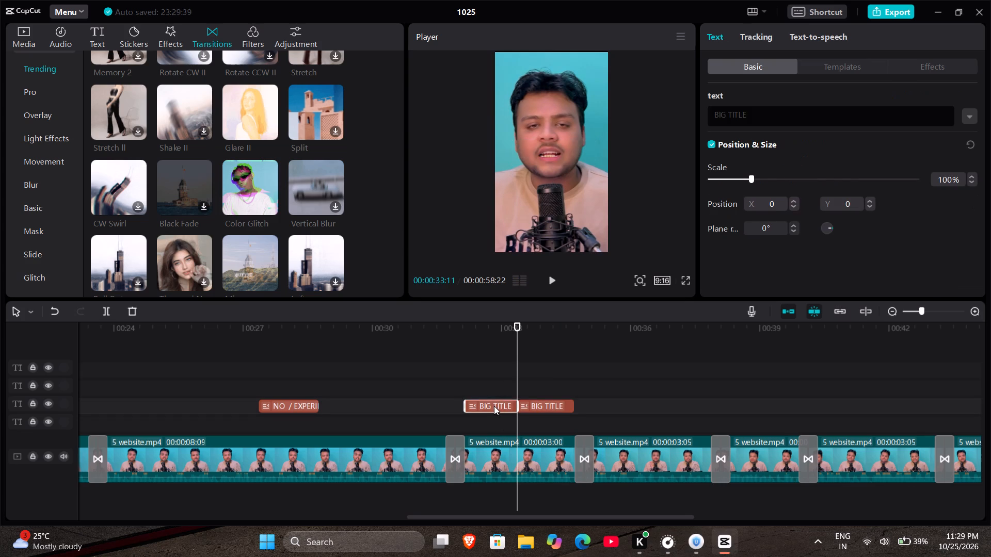
key("BackSpace")
Replace the text of the remaining BIG TITLE piece with ONEFORMA.COM.
left_click(549, 404)
left_click_drag(789, 111, 671, 118)
key("BackSpace")
type("ONE")
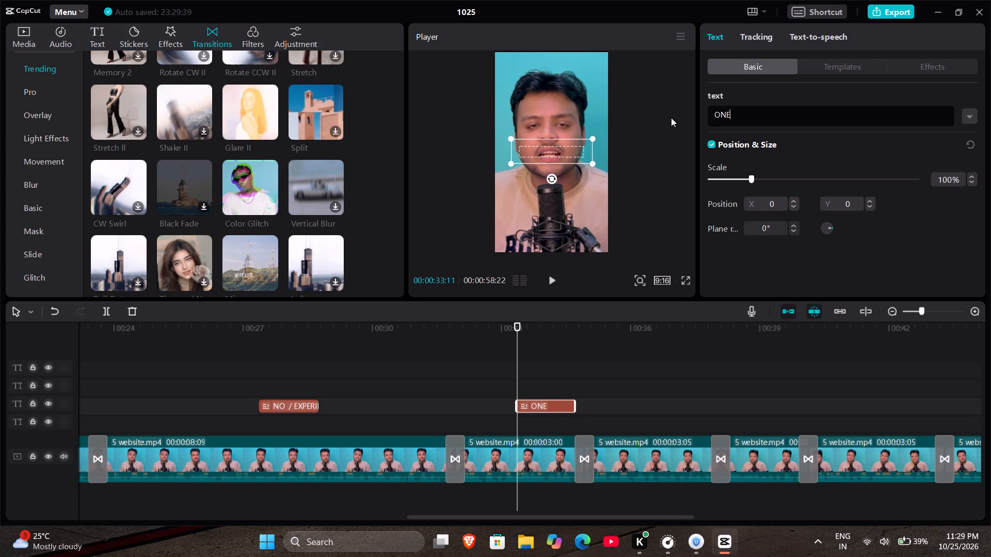
type("FORMA")
type(".COM")
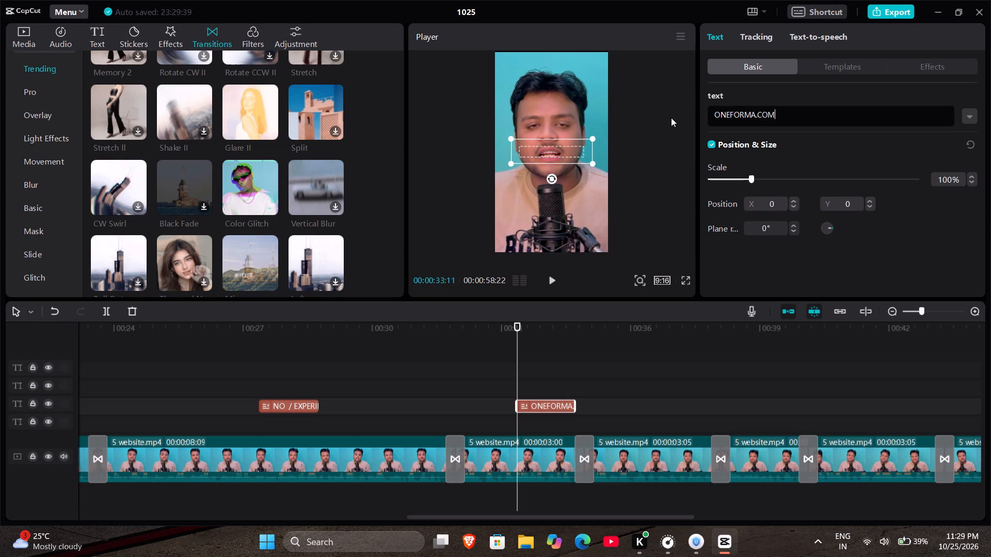
key("space")
key("BackSpace")
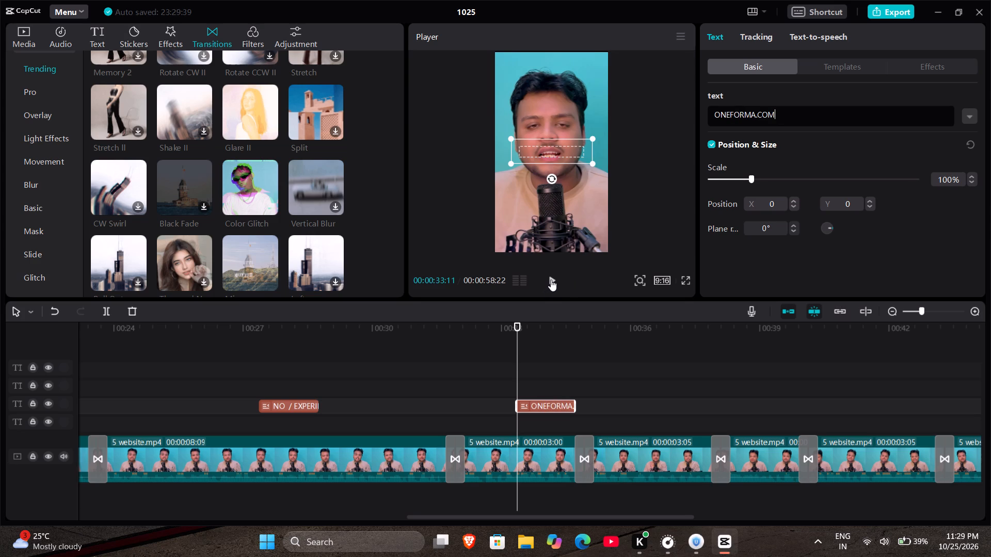
Move the ONEFORMA.COM title down to Y -969, centred horizontally, and enlarge it to 138% scale.
left_click(551, 280)
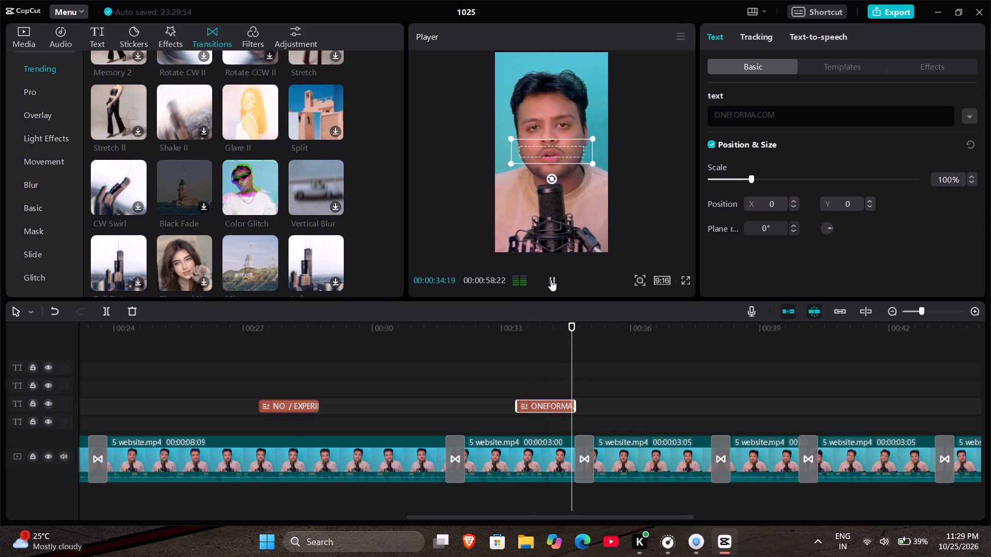
key("space")
left_click(544, 401)
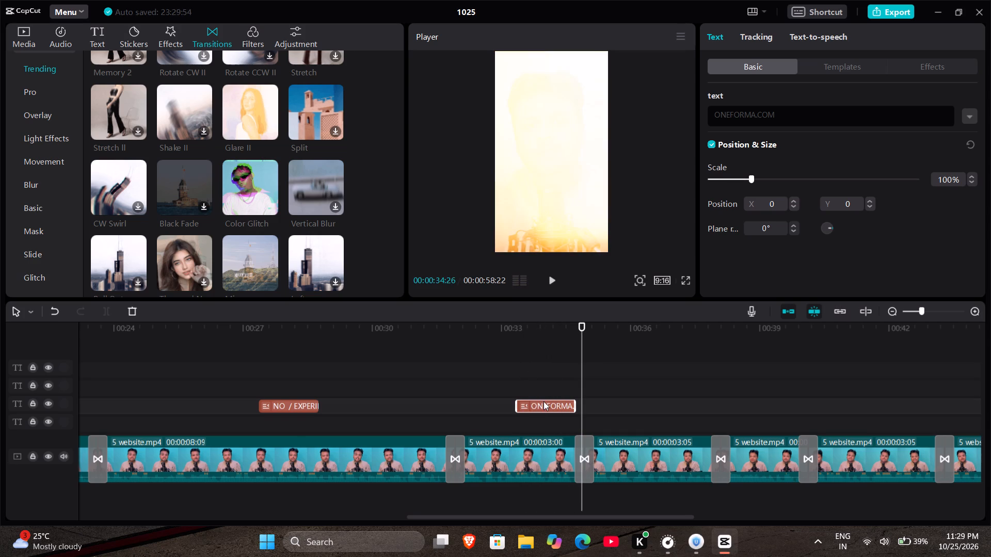
left_click_drag(582, 345, 524, 348)
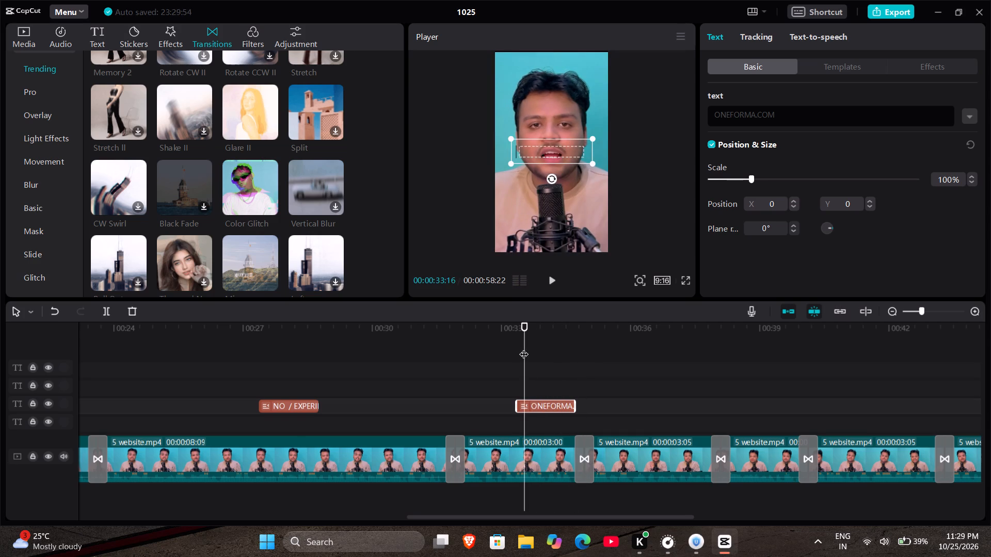
left_click_drag(549, 145, 543, 197)
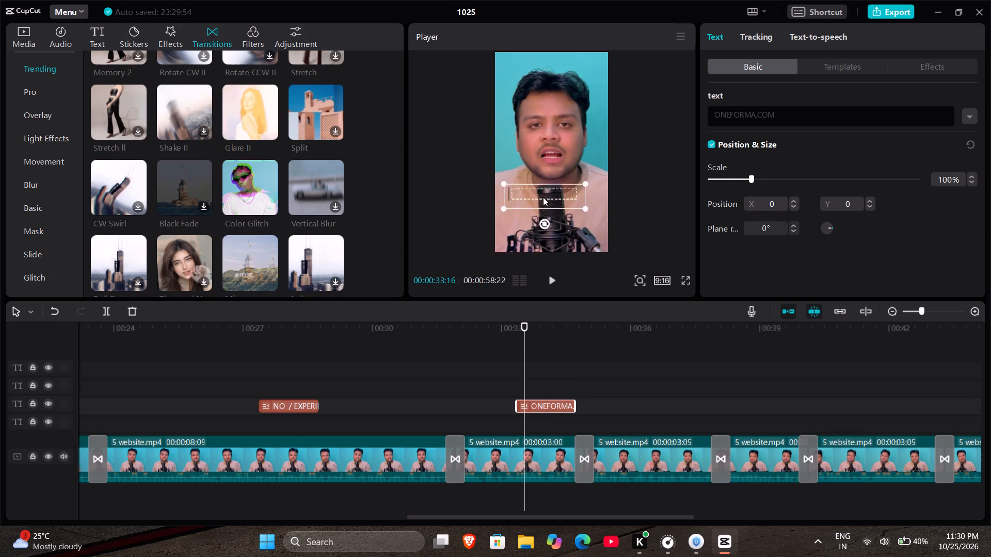
left_click_drag(543, 197, 547, 196)
left_click_drag(593, 214, 599, 219)
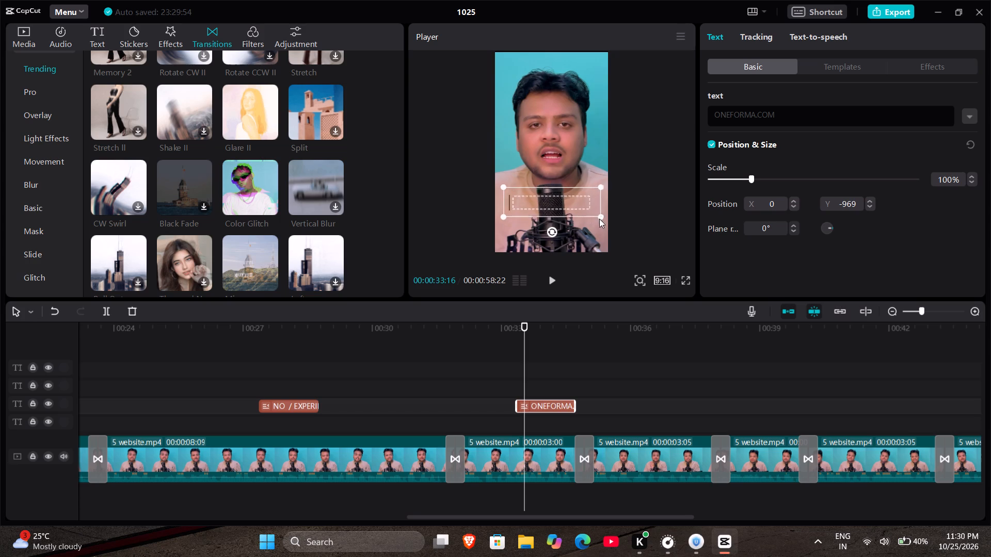
left_click_drag(599, 219, 602, 221)
key("space")
key("space")
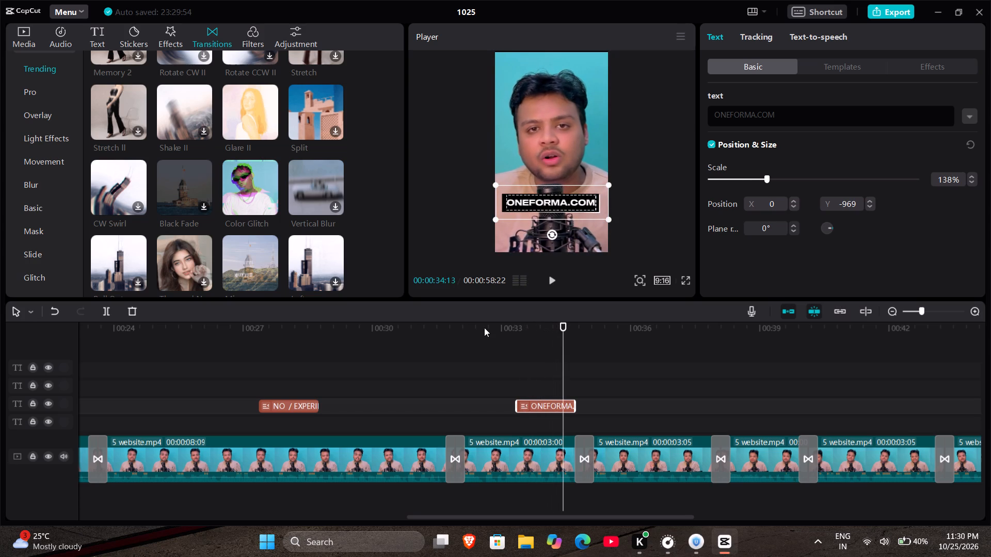
Copy the ONEFORMA.COM title to 00:00:42:11 and trim the copy's end to about 43.1 seconds, just before the transition.
key("space")
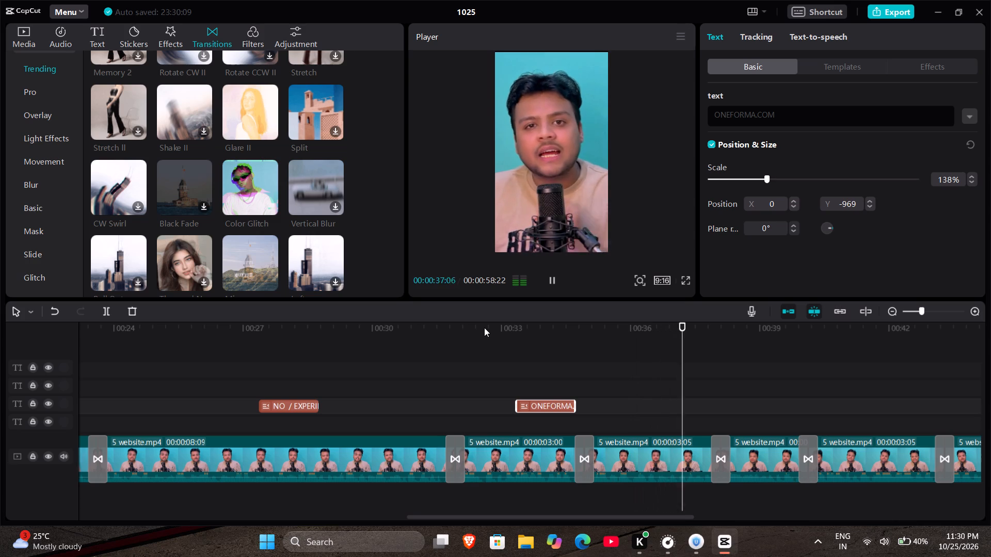
scroll(484, 327, "left", 1)
scroll(578, 365, "left", 1)
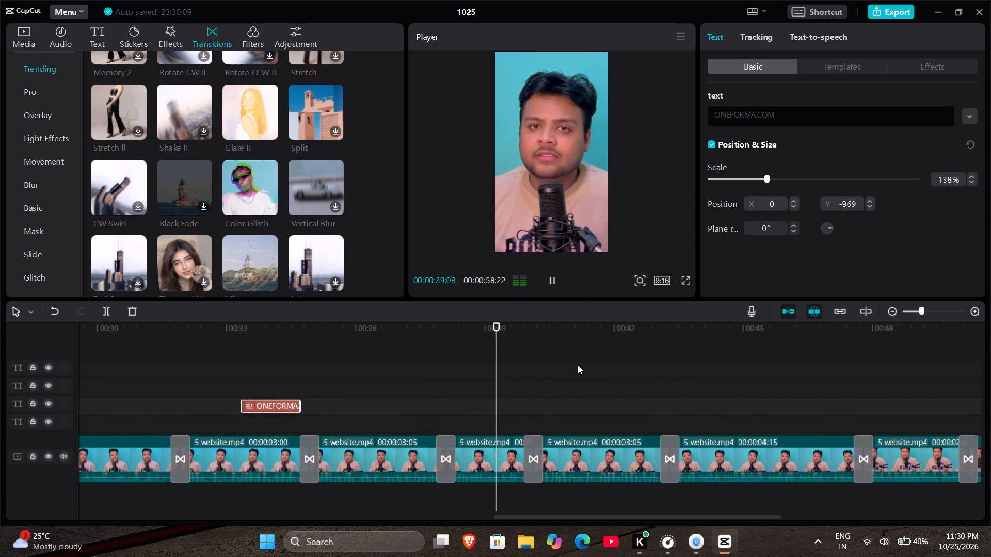
scroll(578, 365, "left", 1)
key("space")
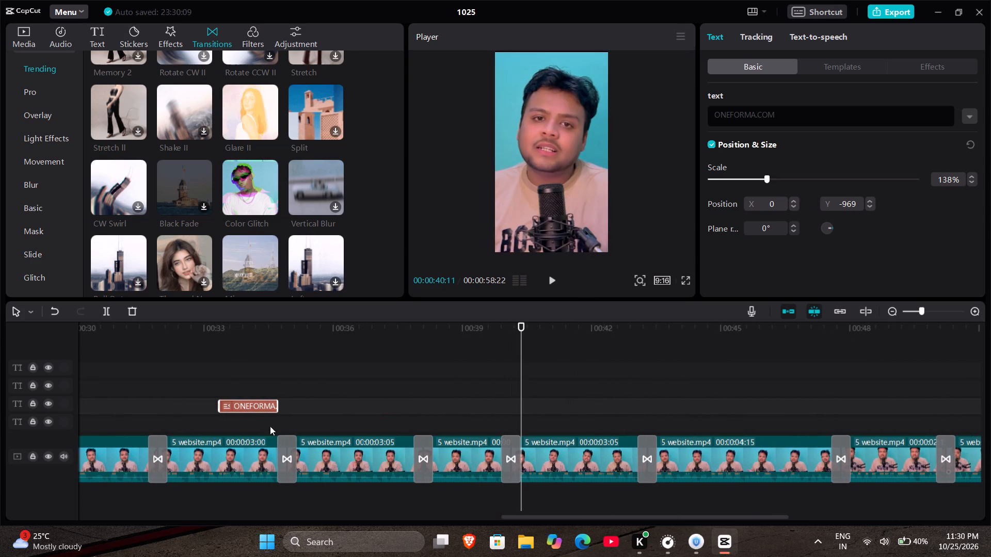
left_click(251, 399)
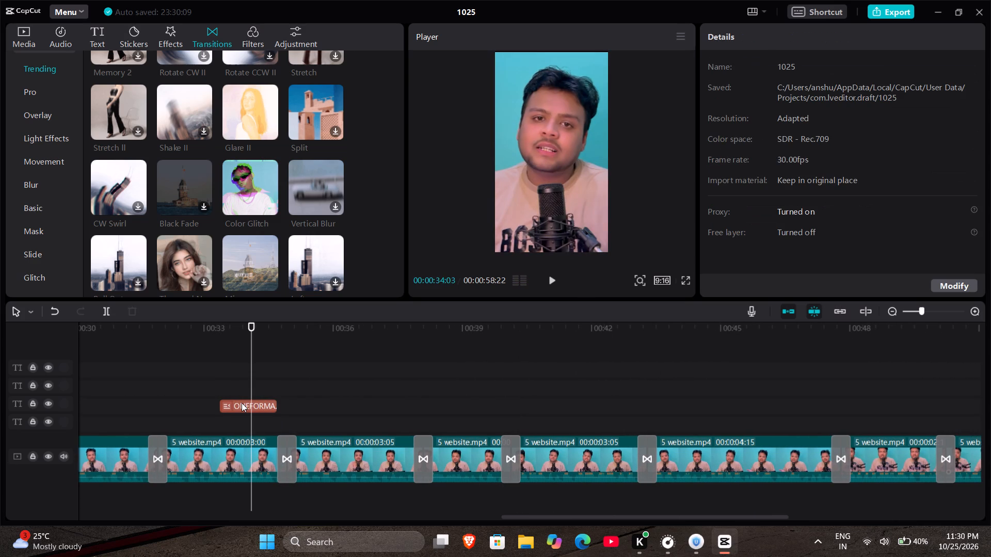
left_click(238, 403)
key("ctrl+c")
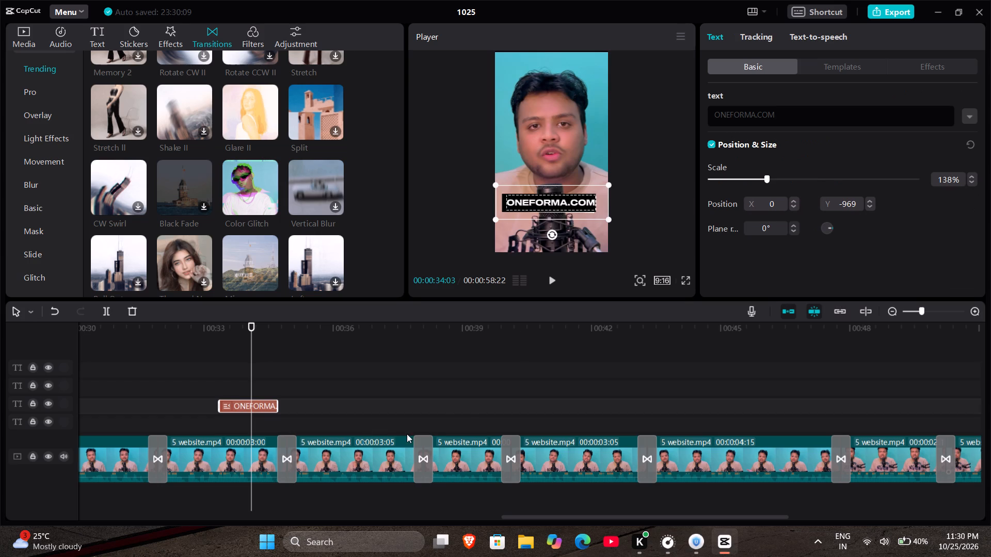
left_click(425, 384)
key("space")
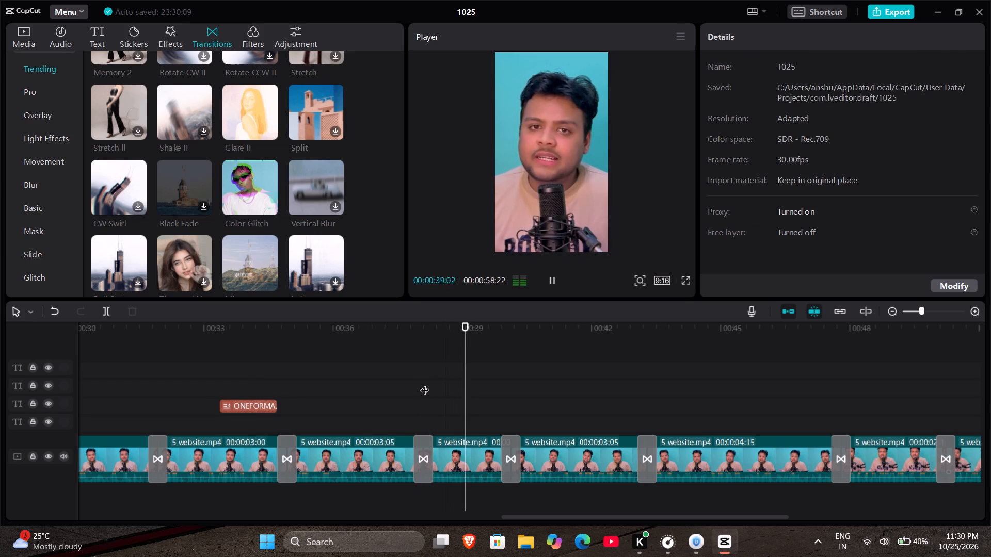
key("space")
key("space")
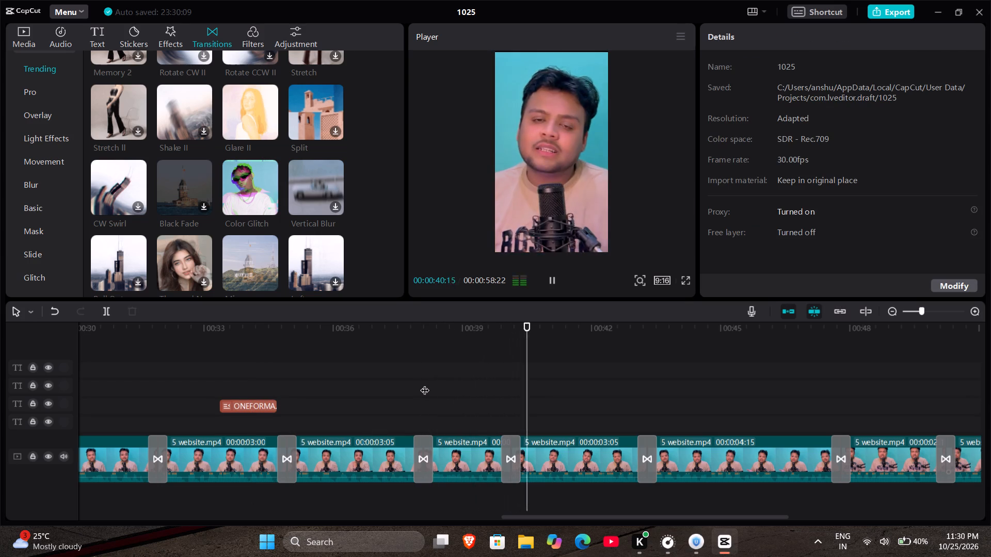
key("space")
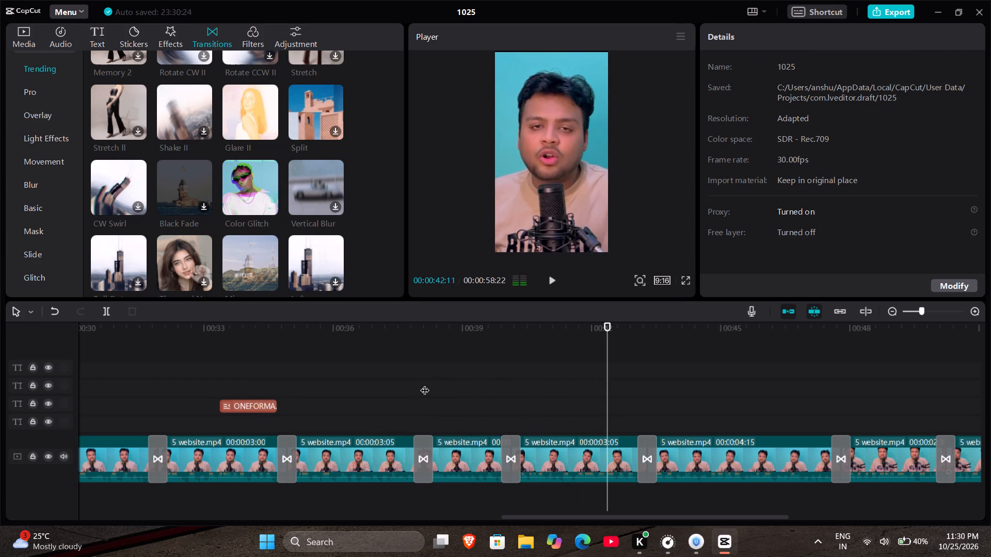
key("ctrl+v")
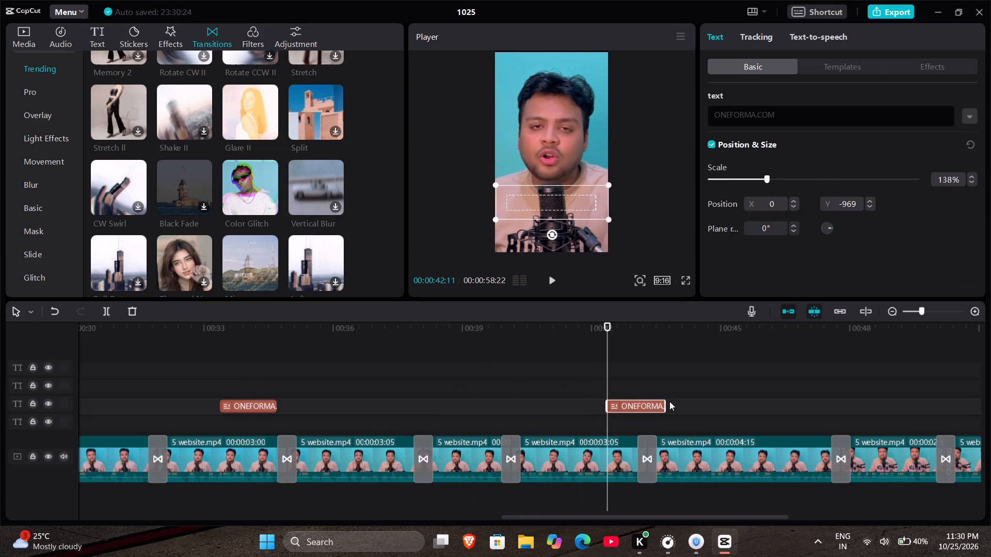
left_click_drag(666, 401, 634, 406)
Replace the text of the copied title at 00:00:42:11 with CROWD GEN.COM.
left_click_drag(790, 121, 634, 117)
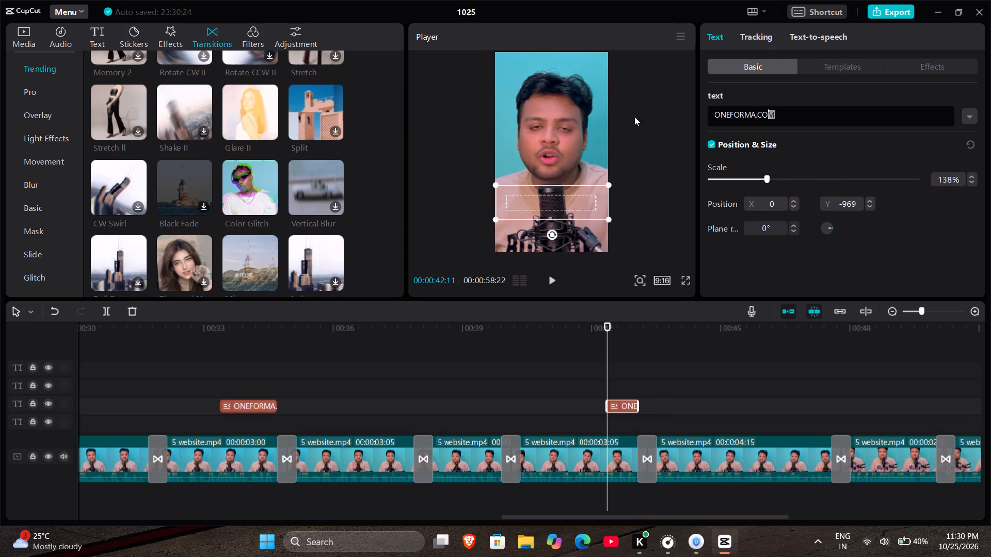
left_click_drag(634, 117, 607, 124)
key("BackSpace")
key("BackSpace")
key("BackSpace")
key("BackSpace")
key("BackSpace")
key("BackSpace")
key("BackSpace")
key("BackSpace")
key("BackSpace")
key("BackSpace")
key("BackSpace")
key("BackSpace")
key("BackSpace")
key("BackSpace")
key("BackSpace")
key("BackSpace")
key("BackSpace")
key("BackSpace")
key("BackSpace")
key("BackSpace")
key("BackSpace")
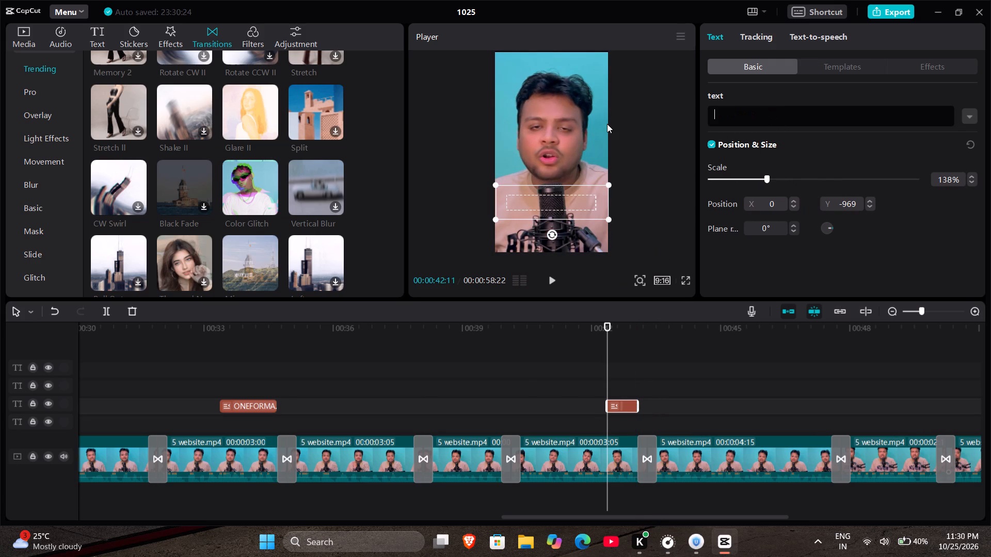
type("CROE")
key("BackSpace")
type("WE")
key("BackSpace")
key("BackSpace")
key("BackSpace")
key("BackSpace")
key("BackSpace")
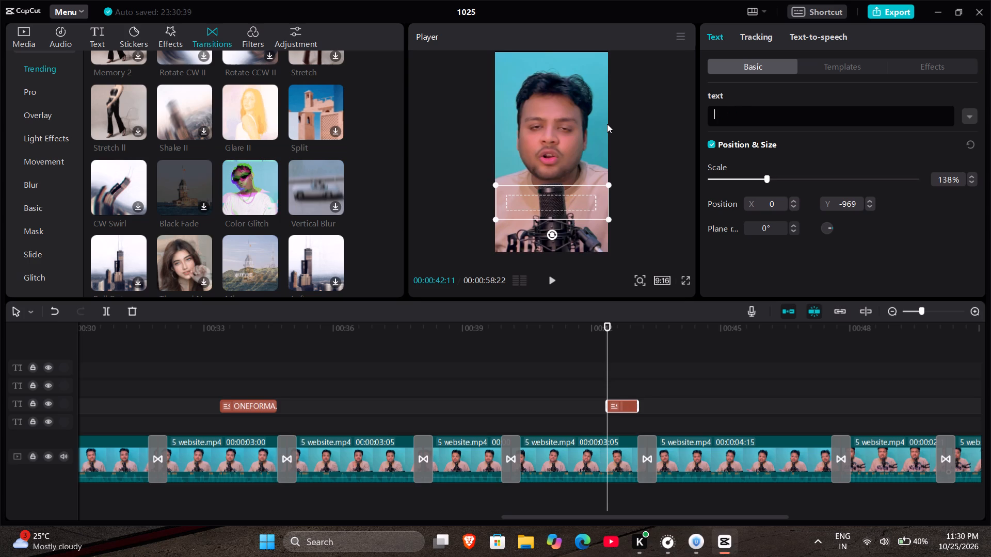
key("space")
key("BackSpace")
left_click(547, 275)
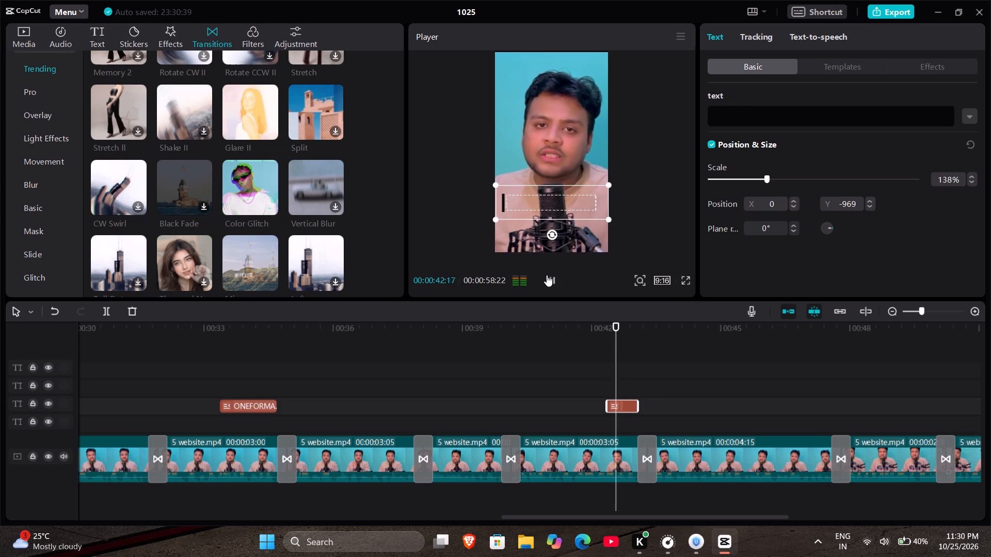
left_click(547, 275)
left_click(776, 117)
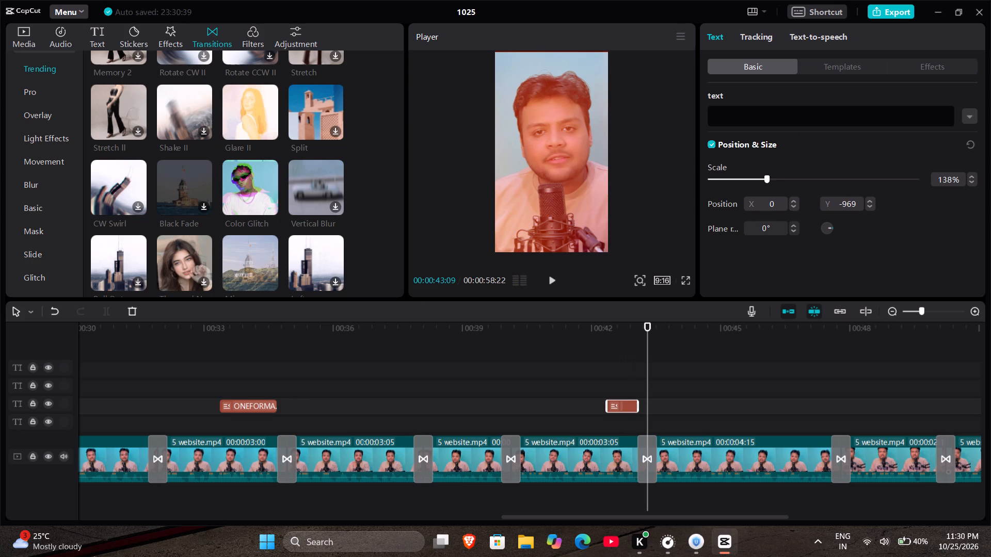
type("CROE")
key("BackSpace")
type("WS")
key("BackSpace")
key("d")
key("BackSpace")
key("BackSpace")
key("BackSpace")
type("OWD")
key("space")
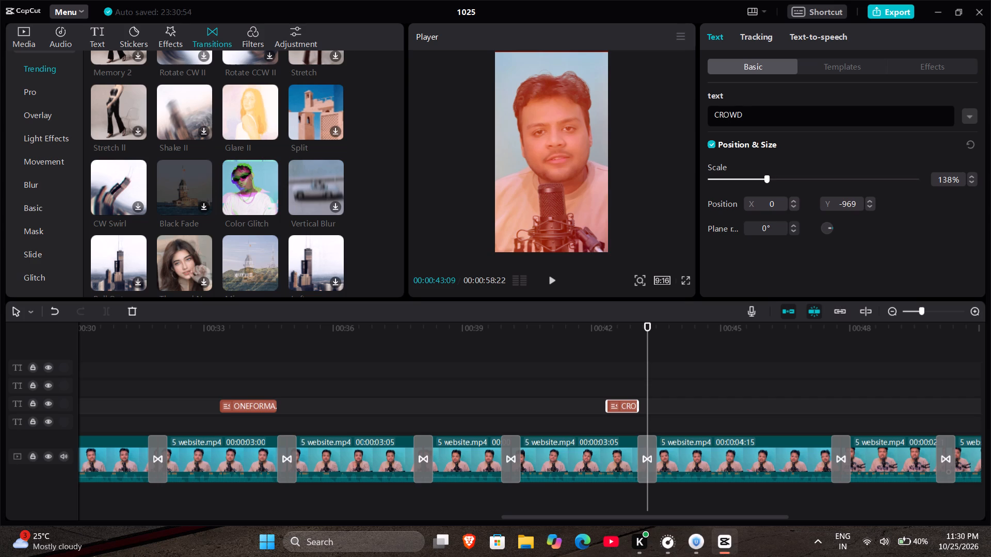
type("GEN")
type(".COM")
Play back the section around the CROWD GEN.COM title, also in full screen, to check its timing and appearance.
left_click_drag(646, 359, 583, 362)
key("space")
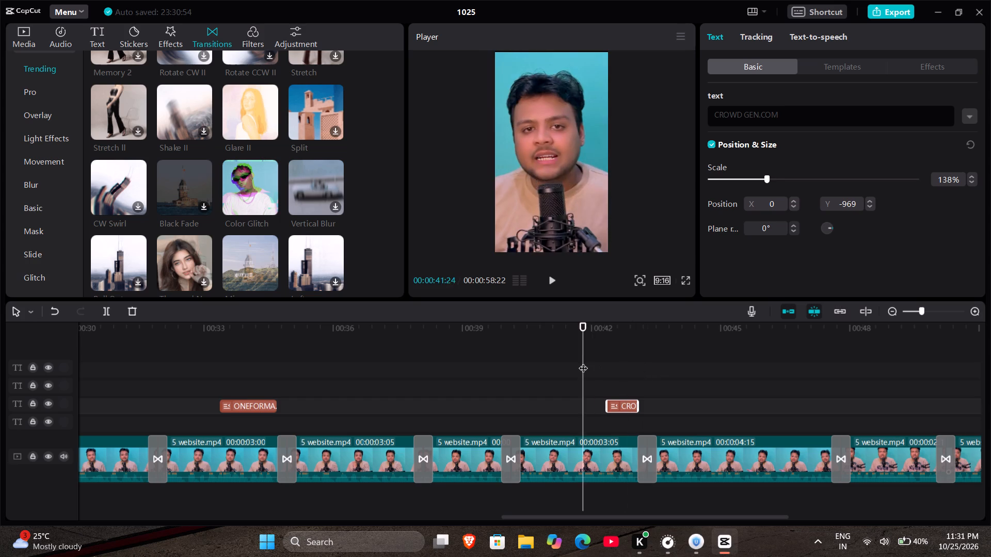
key("space")
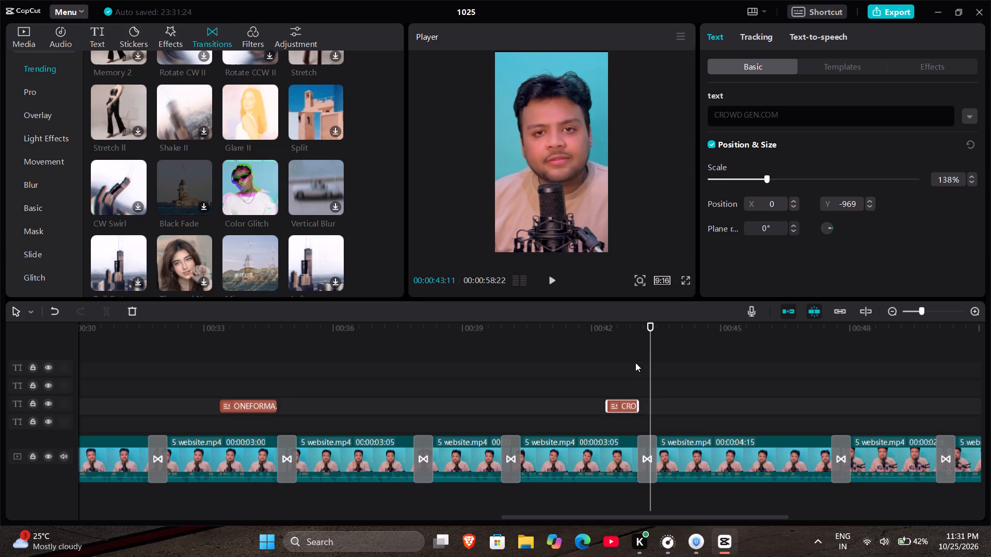
left_click_drag(648, 359, 612, 359)
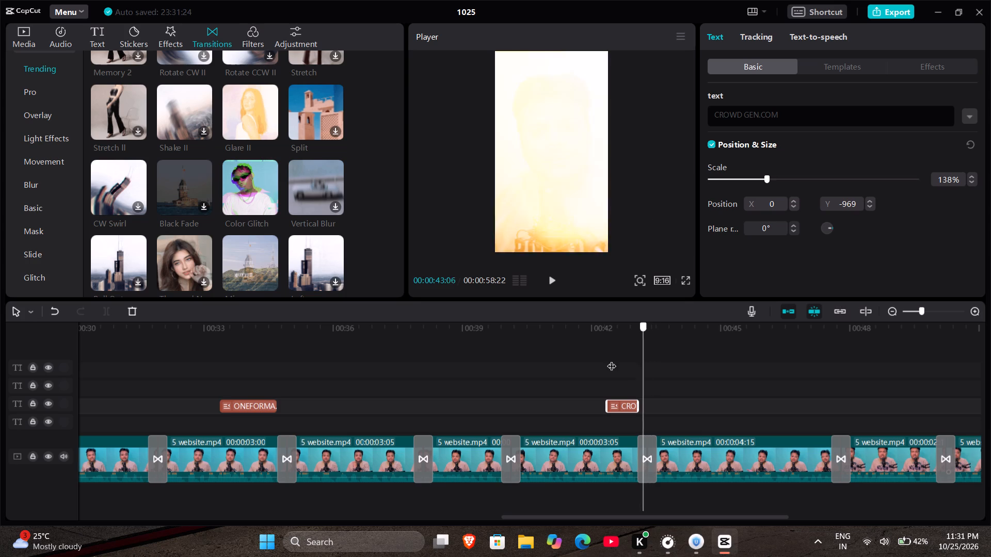
left_click_drag(612, 359, 602, 357)
key("space")
key("space")
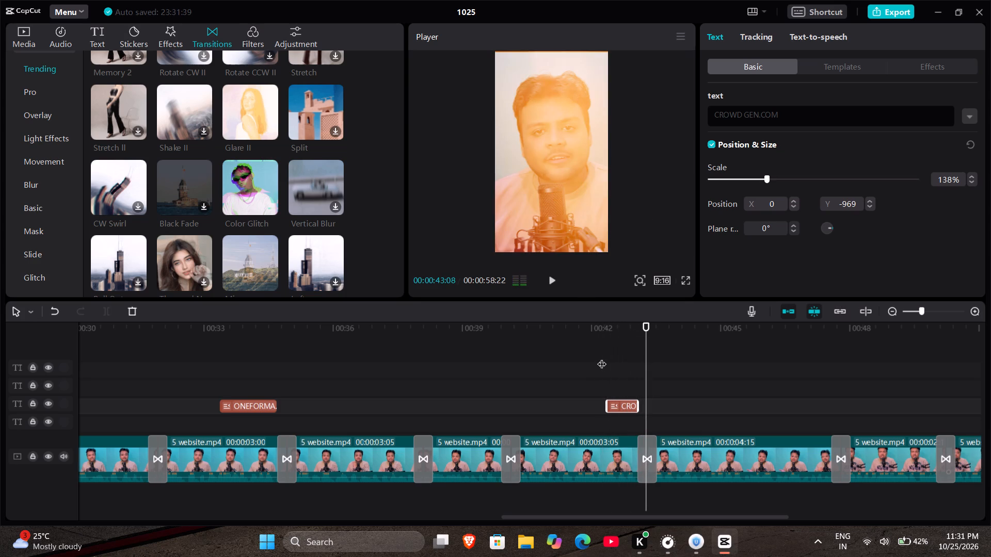
left_click(683, 278)
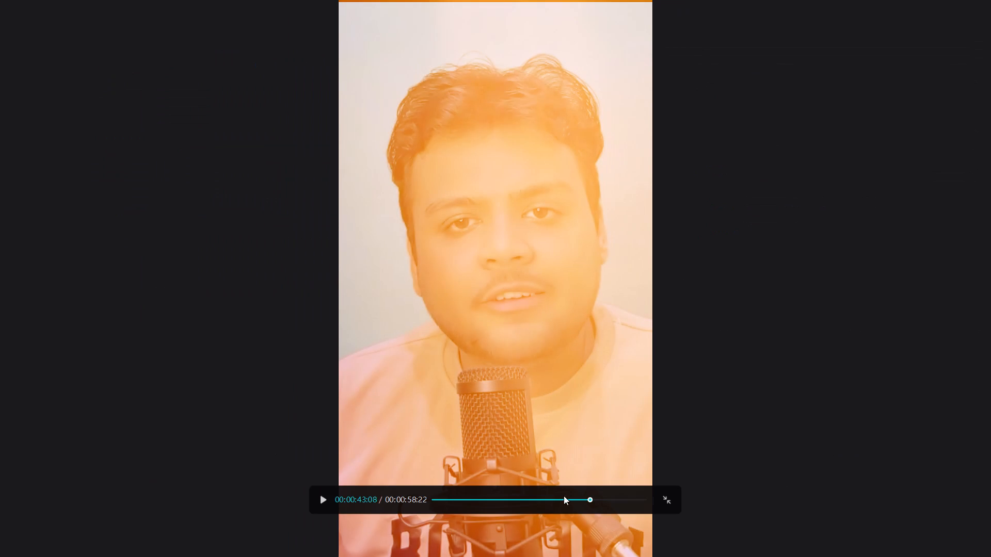
left_click(567, 495)
left_click(564, 499)
key("space")
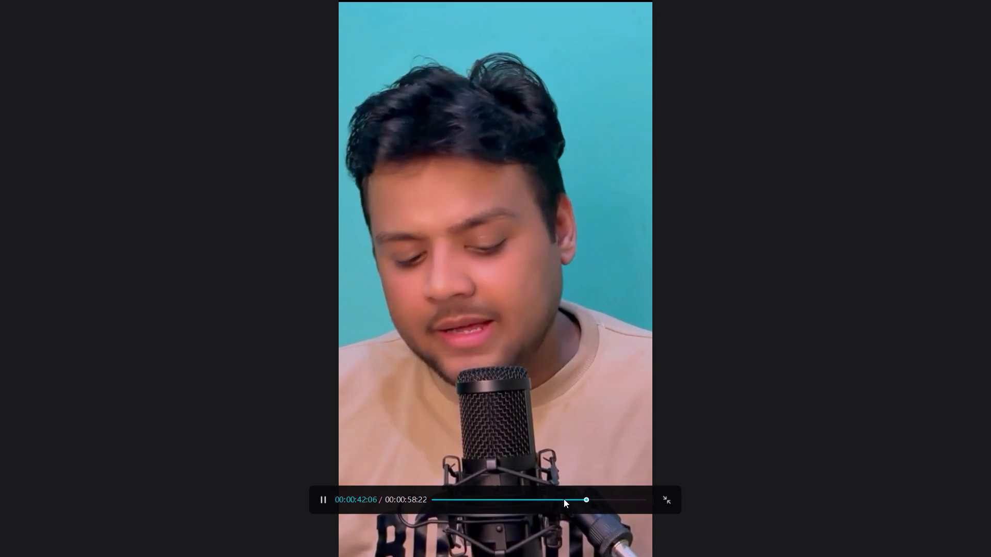
key("space")
key("Escape")
key("grave")
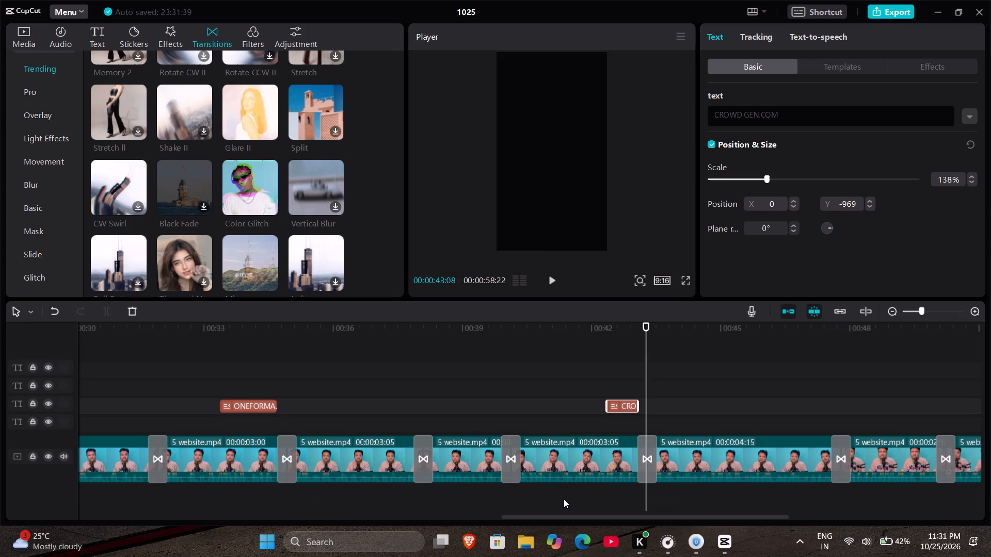
Paste a copy of the ONEFORMA.COM title at 00:00:49:08 and trim its end to about 50 seconds, just before the transition.
scroll(564, 499, "left", 1)
key("space")
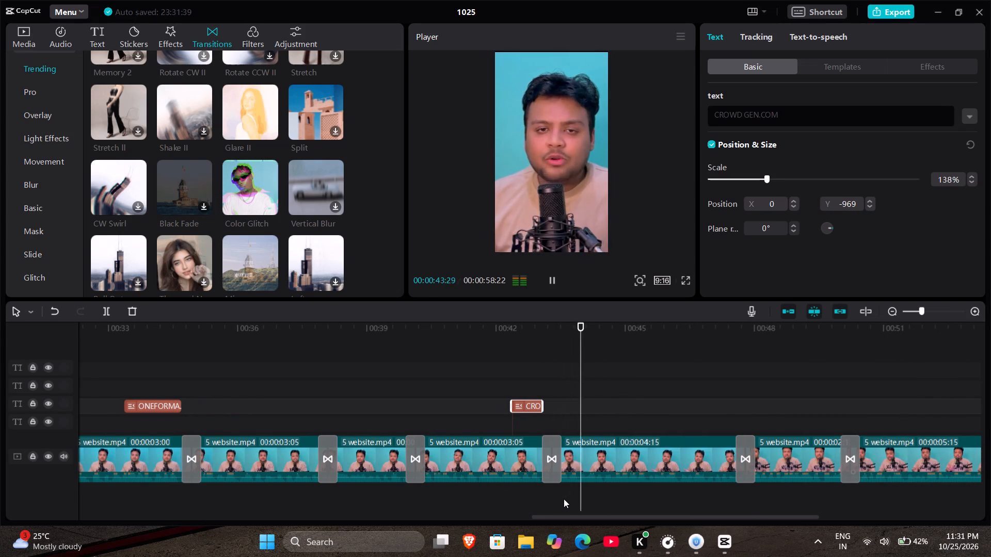
left_click(516, 401)
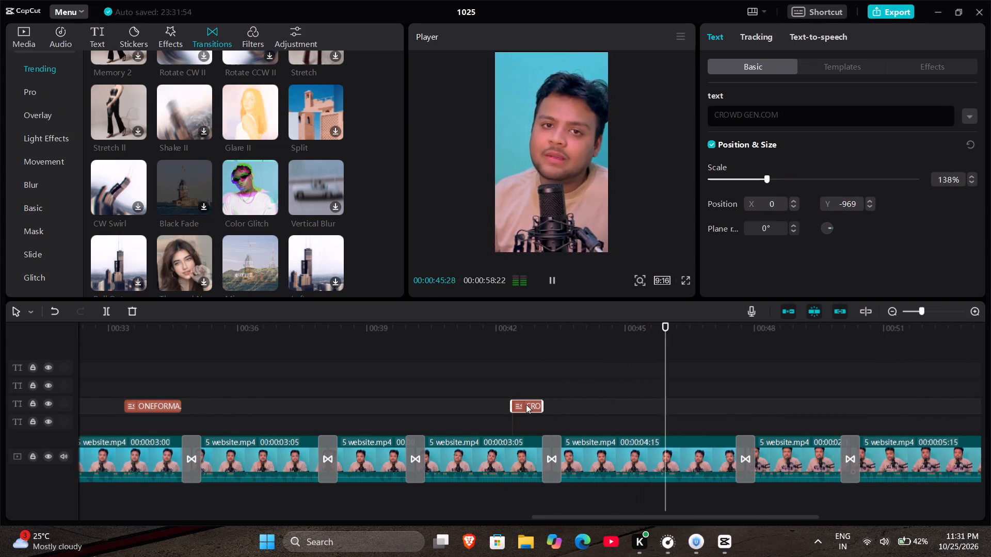
left_click(526, 404)
left_click(526, 404)
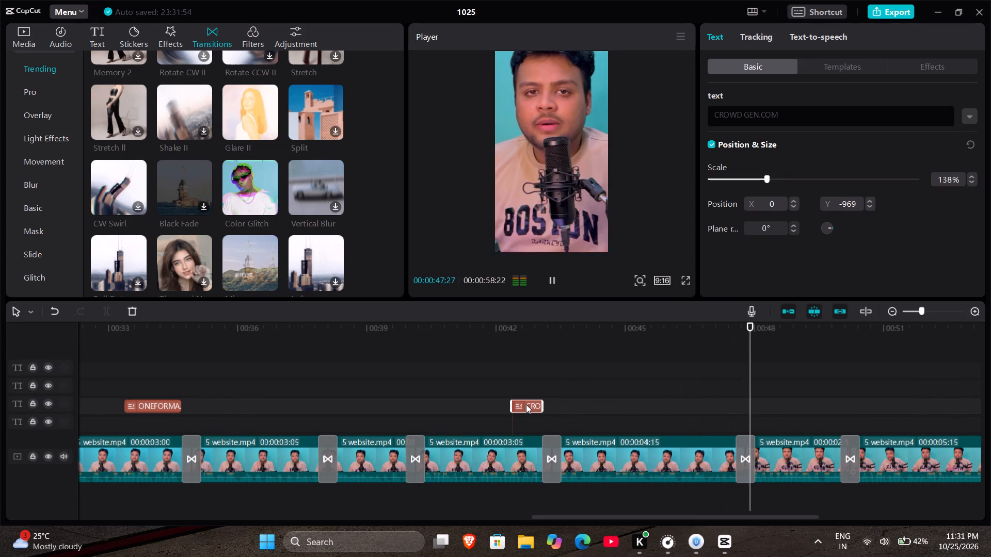
key("space")
left_click(526, 403)
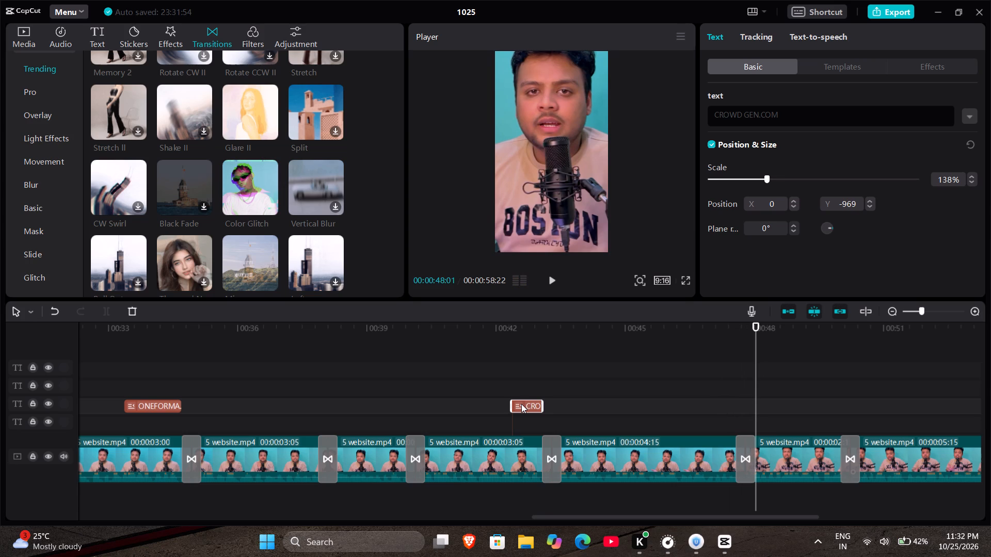
key("ctrl+v")
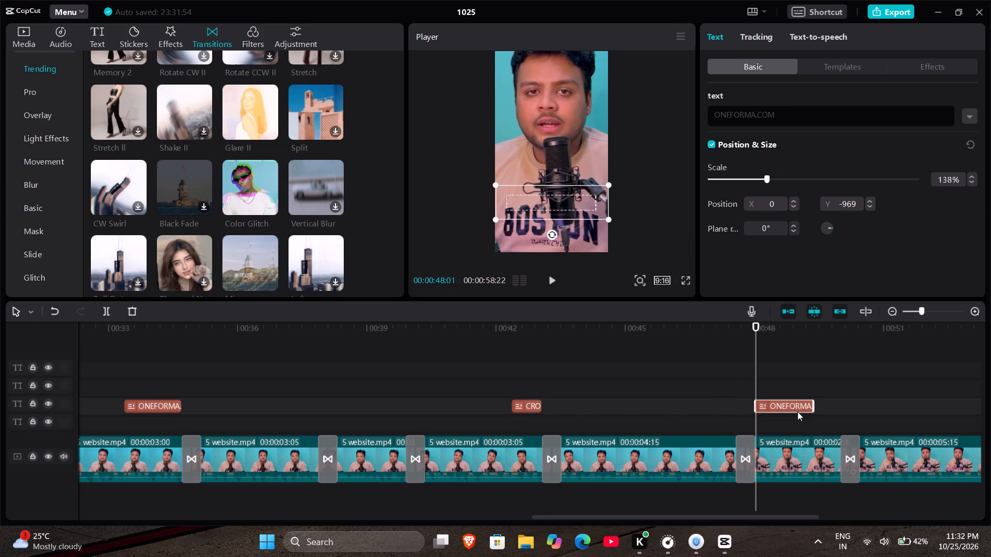
key("space")
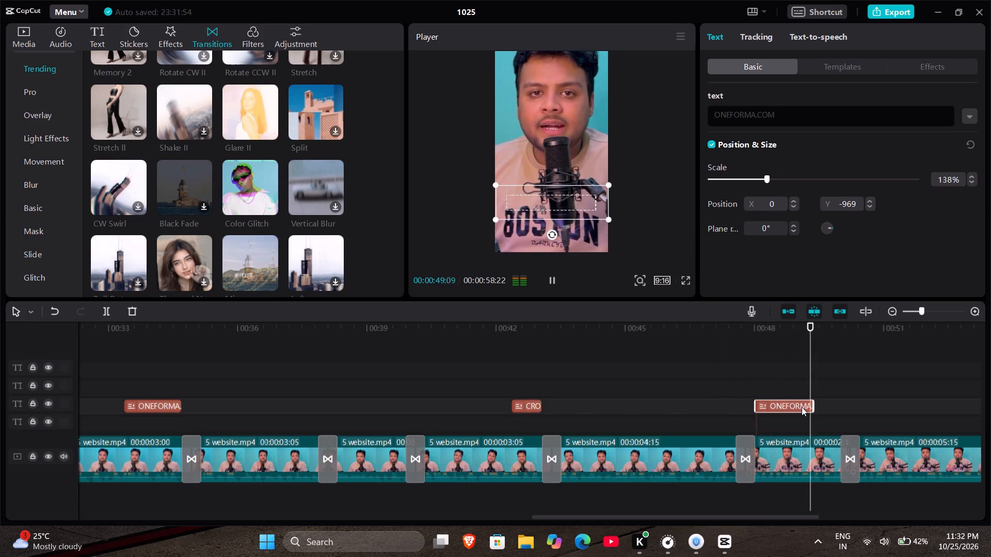
key("space")
left_click_drag(819, 382, 809, 382)
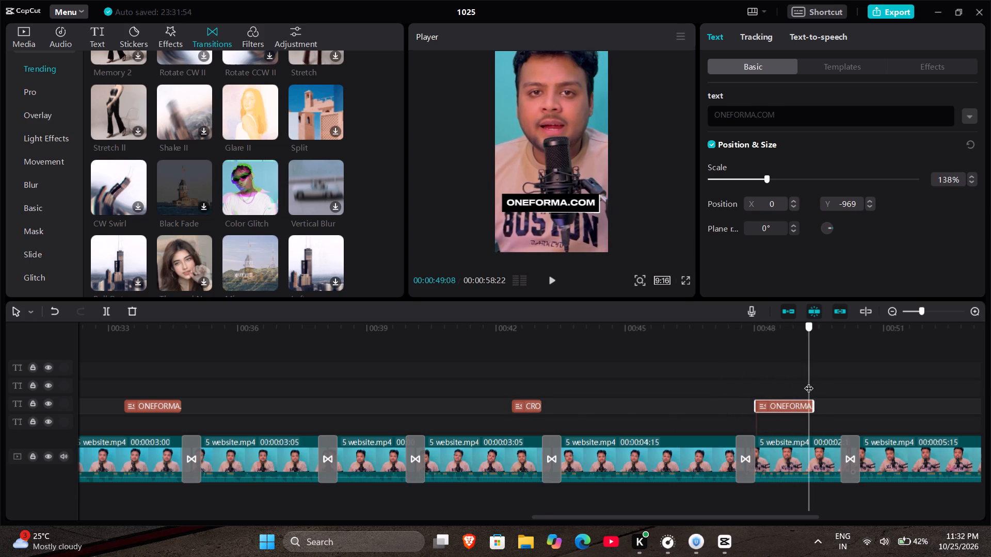
left_click_drag(796, 405, 846, 405)
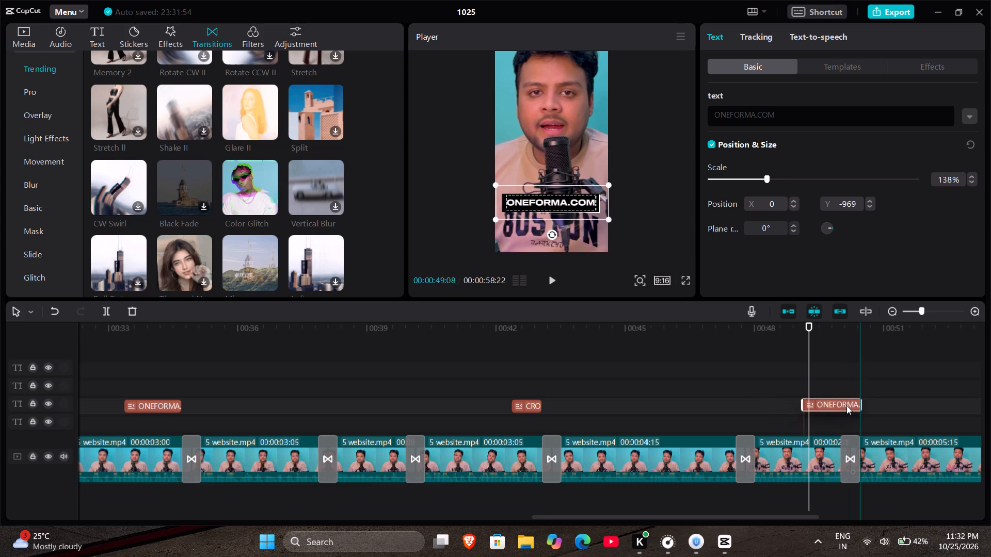
left_click_drag(846, 405, 846, 405)
left_click_drag(868, 402, 840, 403)
Replace the text of the copied title at 00:00:49:08 with MINDRIFT.AI.
left_click(788, 116)
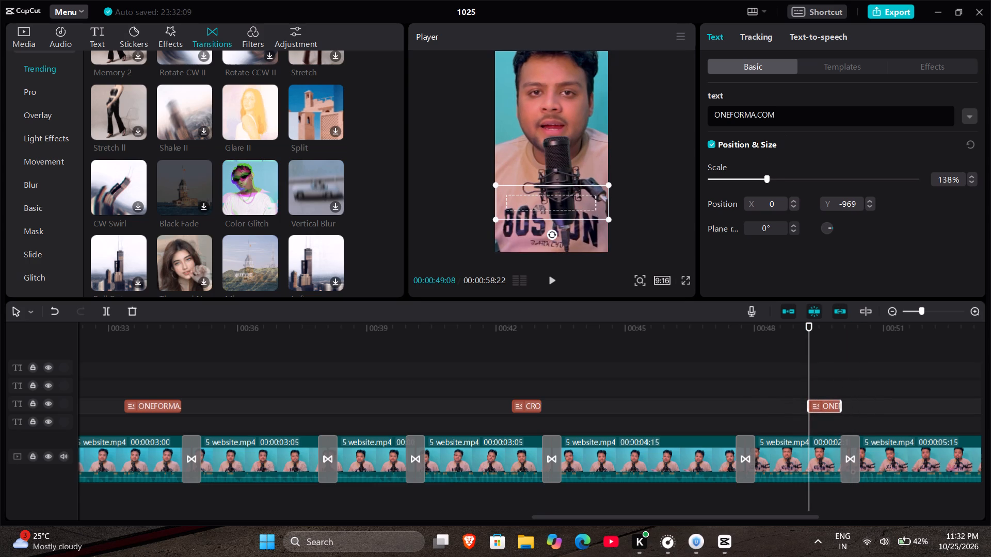
key("BackSpace")
key("BackSpace")
key("BackSpace")
key("BackSpace")
key("BackSpace")
key("BackSpace")
key("BackSpace")
key("BackSpace")
key("BackSpace")
key("BackSpace")
key("BackSpace")
key("BackSpace")
key("BackSpace")
key("BackSpace")
key("BackSpace")
key("BackSpace")
key("BackSpace")
key("BackSpace")
key("BackSpace")
key("BackSpace")
type("MI")
type("ND")
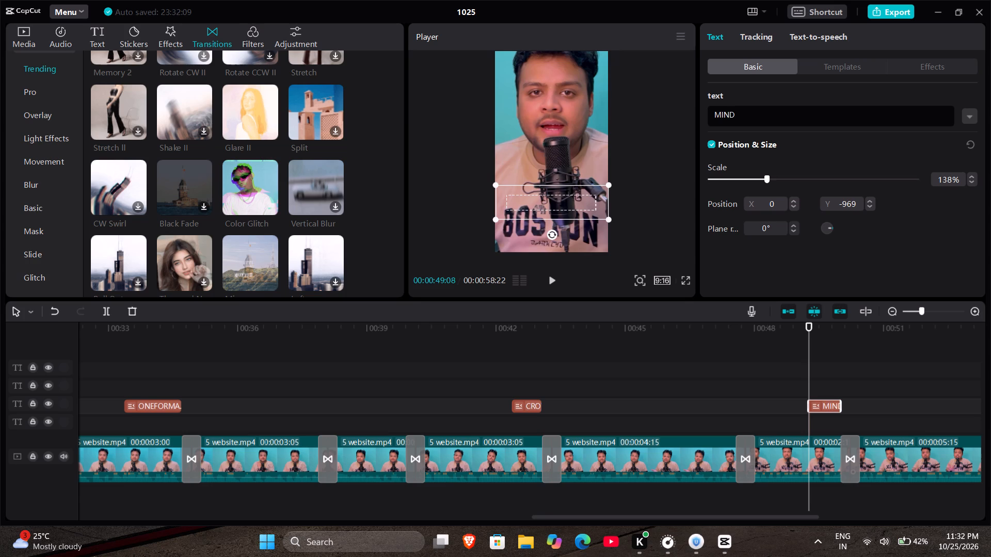
type("RIFT")
type(".AI")
key("space")
key("BackSpace")
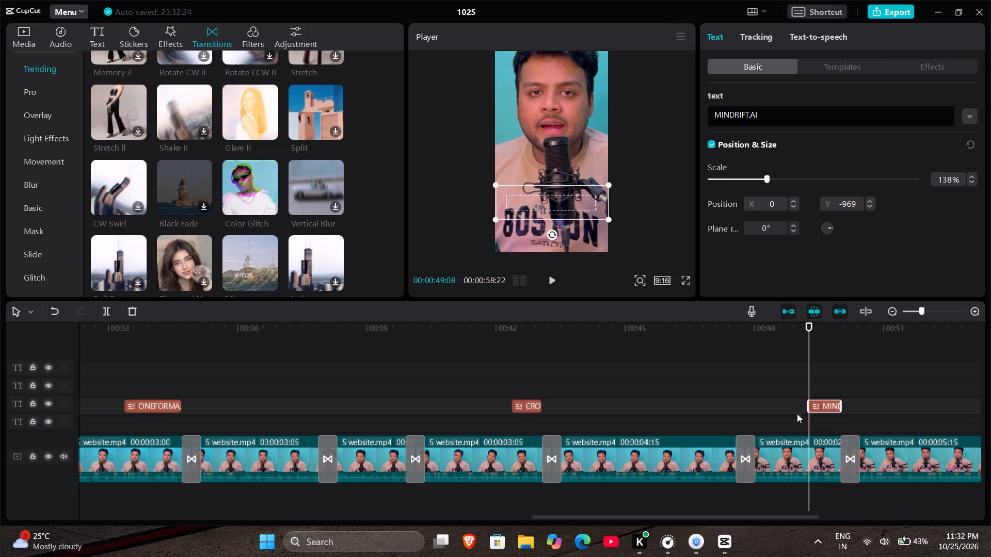
Play back the section around the MINDRIFT.AI title and on through the black ending to check timing and appearance.
left_click(787, 394)
key("space")
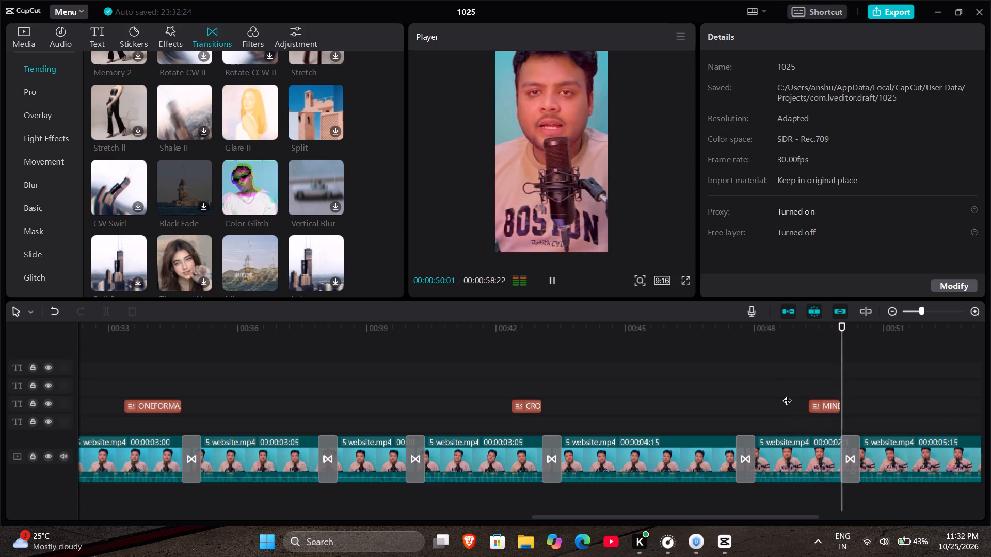
key("space")
left_click_drag(850, 378, 800, 384)
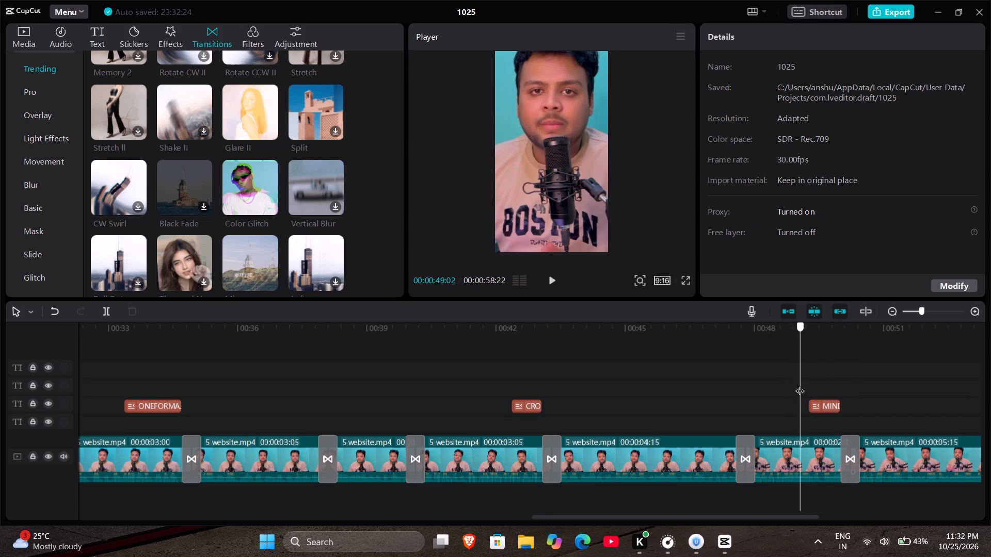
left_click_drag(800, 384, 798, 385)
key("space")
key("space")
key("space")
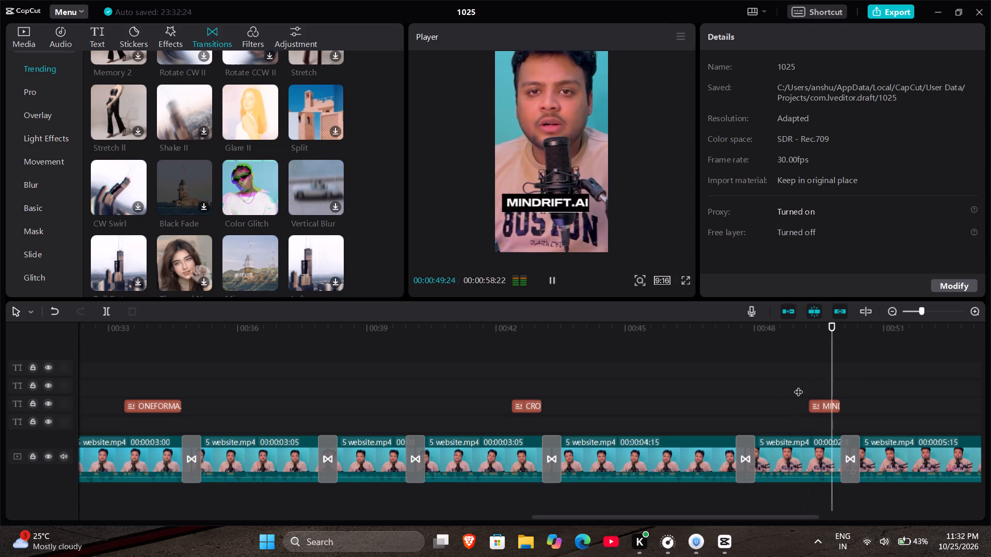
key("space")
left_click(826, 409)
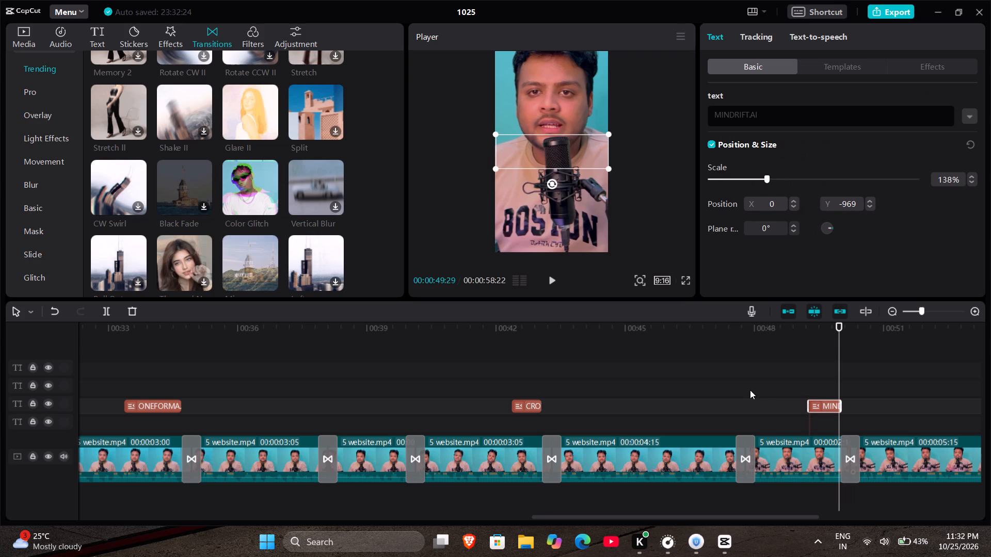
left_click(750, 390)
key("space")
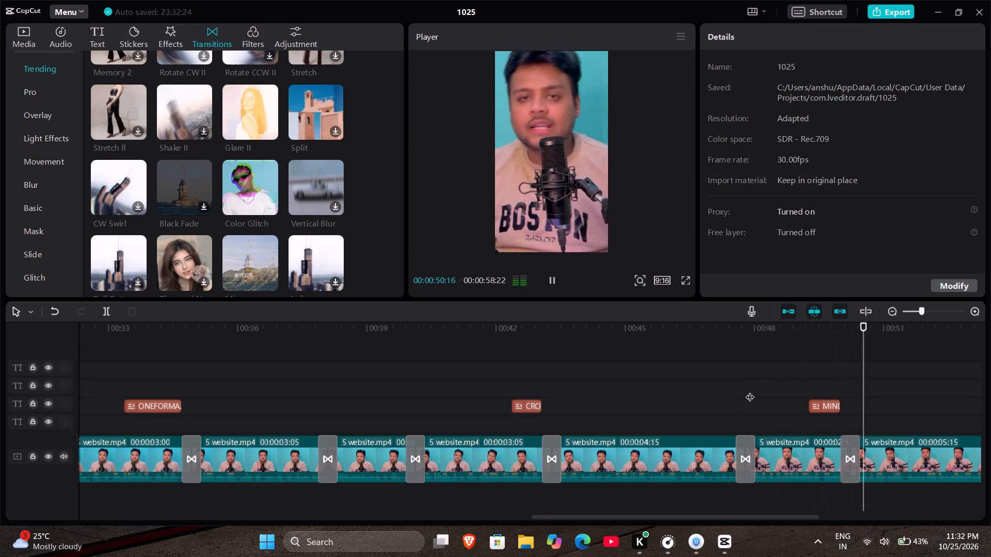
scroll(750, 390, "left", 1)
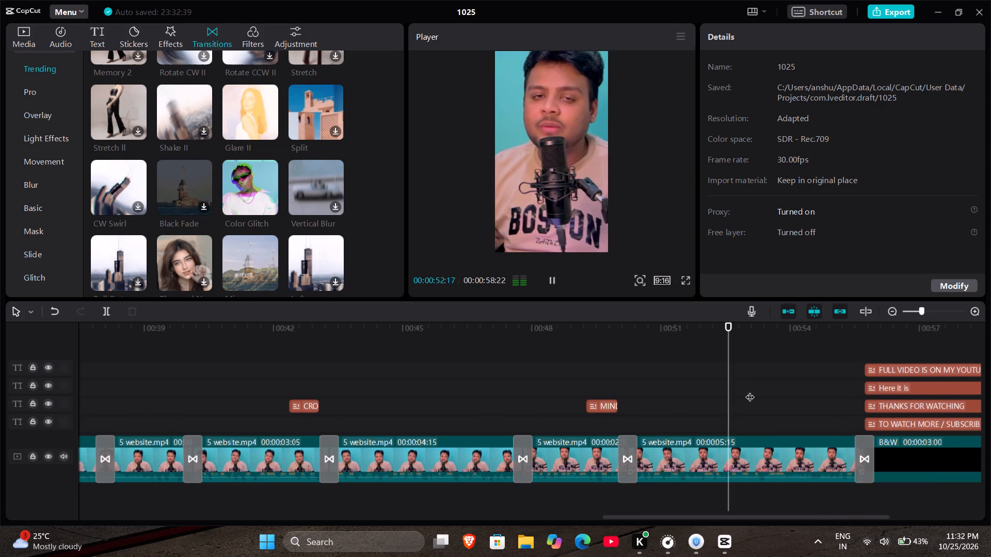
scroll(750, 390, "left", 1)
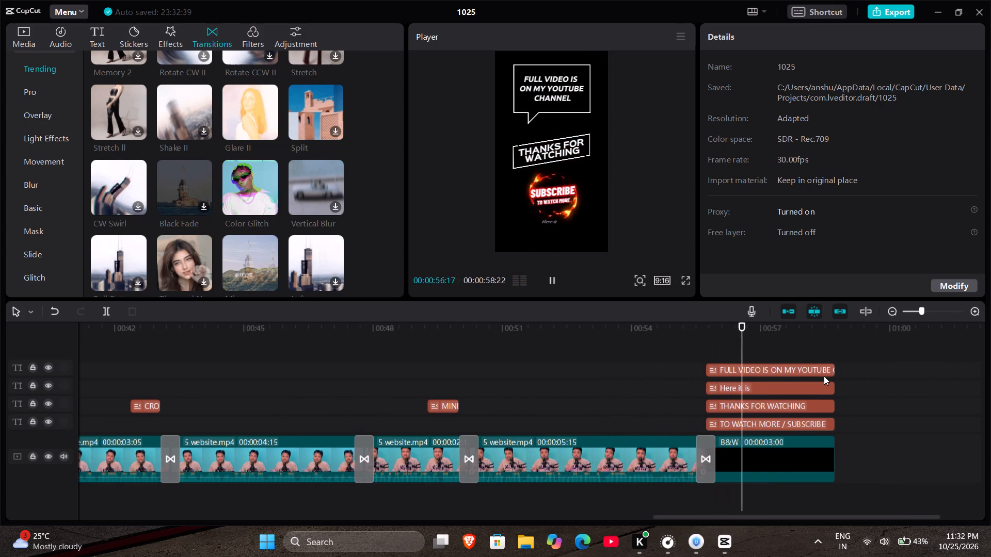
Play the whole edit from the beginning through to the black ending to check the titles, transitions and timing.
scroll(824, 376, "right", 5)
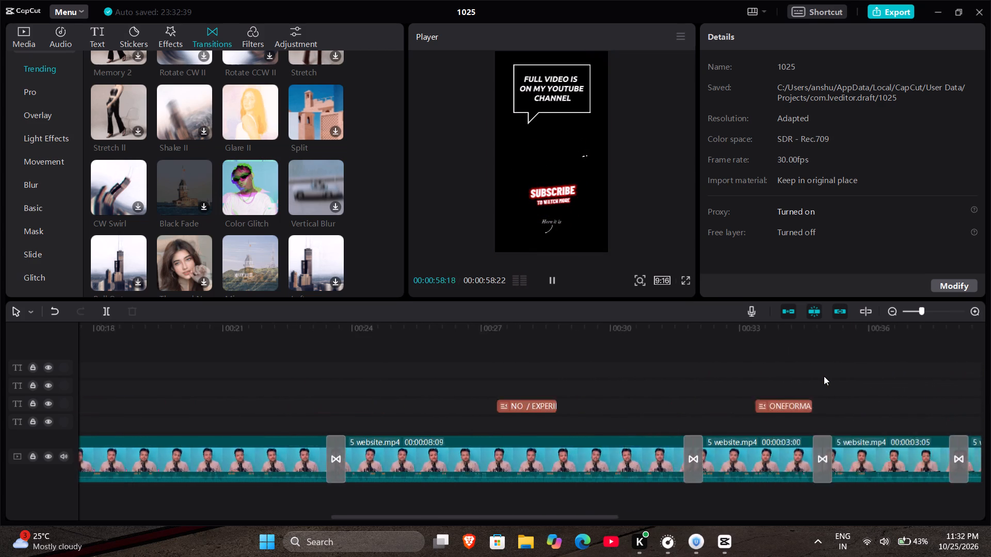
scroll(824, 376, "right", 2)
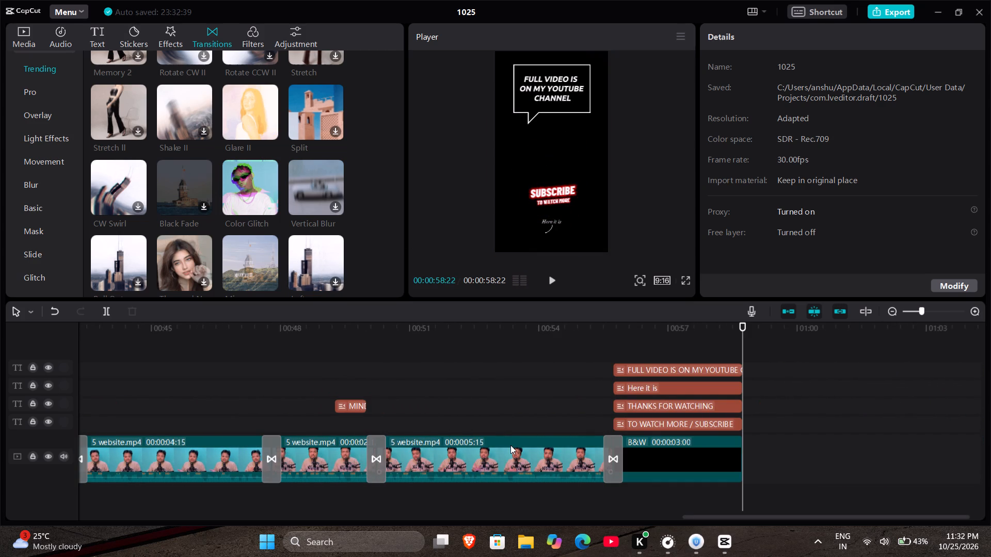
scroll(510, 445, "right", 1)
scroll(468, 436, "left", 1)
scroll(468, 436, "right", 3)
scroll(227, 389, "right", 2)
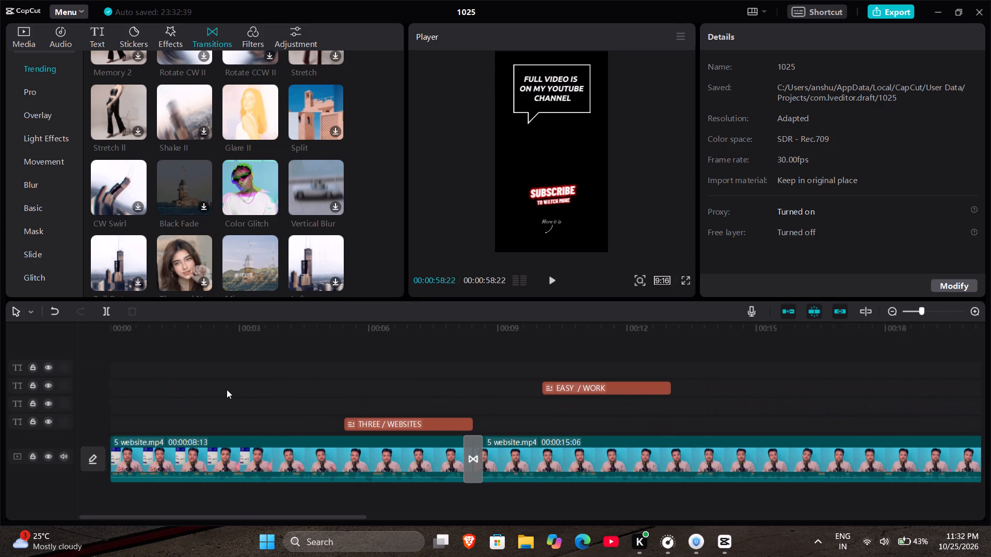
scroll(227, 389, "right", 1)
left_click(108, 389)
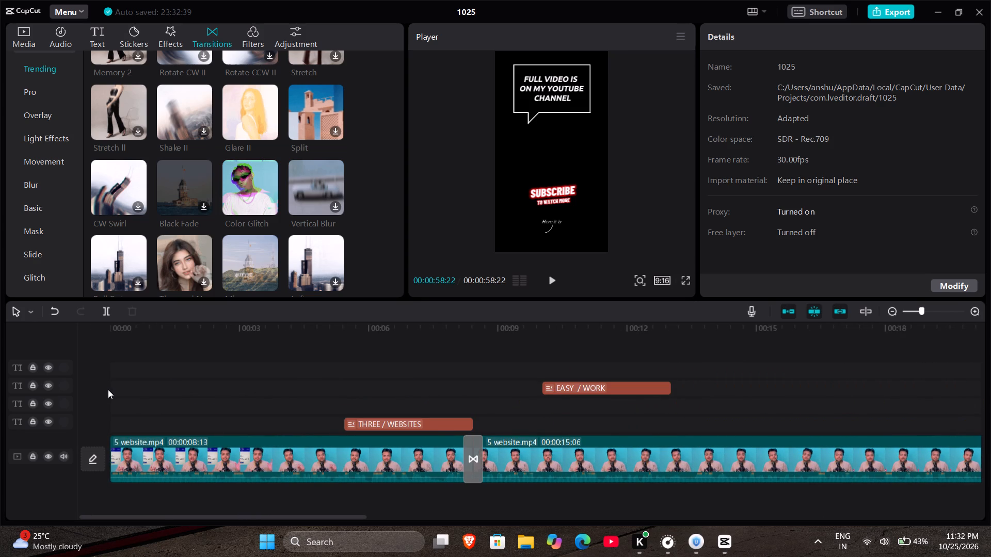
left_click(116, 397)
key("space")
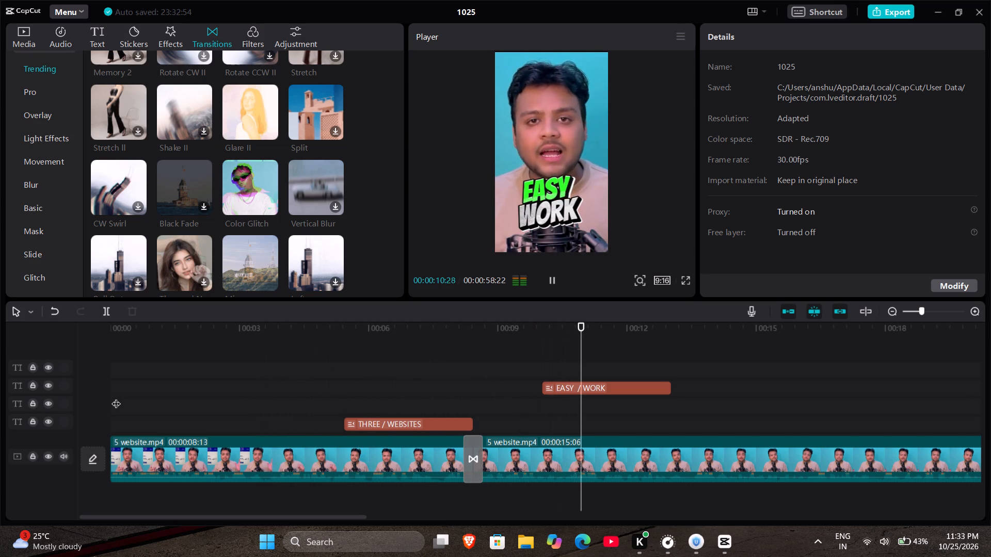
scroll(116, 397, "left", 1)
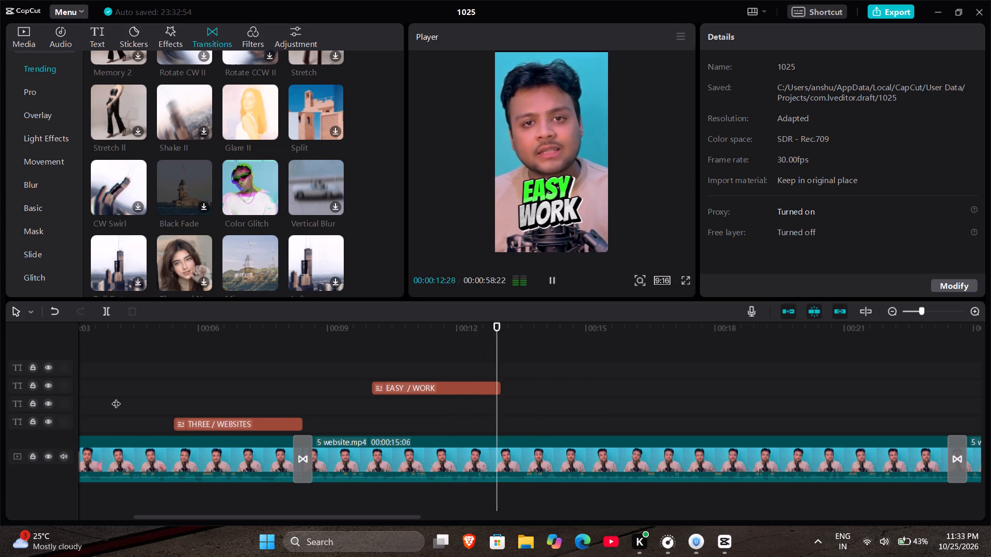
scroll(116, 397, "left", 1)
scroll(261, 442, "left", 1)
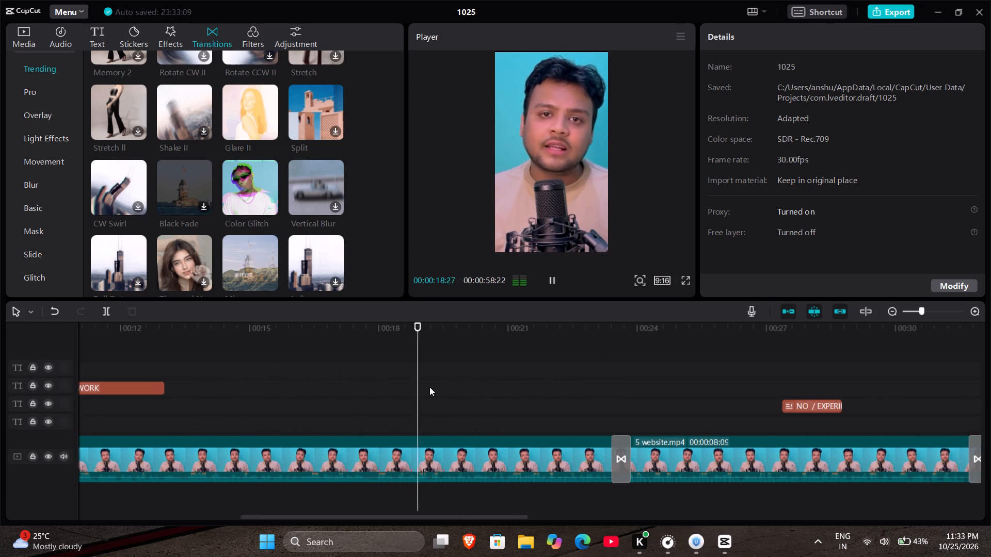
scroll(429, 387, "left", 1)
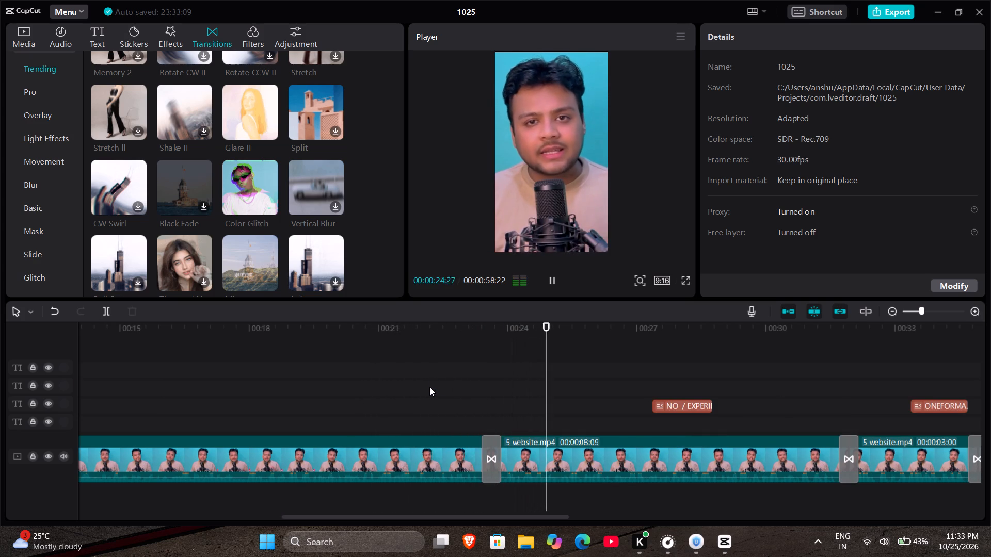
scroll(429, 387, "left", 1)
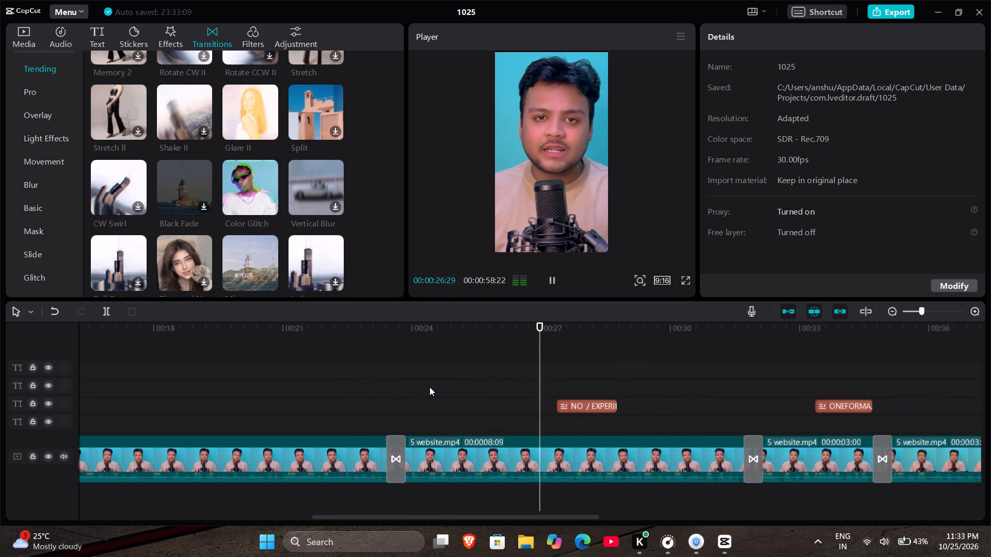
scroll(429, 387, "left", 1)
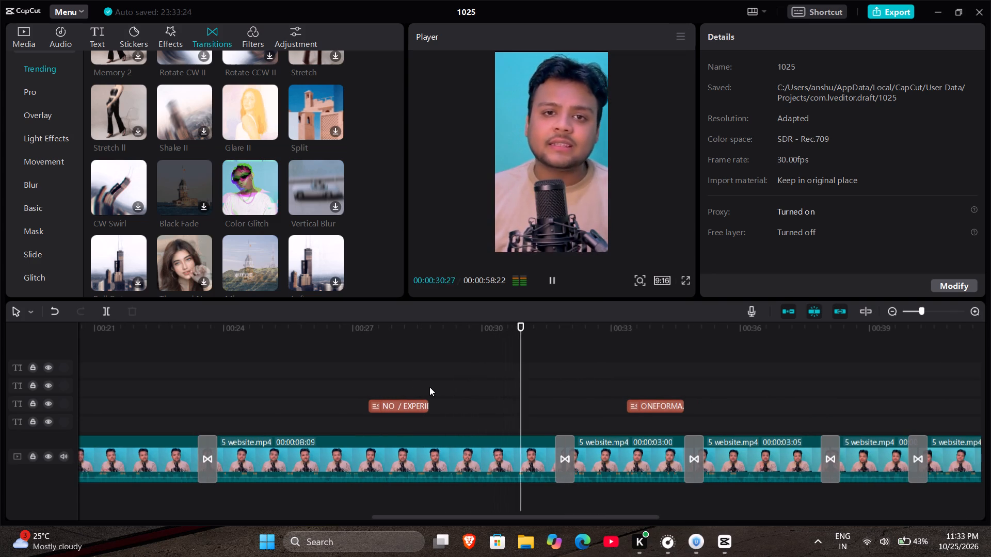
scroll(429, 387, "left", 1)
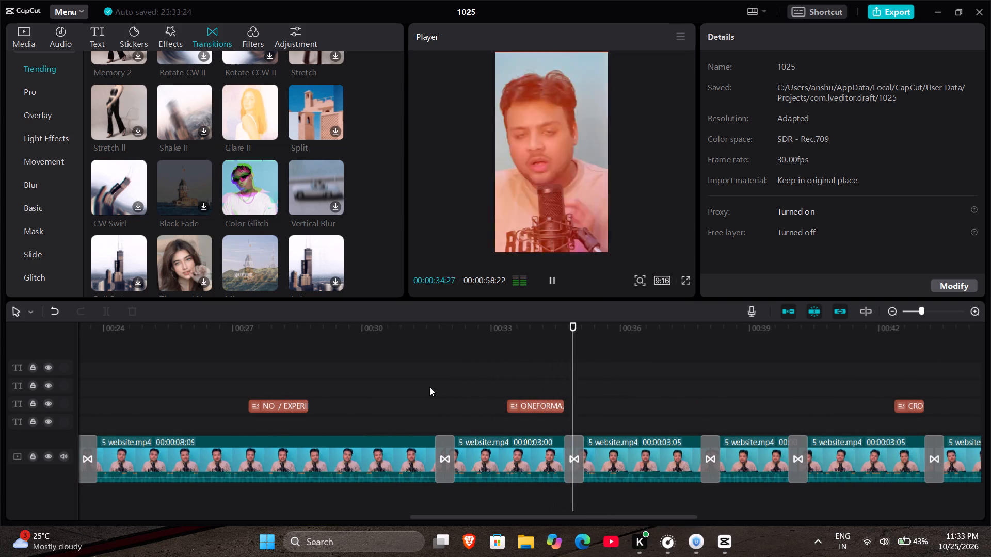
scroll(429, 387, "left", 1)
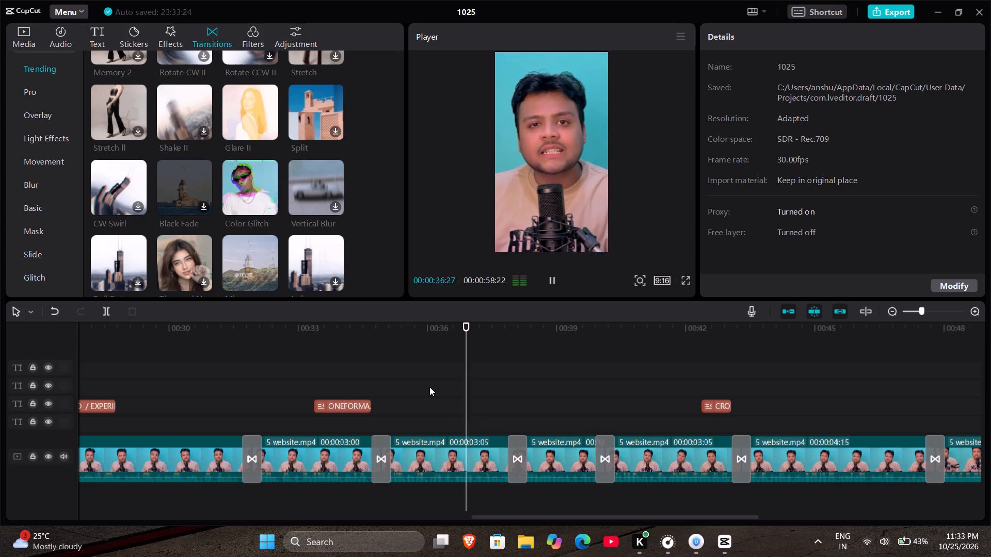
scroll(429, 387, "left", 1)
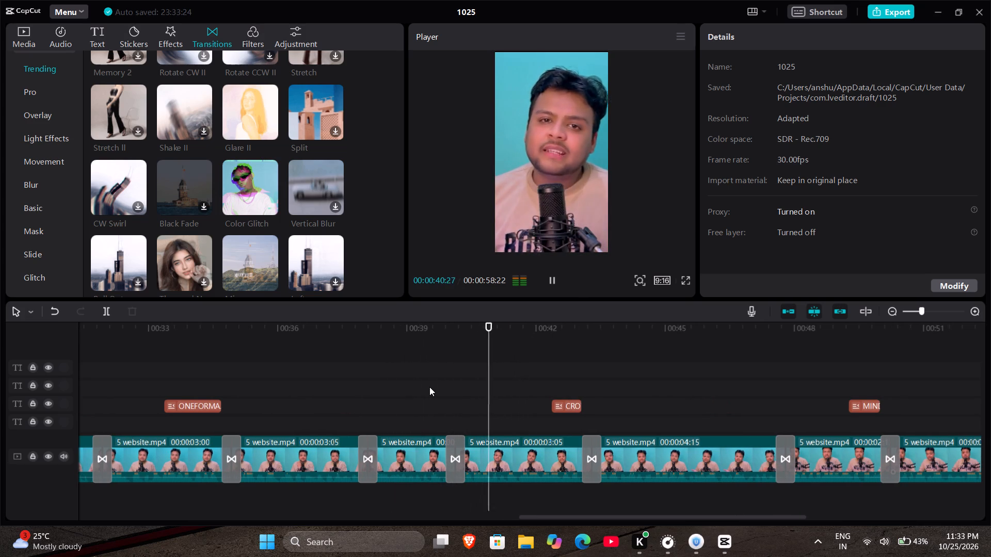
scroll(429, 387, "left", 1)
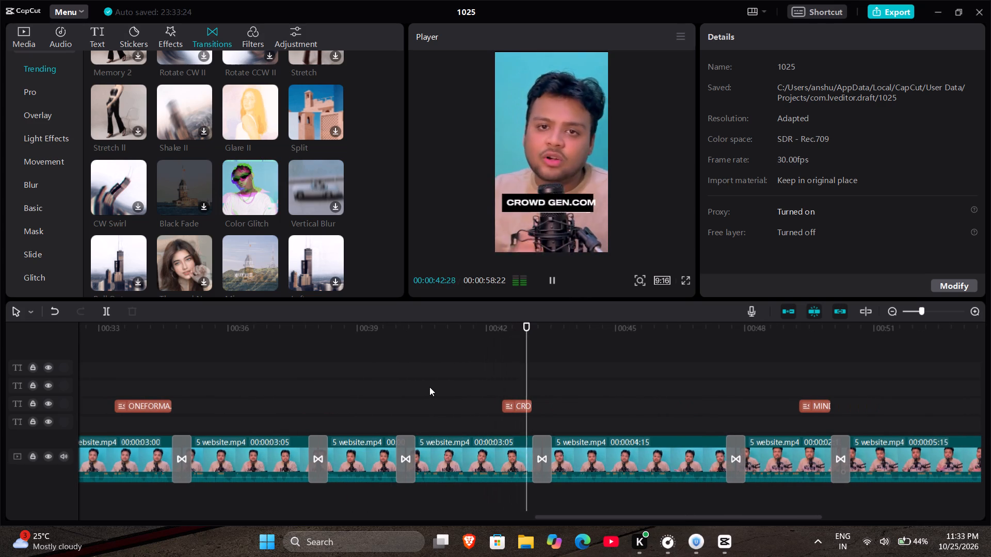
scroll(429, 387, "left", 1)
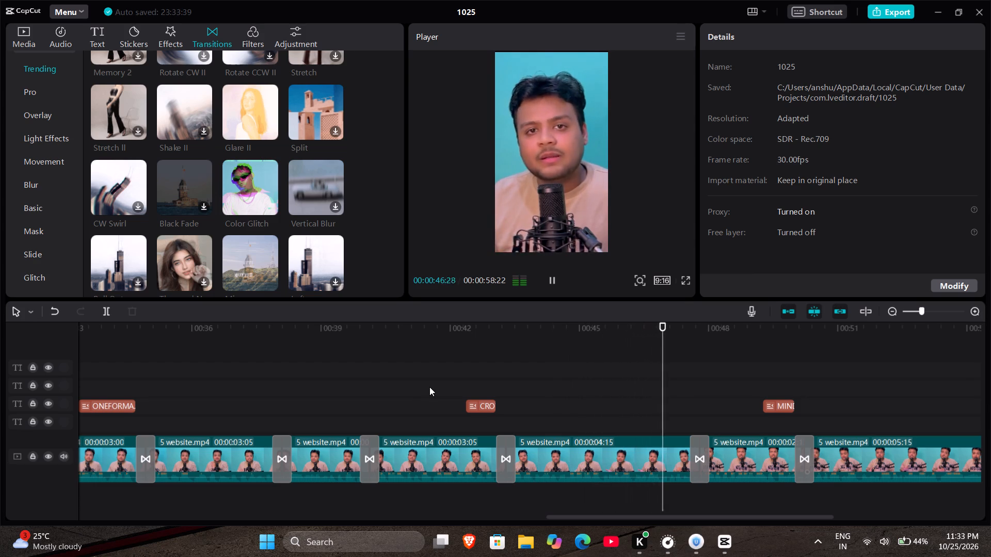
scroll(429, 387, "left", 1)
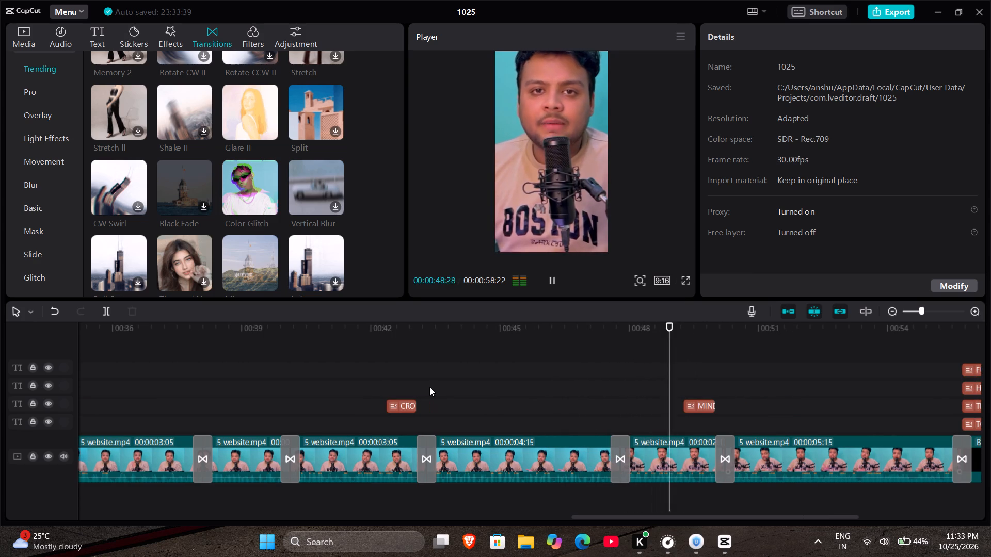
scroll(429, 387, "left", 1)
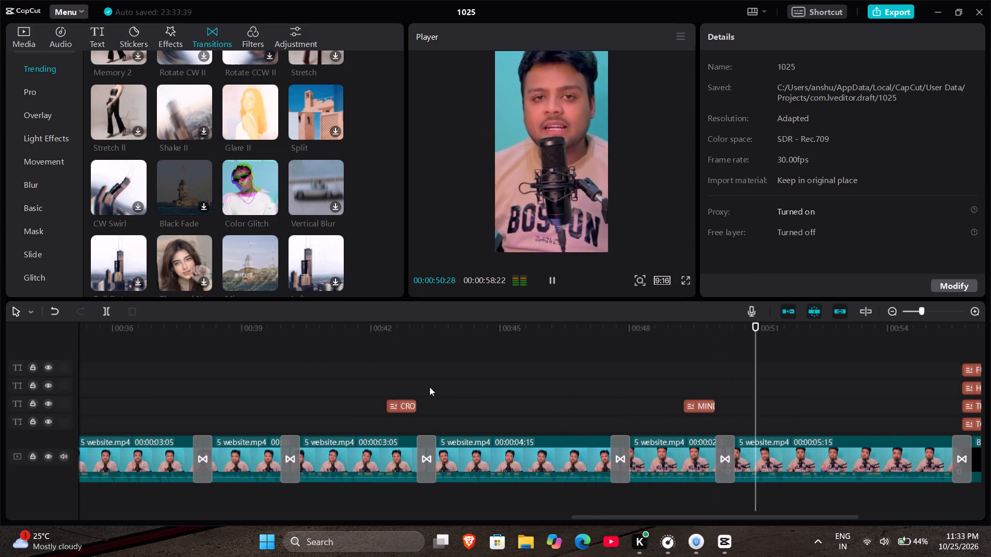
scroll(429, 387, "left", 2)
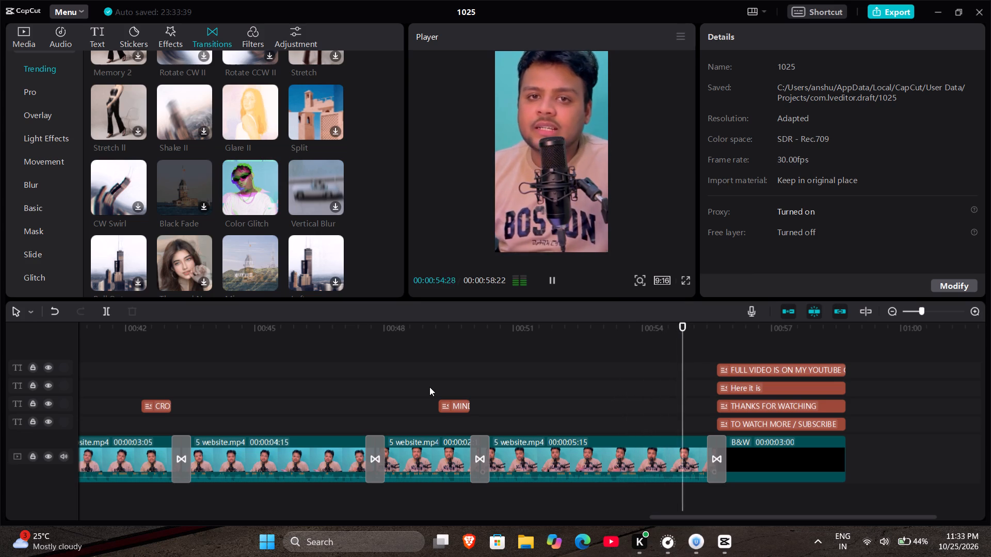
key("space")
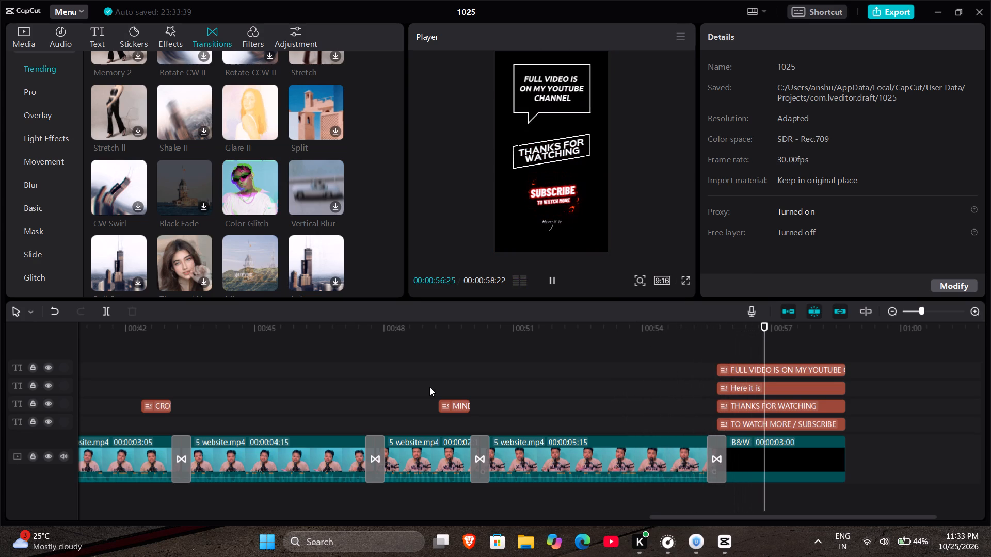
Play the rest of the black ending in full screen to check how its titles look.
scroll(429, 387, "right", 6)
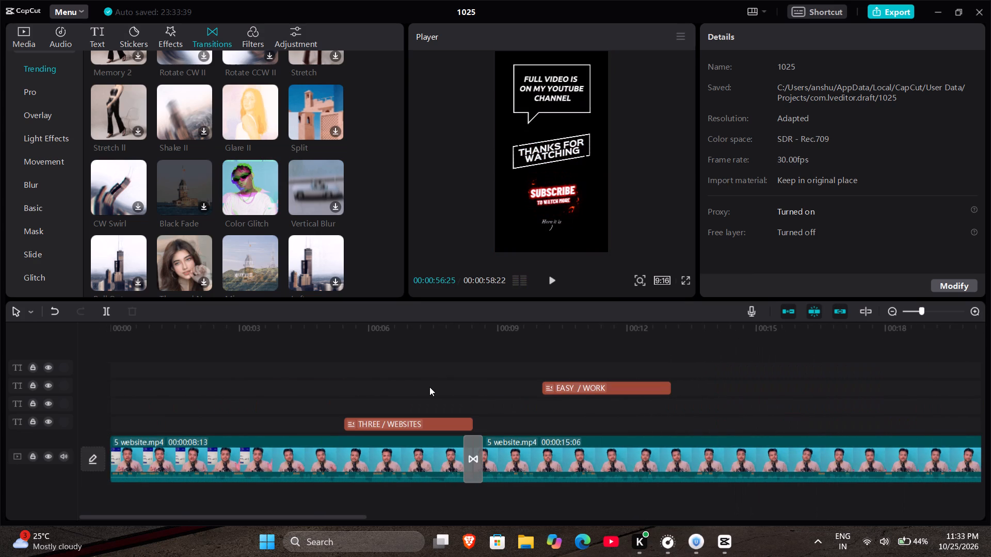
left_click(683, 279)
key("space")
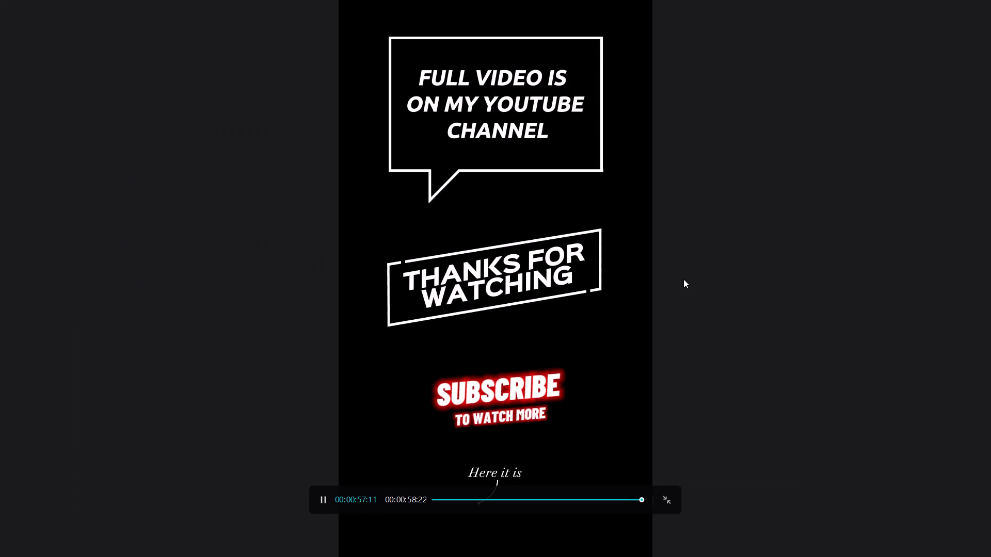
key("Escape")
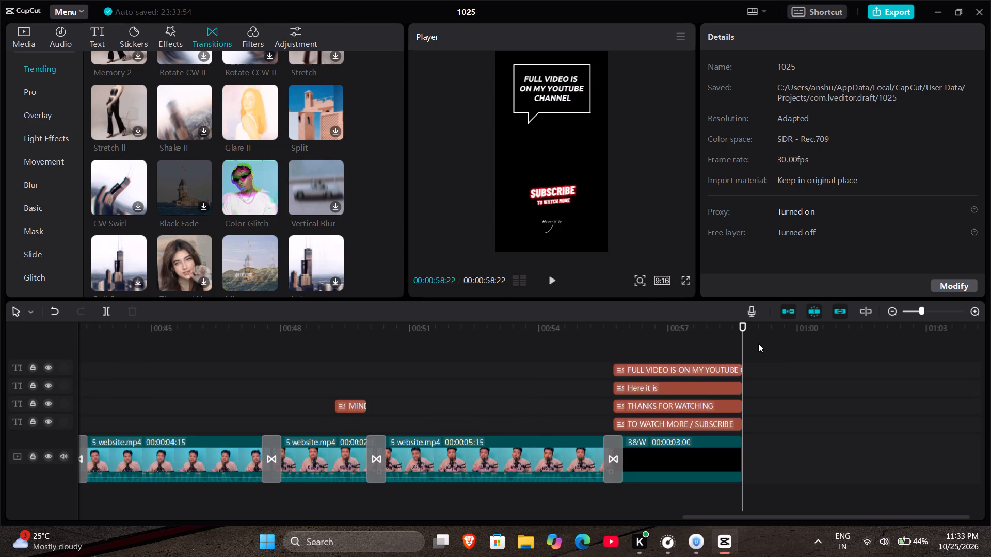
Trim the start of the THANKS FOR WATCHING title to a few frames after 00:00:55:22 and play back the ending to check it.
left_click_drag(743, 340, 598, 359)
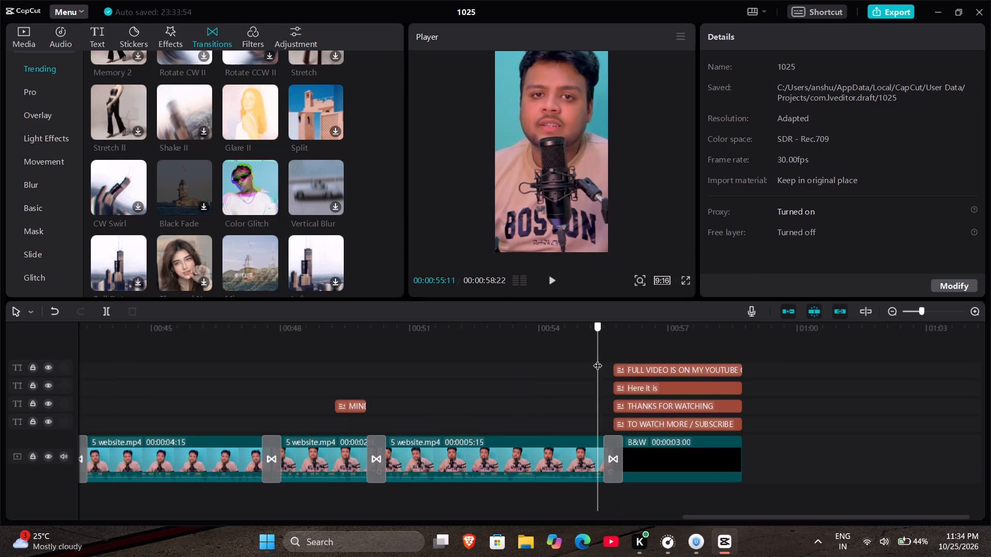
left_click_drag(598, 359, 614, 354)
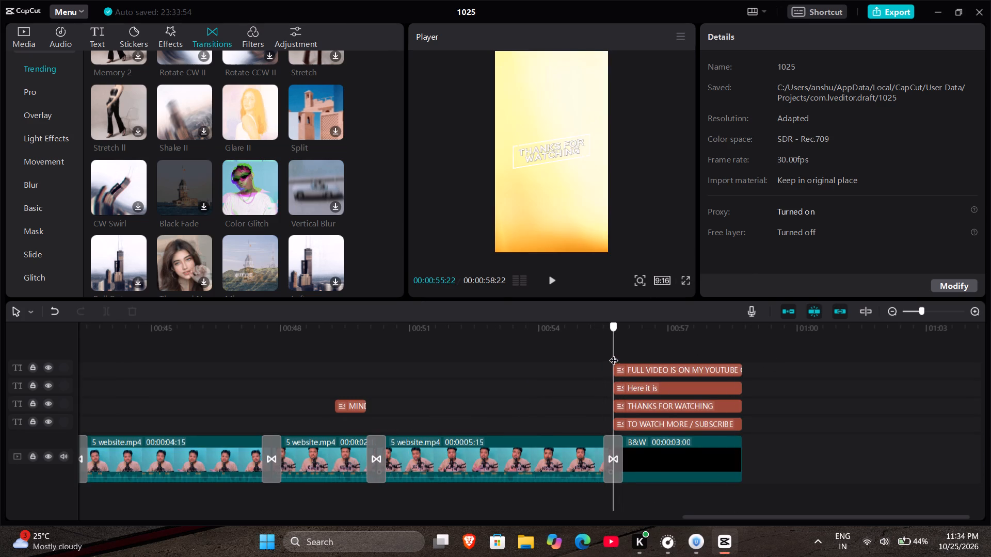
left_click_drag(614, 354, 614, 351)
left_click(622, 404)
left_click_drag(615, 406, 622, 407)
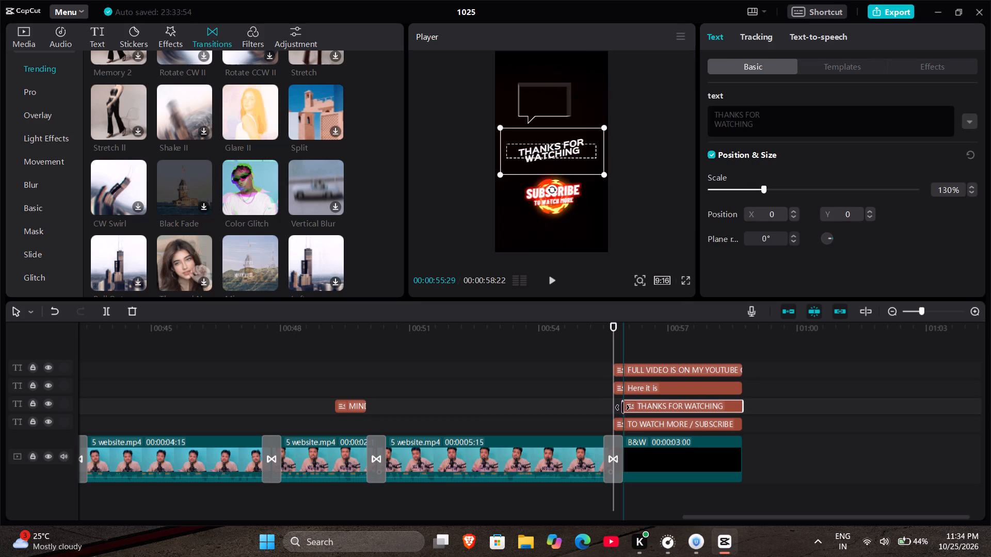
left_click_drag(622, 407, 621, 407)
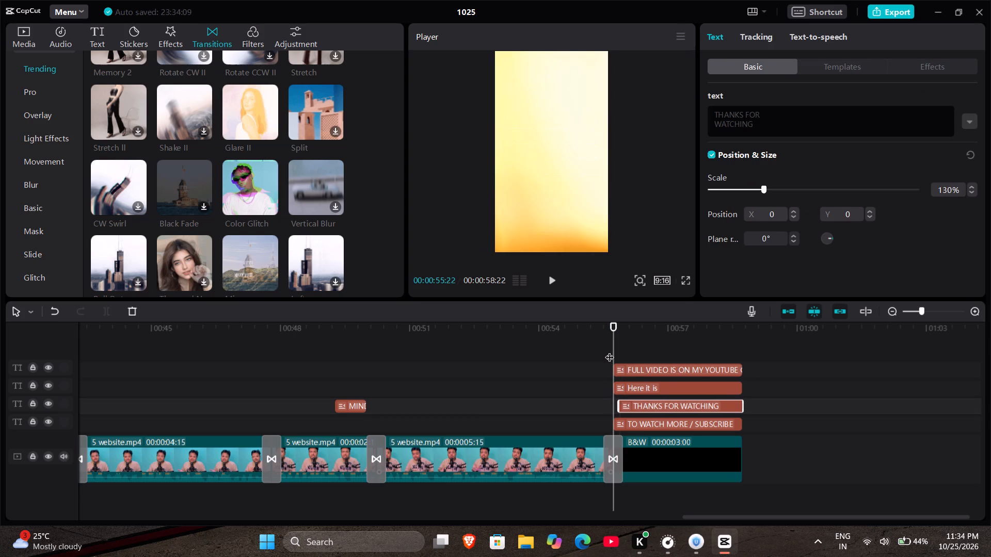
key("space")
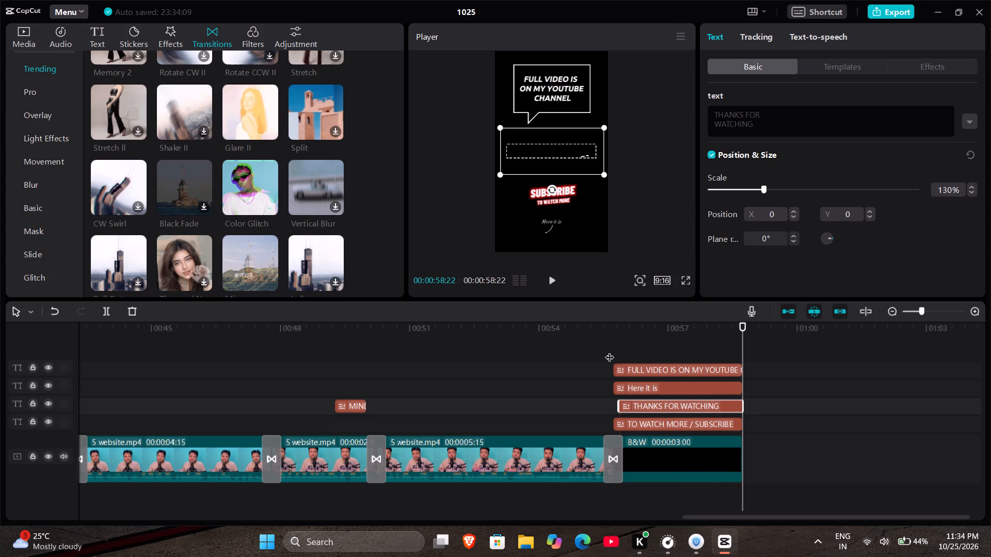
Move the playhead back to the beginning of the timeline at 00:00:00:00.
left_click_drag(746, 337, 303, 379)
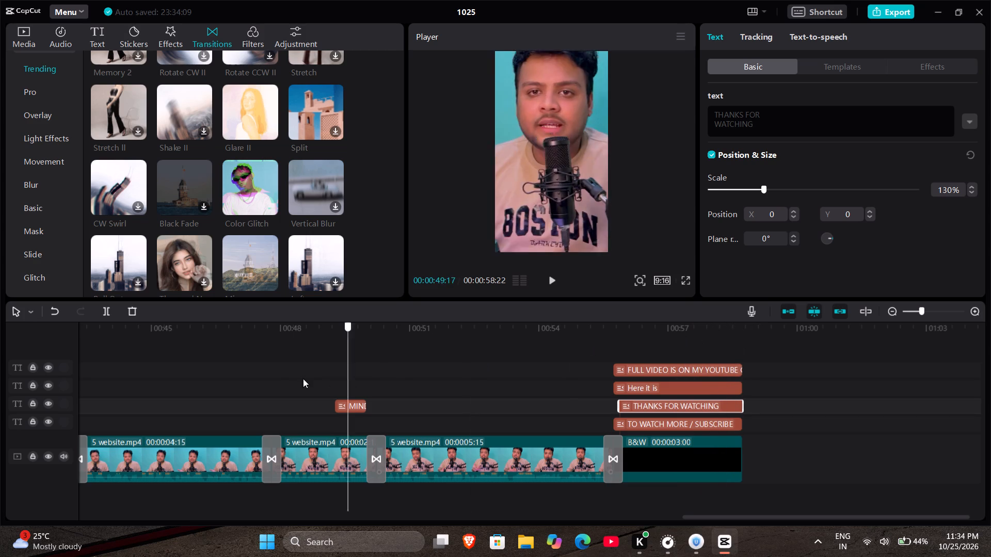
left_click_drag(303, 379, 77, 365)
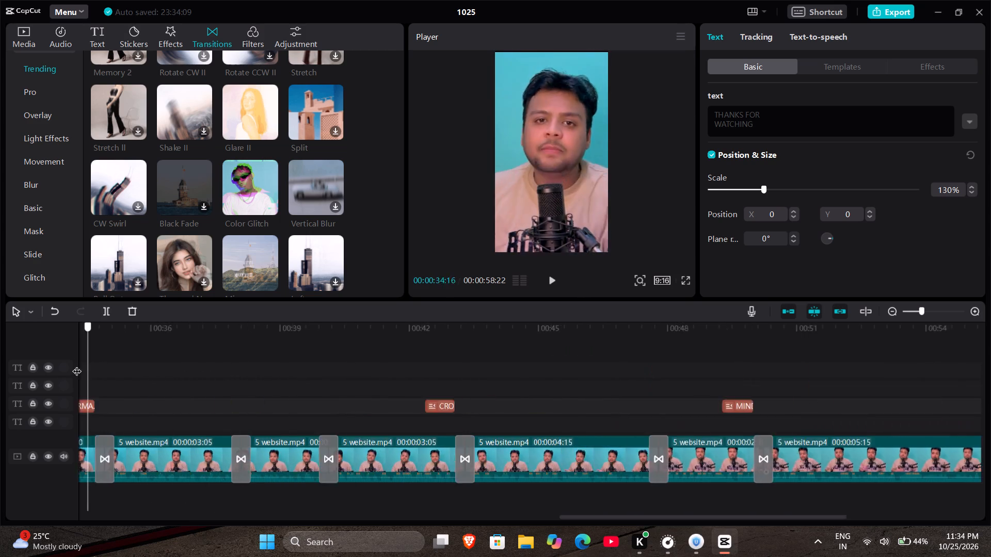
left_click_drag(77, 365, 0, 366)
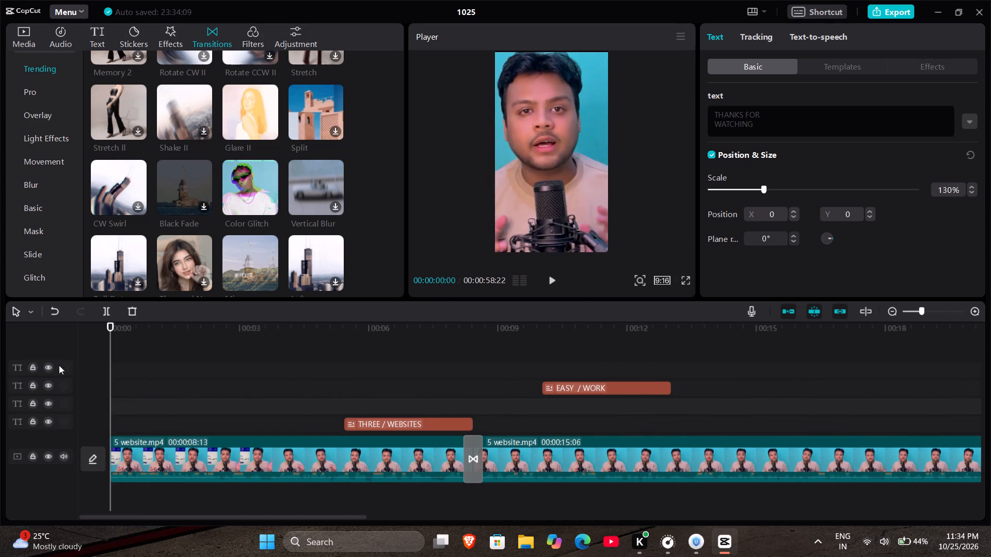